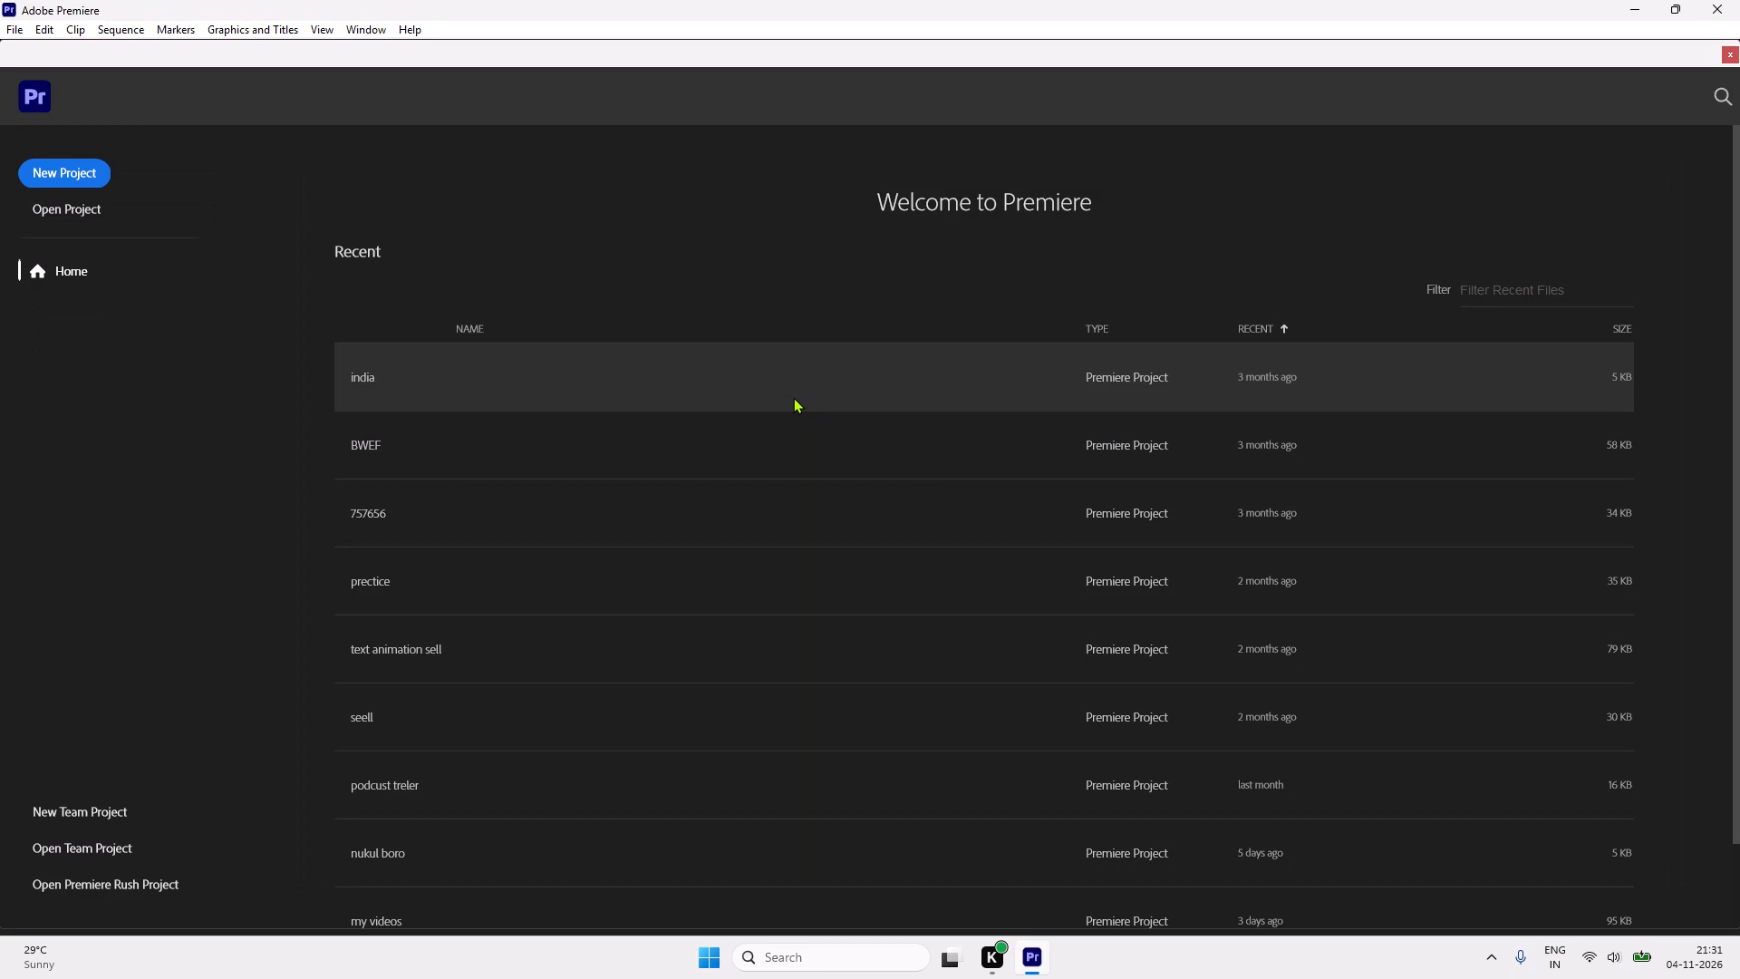
Open the recent project "corection wr".
key(Down)
key(Down)
key(Down)
key(Down)
scroll(641, 696, down, 14)
click(440, 897)
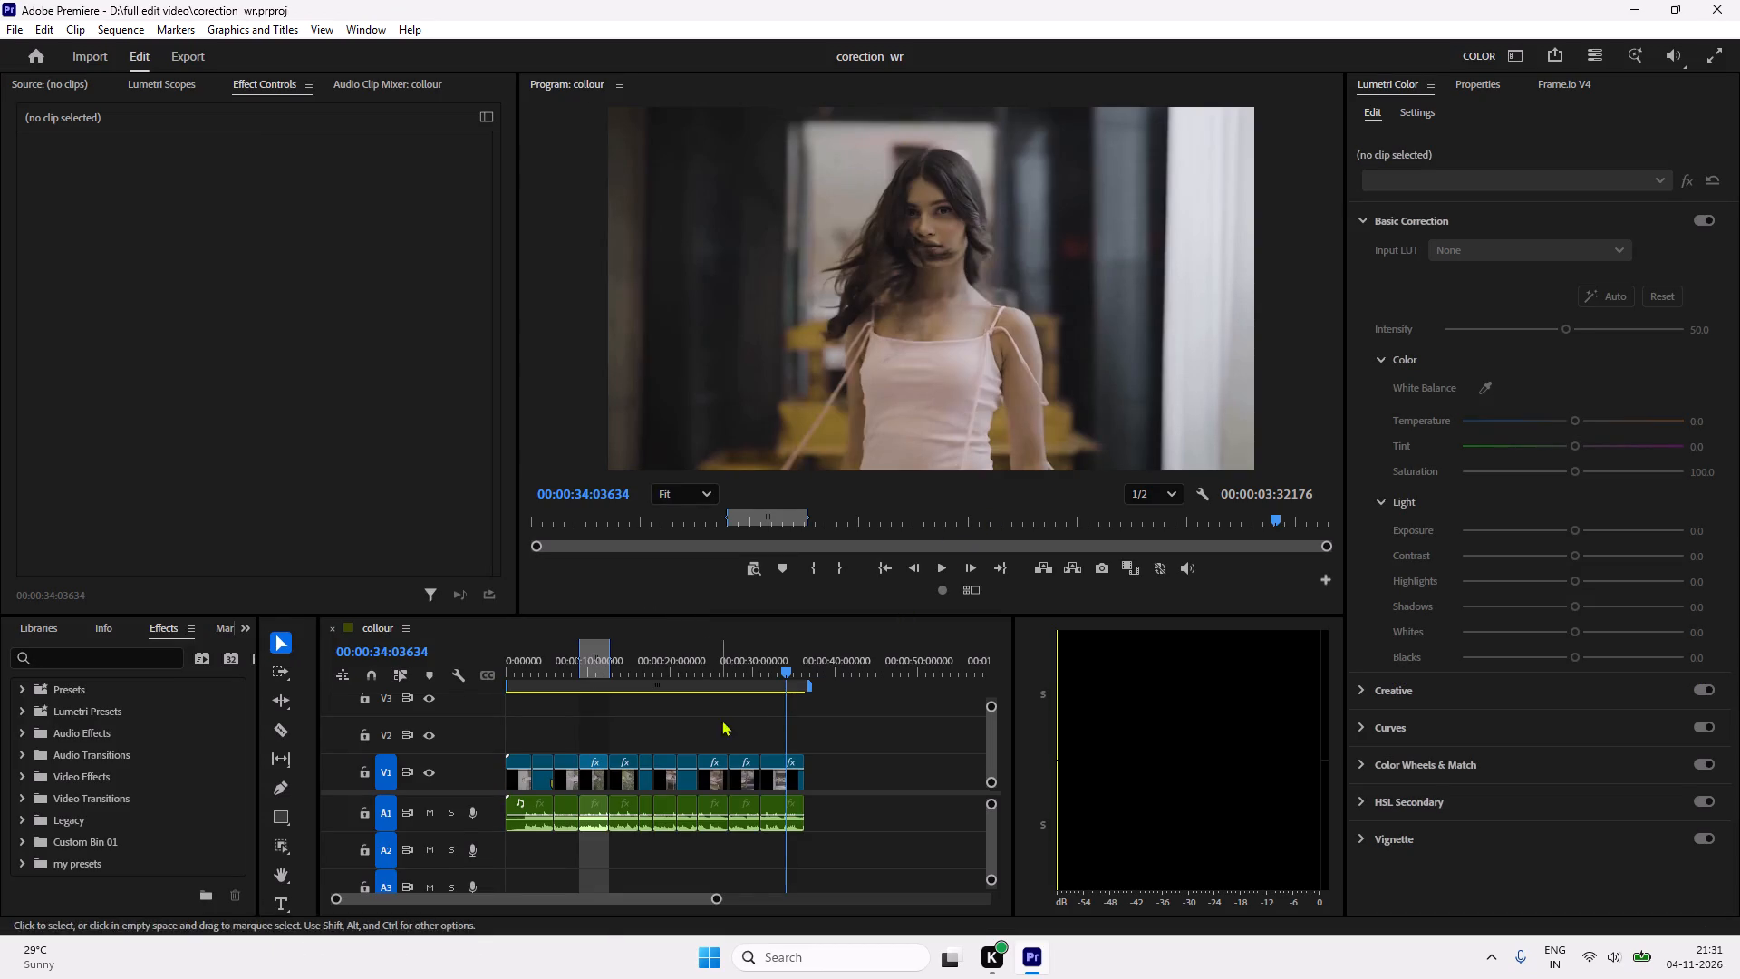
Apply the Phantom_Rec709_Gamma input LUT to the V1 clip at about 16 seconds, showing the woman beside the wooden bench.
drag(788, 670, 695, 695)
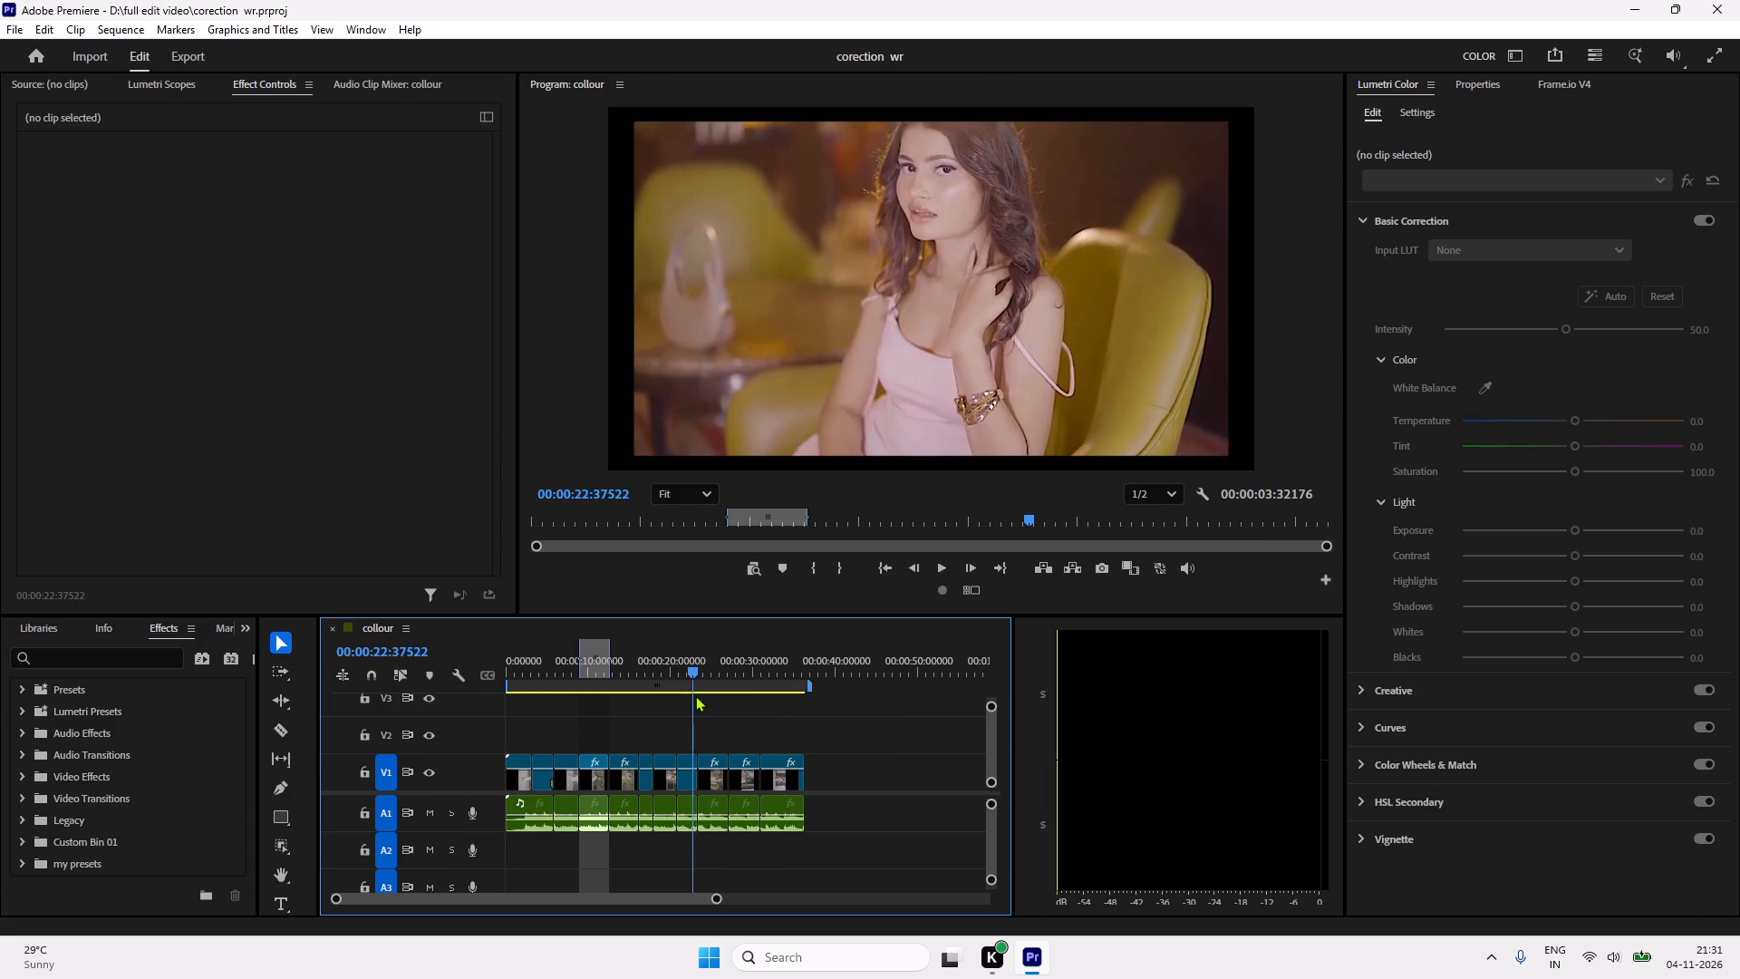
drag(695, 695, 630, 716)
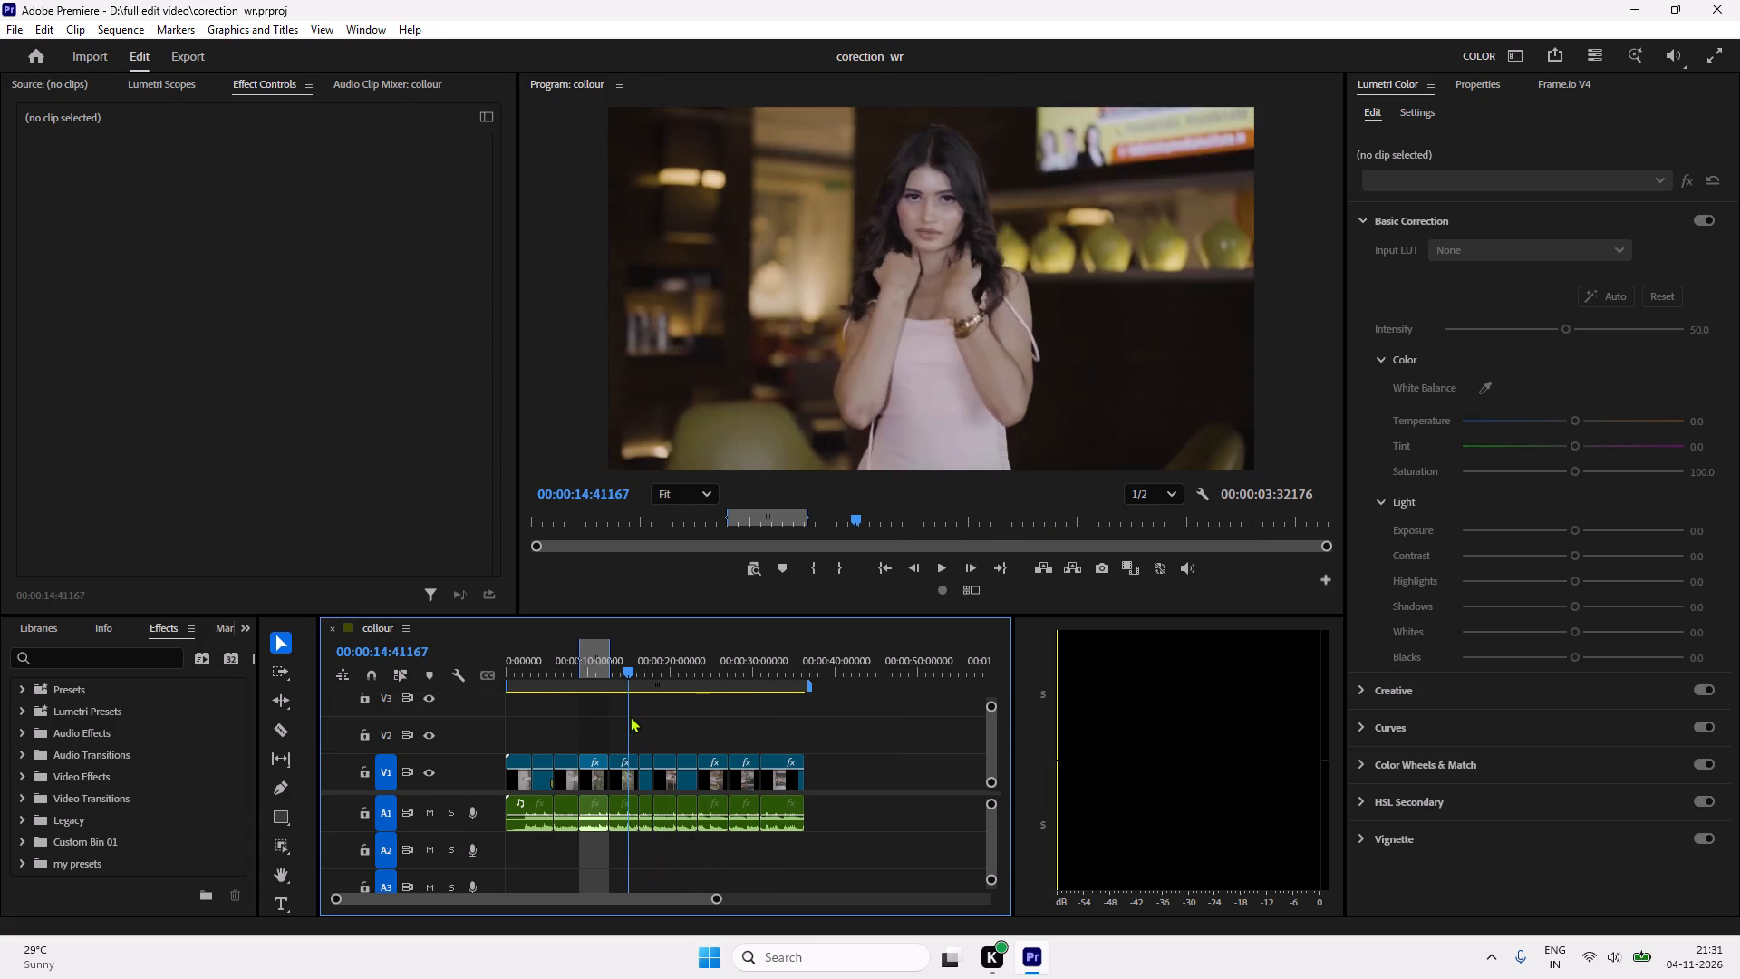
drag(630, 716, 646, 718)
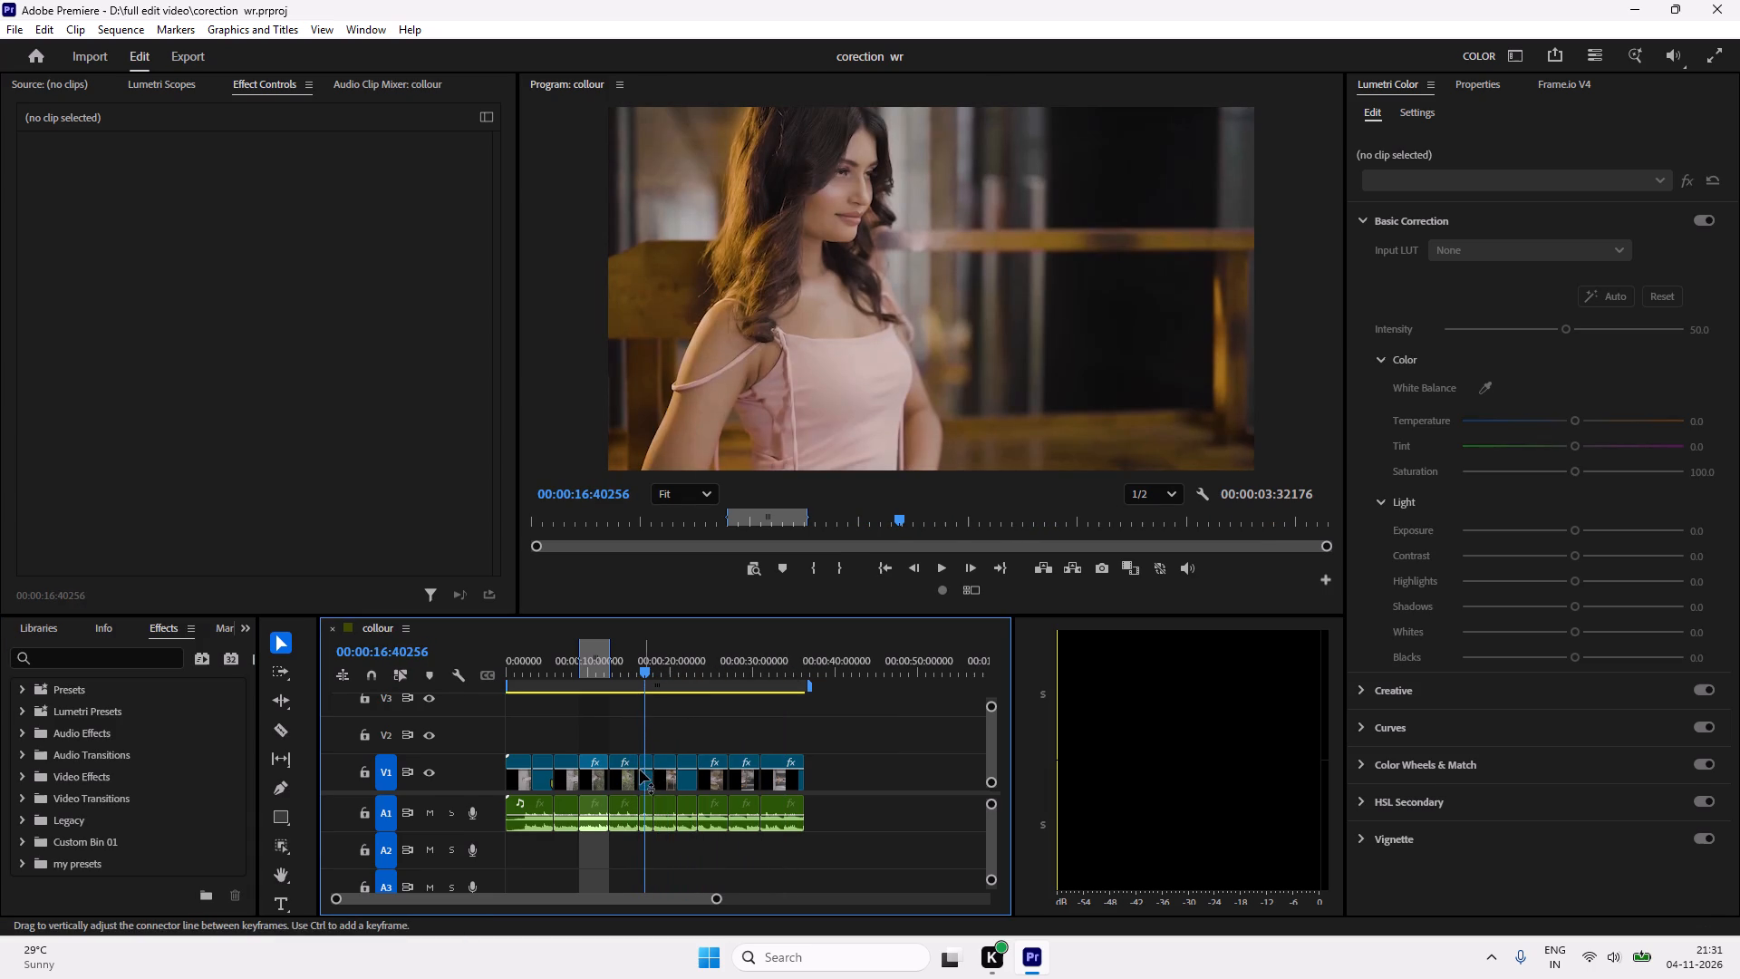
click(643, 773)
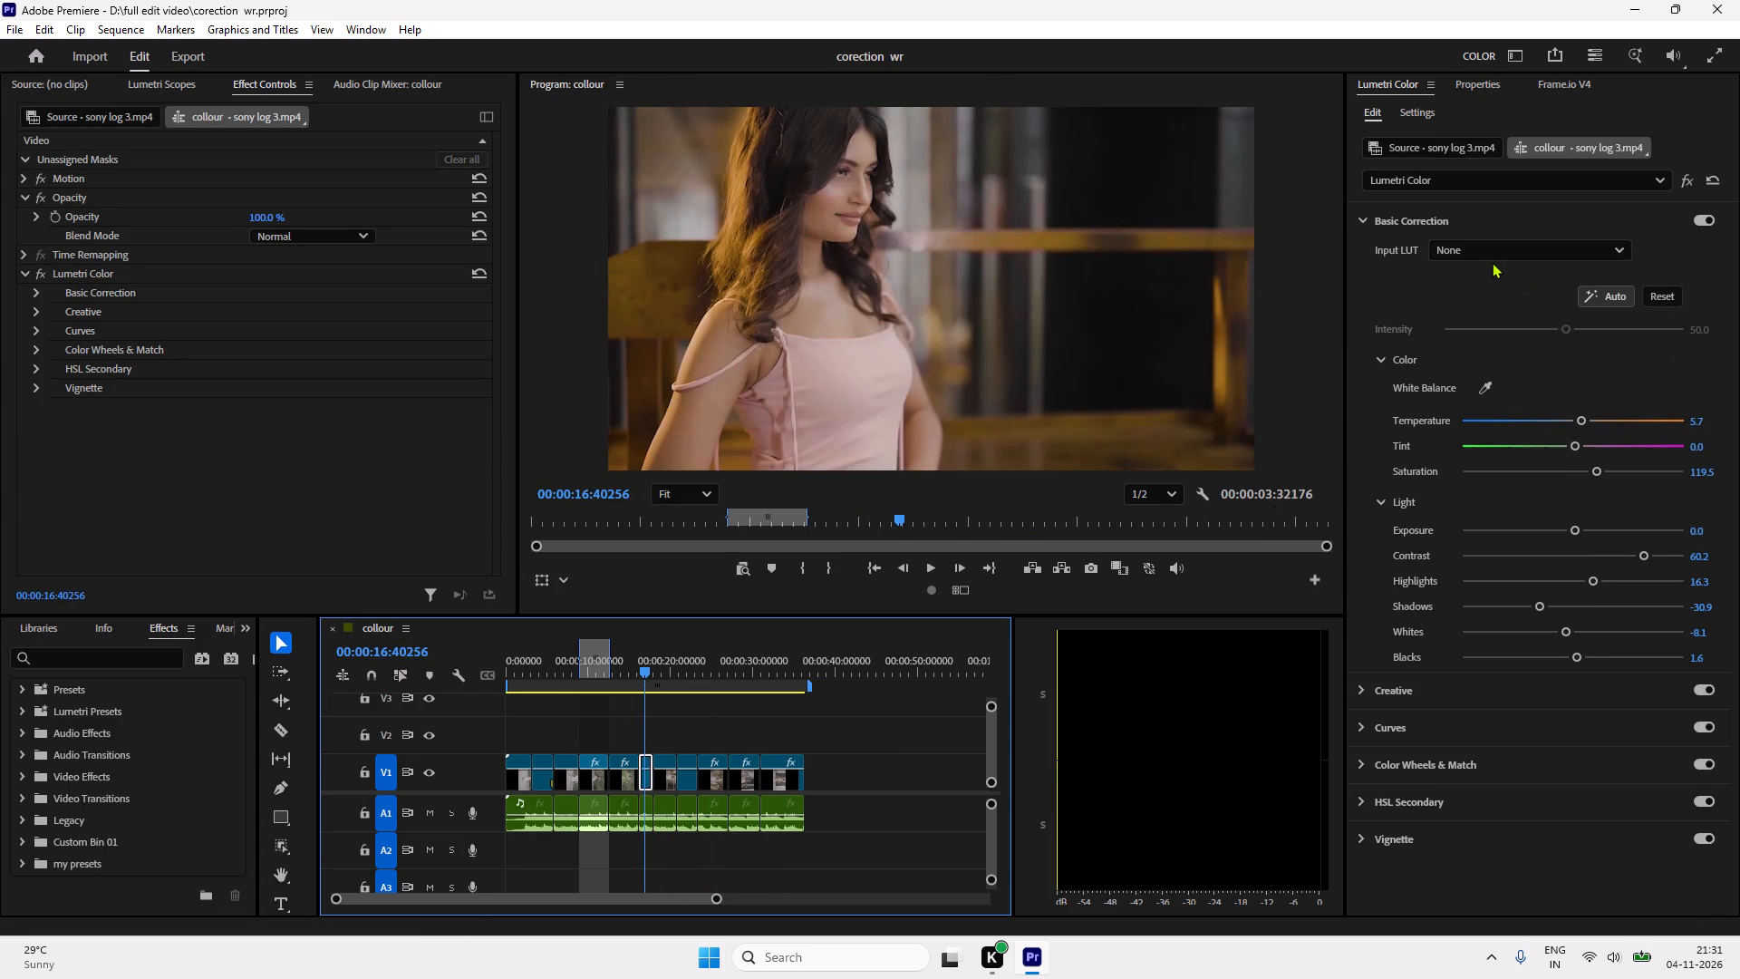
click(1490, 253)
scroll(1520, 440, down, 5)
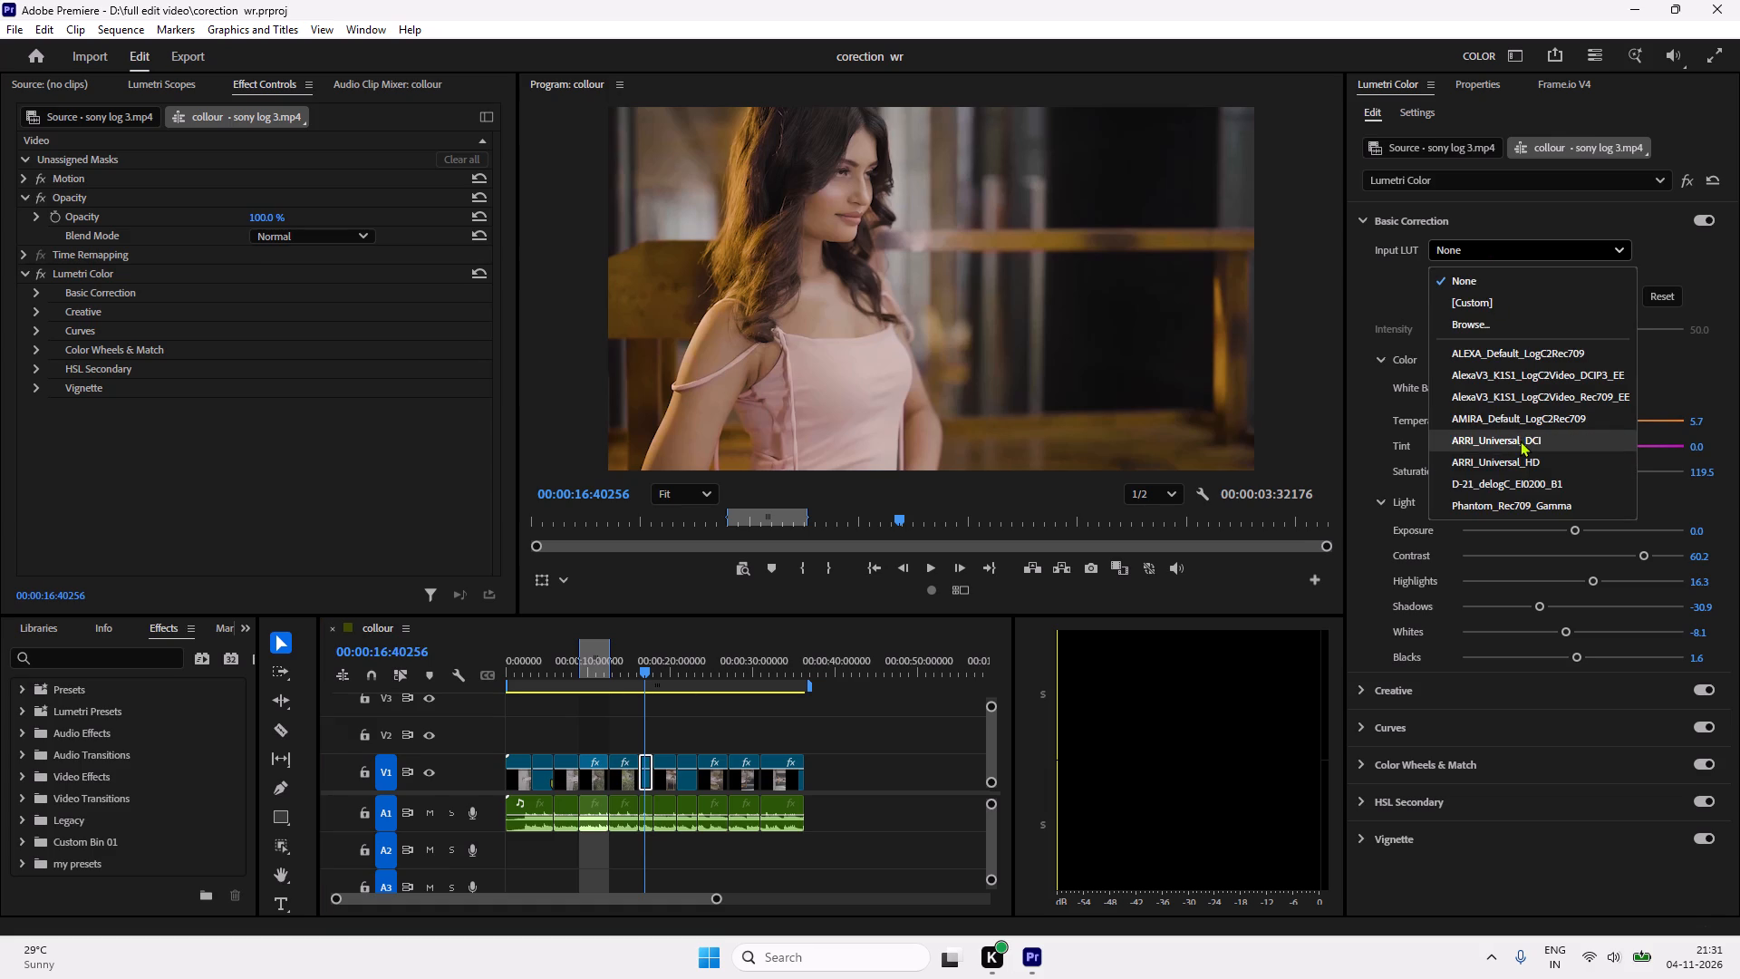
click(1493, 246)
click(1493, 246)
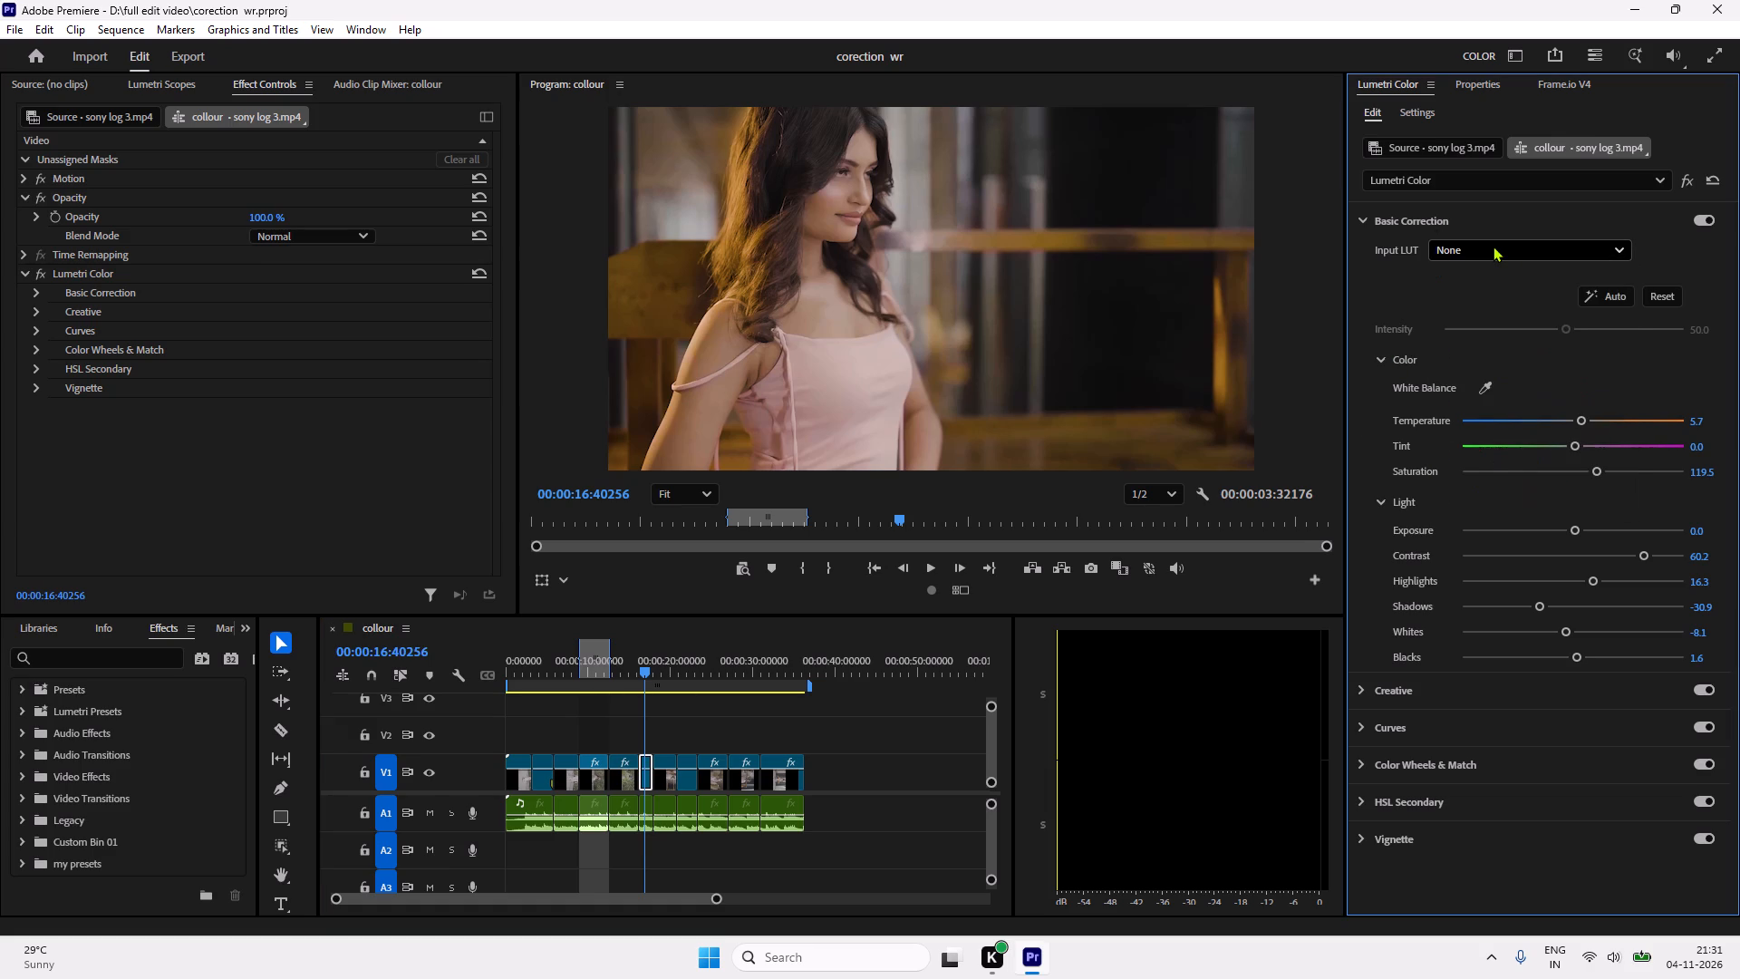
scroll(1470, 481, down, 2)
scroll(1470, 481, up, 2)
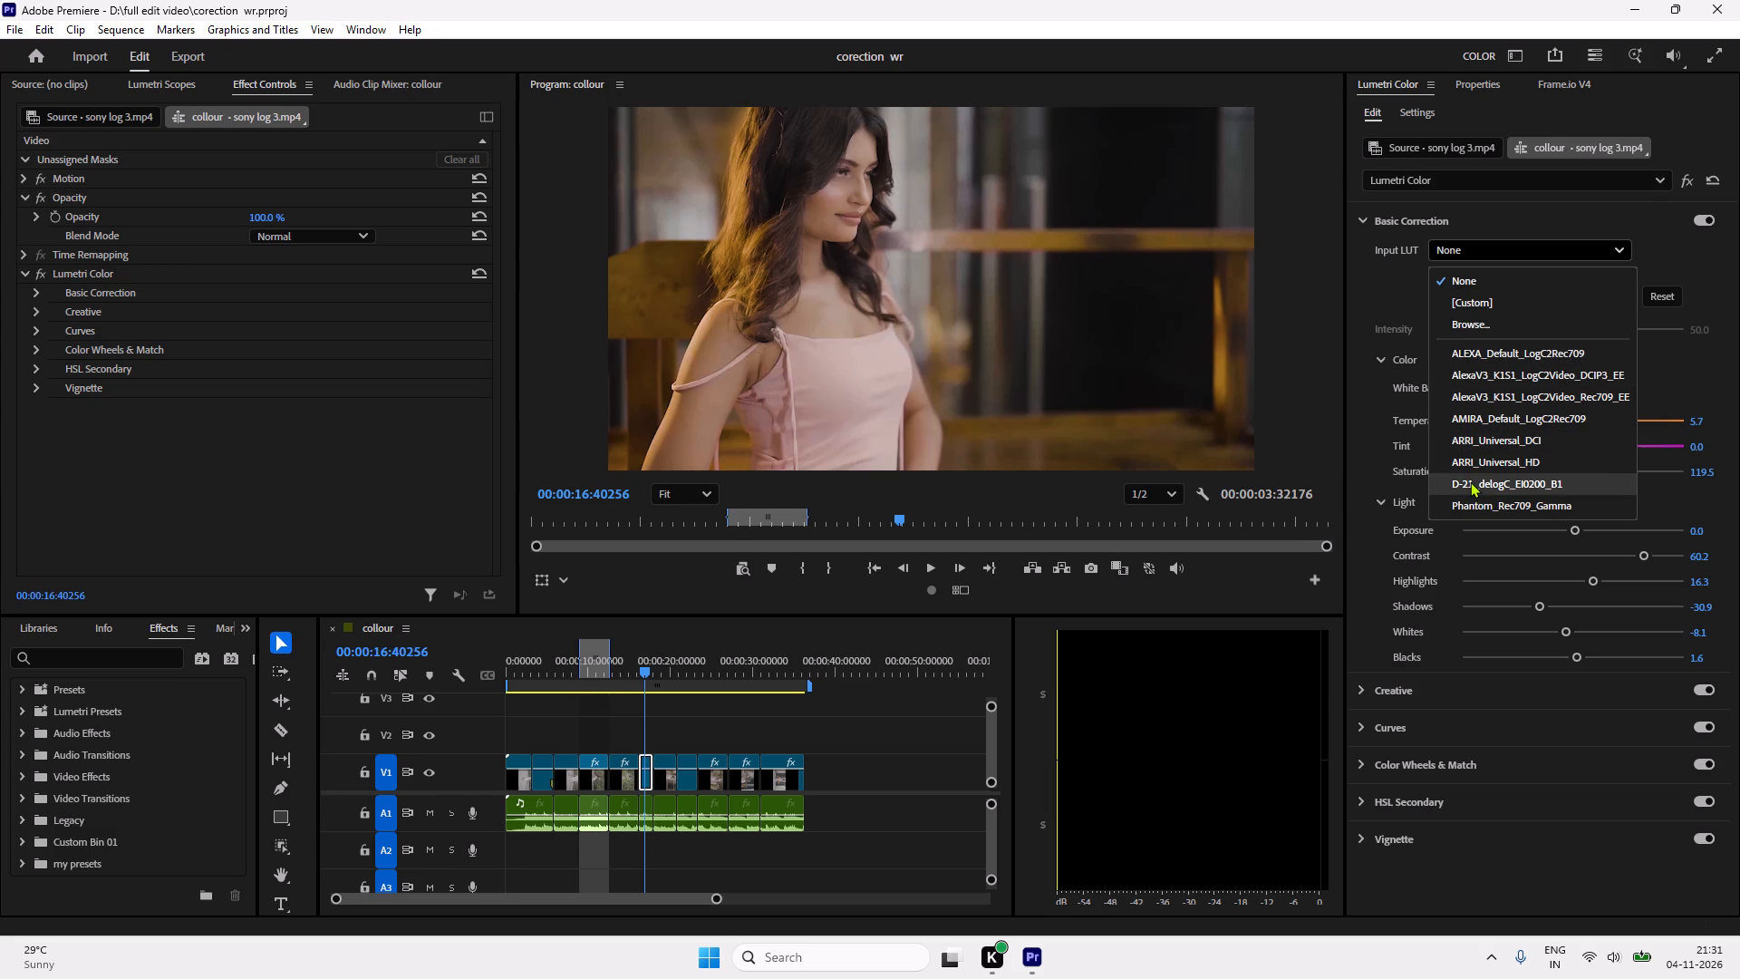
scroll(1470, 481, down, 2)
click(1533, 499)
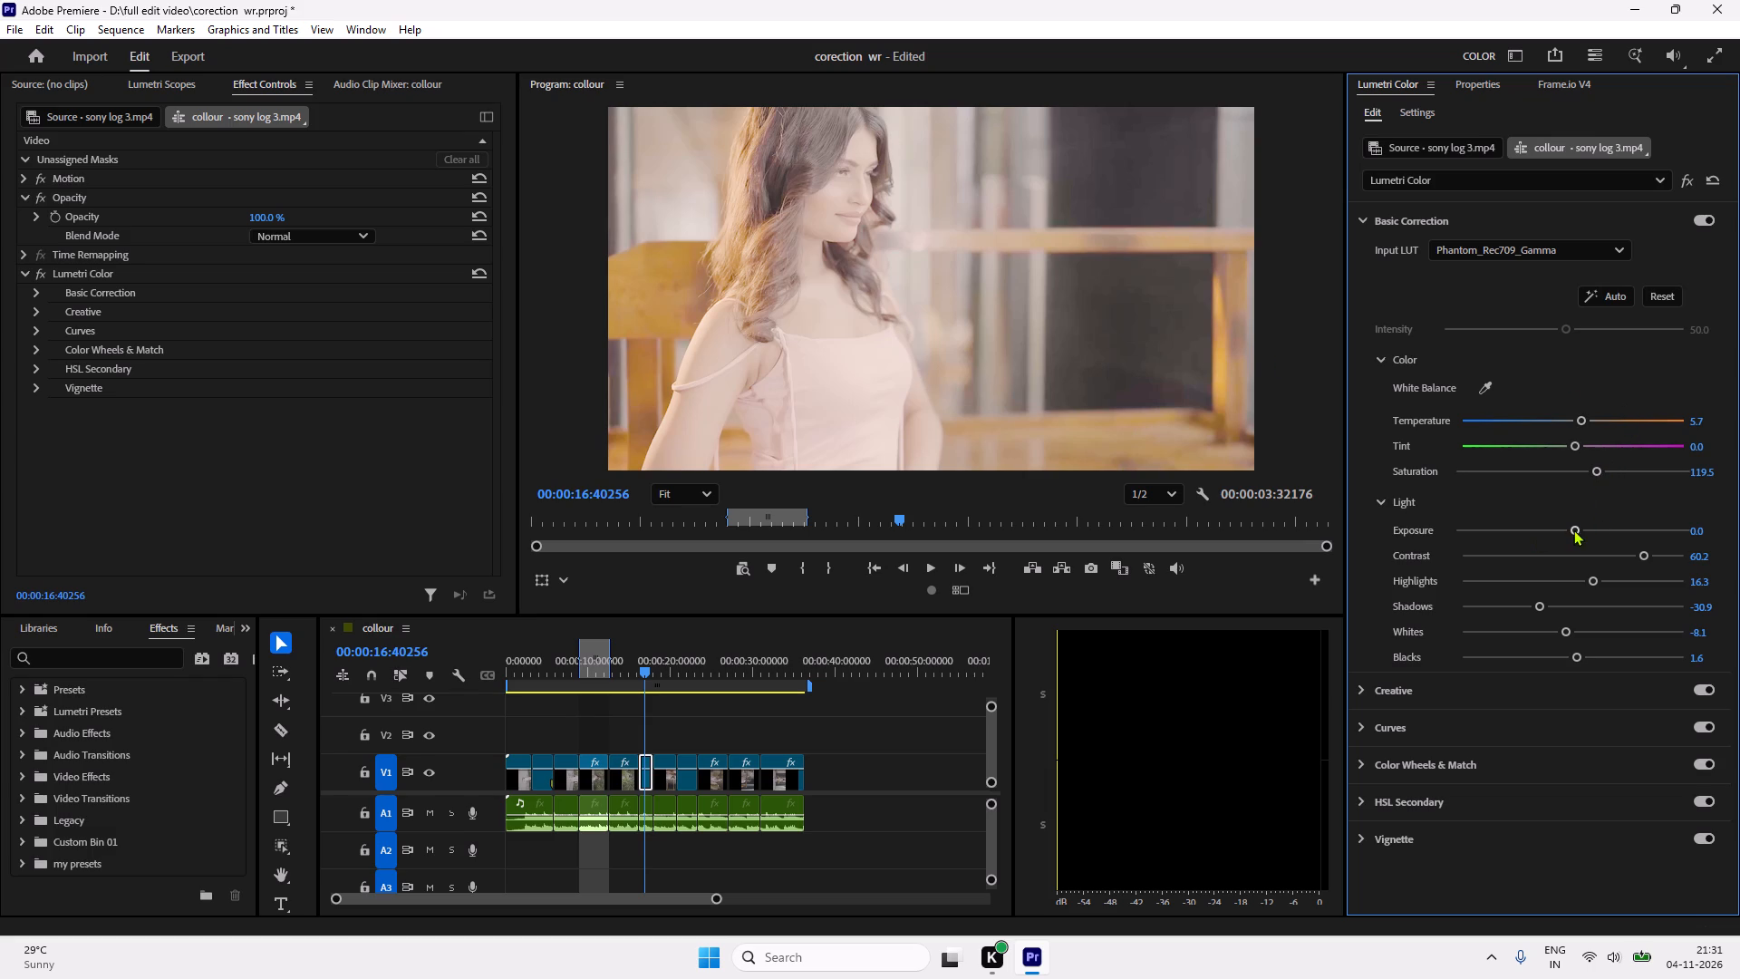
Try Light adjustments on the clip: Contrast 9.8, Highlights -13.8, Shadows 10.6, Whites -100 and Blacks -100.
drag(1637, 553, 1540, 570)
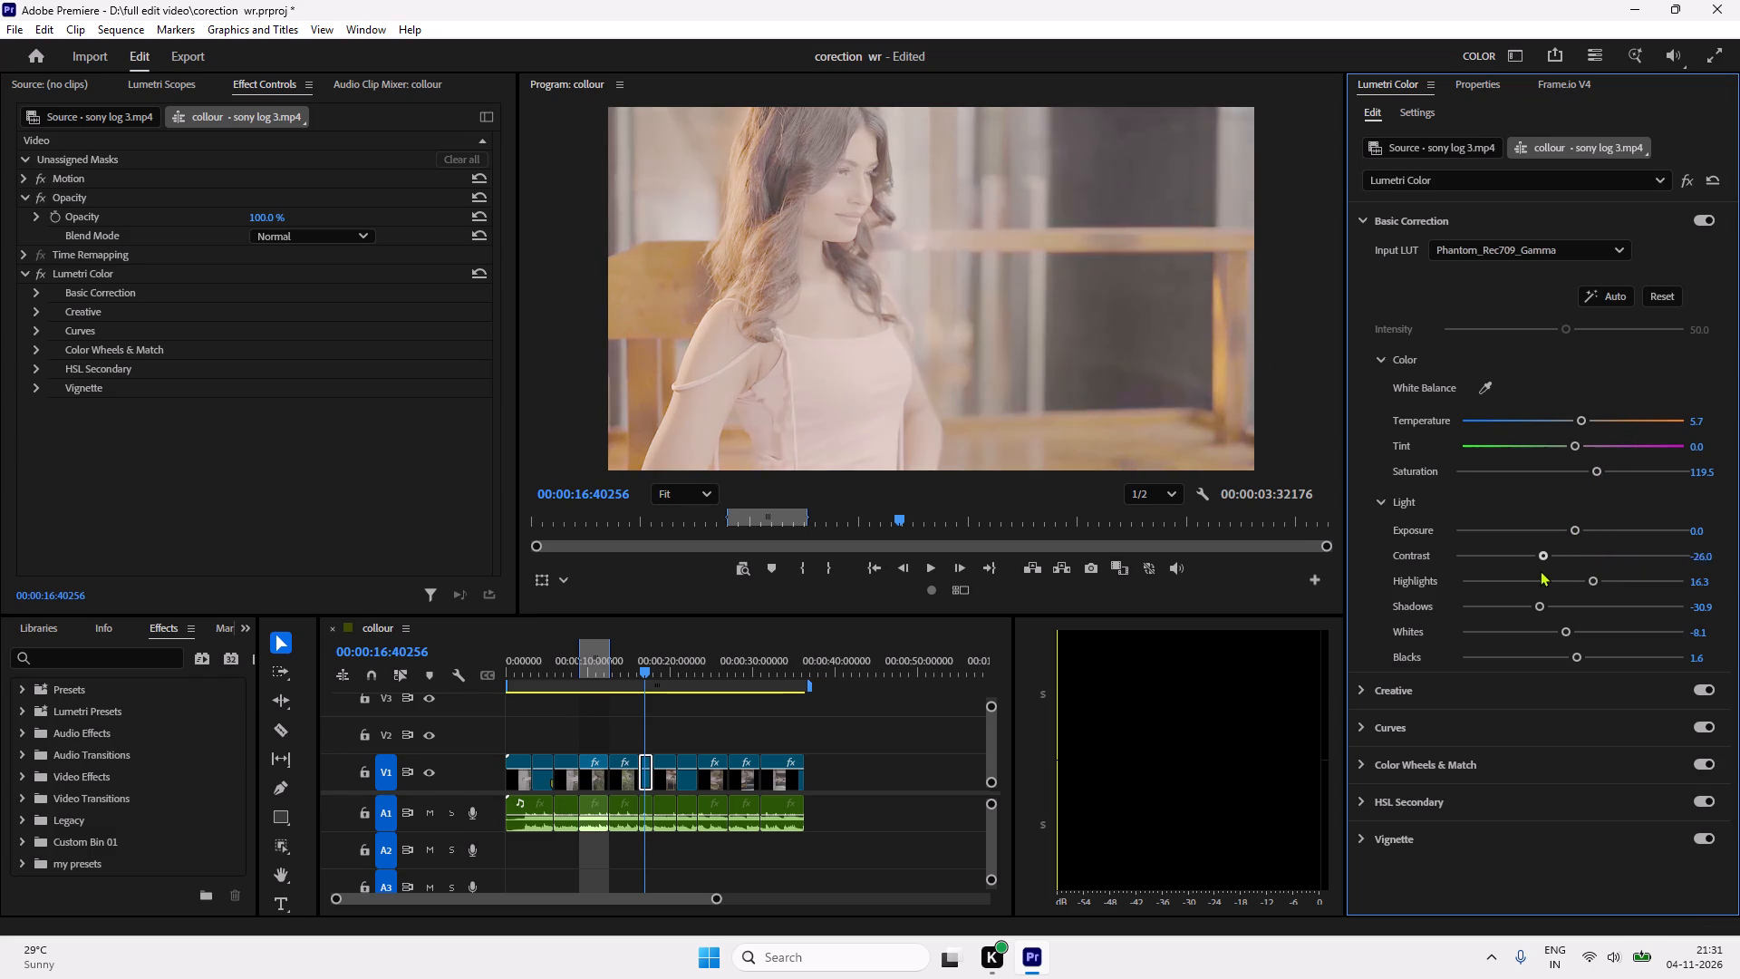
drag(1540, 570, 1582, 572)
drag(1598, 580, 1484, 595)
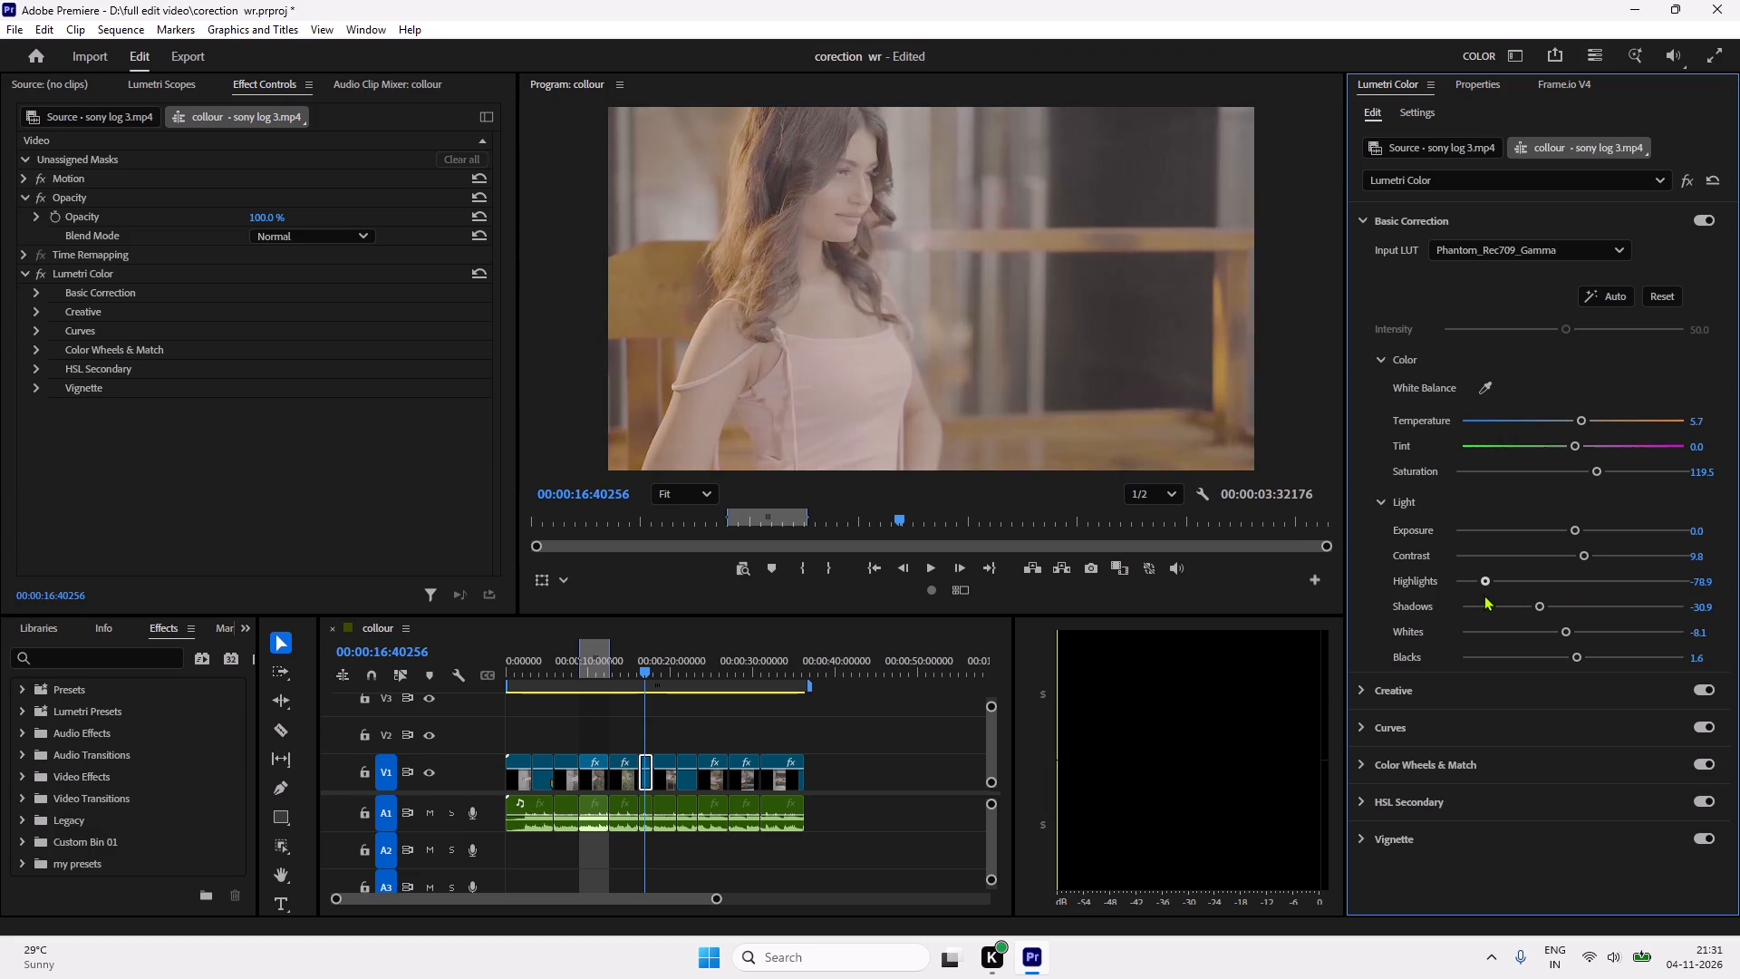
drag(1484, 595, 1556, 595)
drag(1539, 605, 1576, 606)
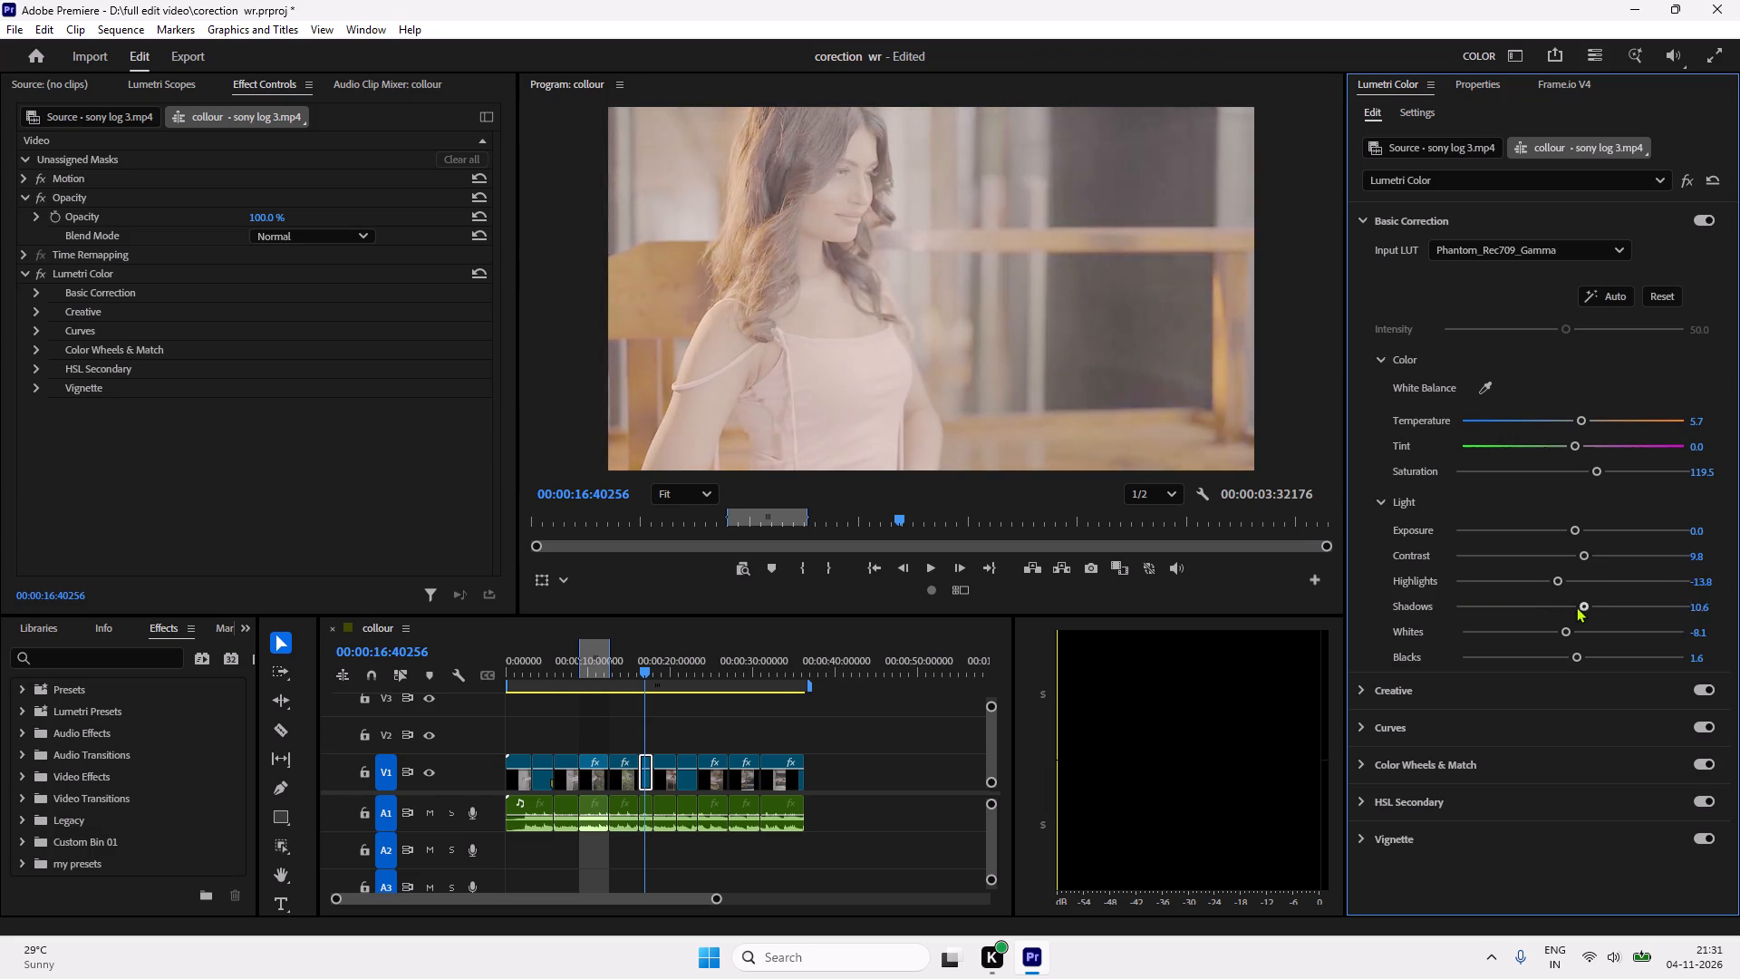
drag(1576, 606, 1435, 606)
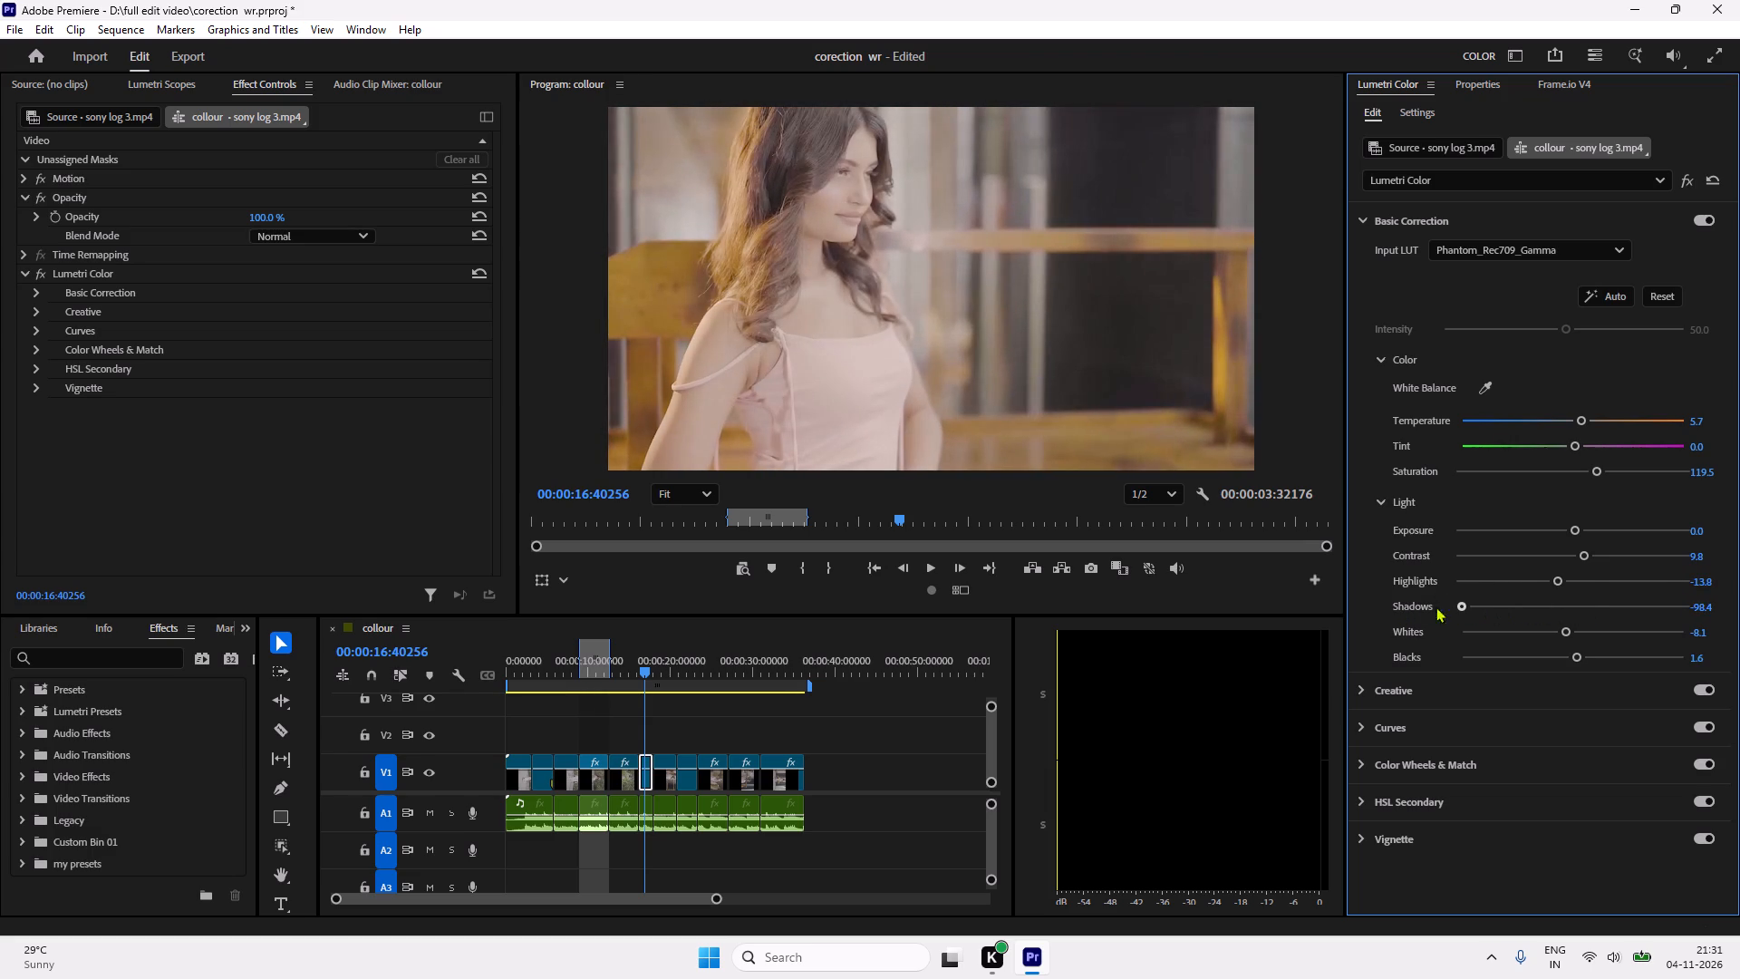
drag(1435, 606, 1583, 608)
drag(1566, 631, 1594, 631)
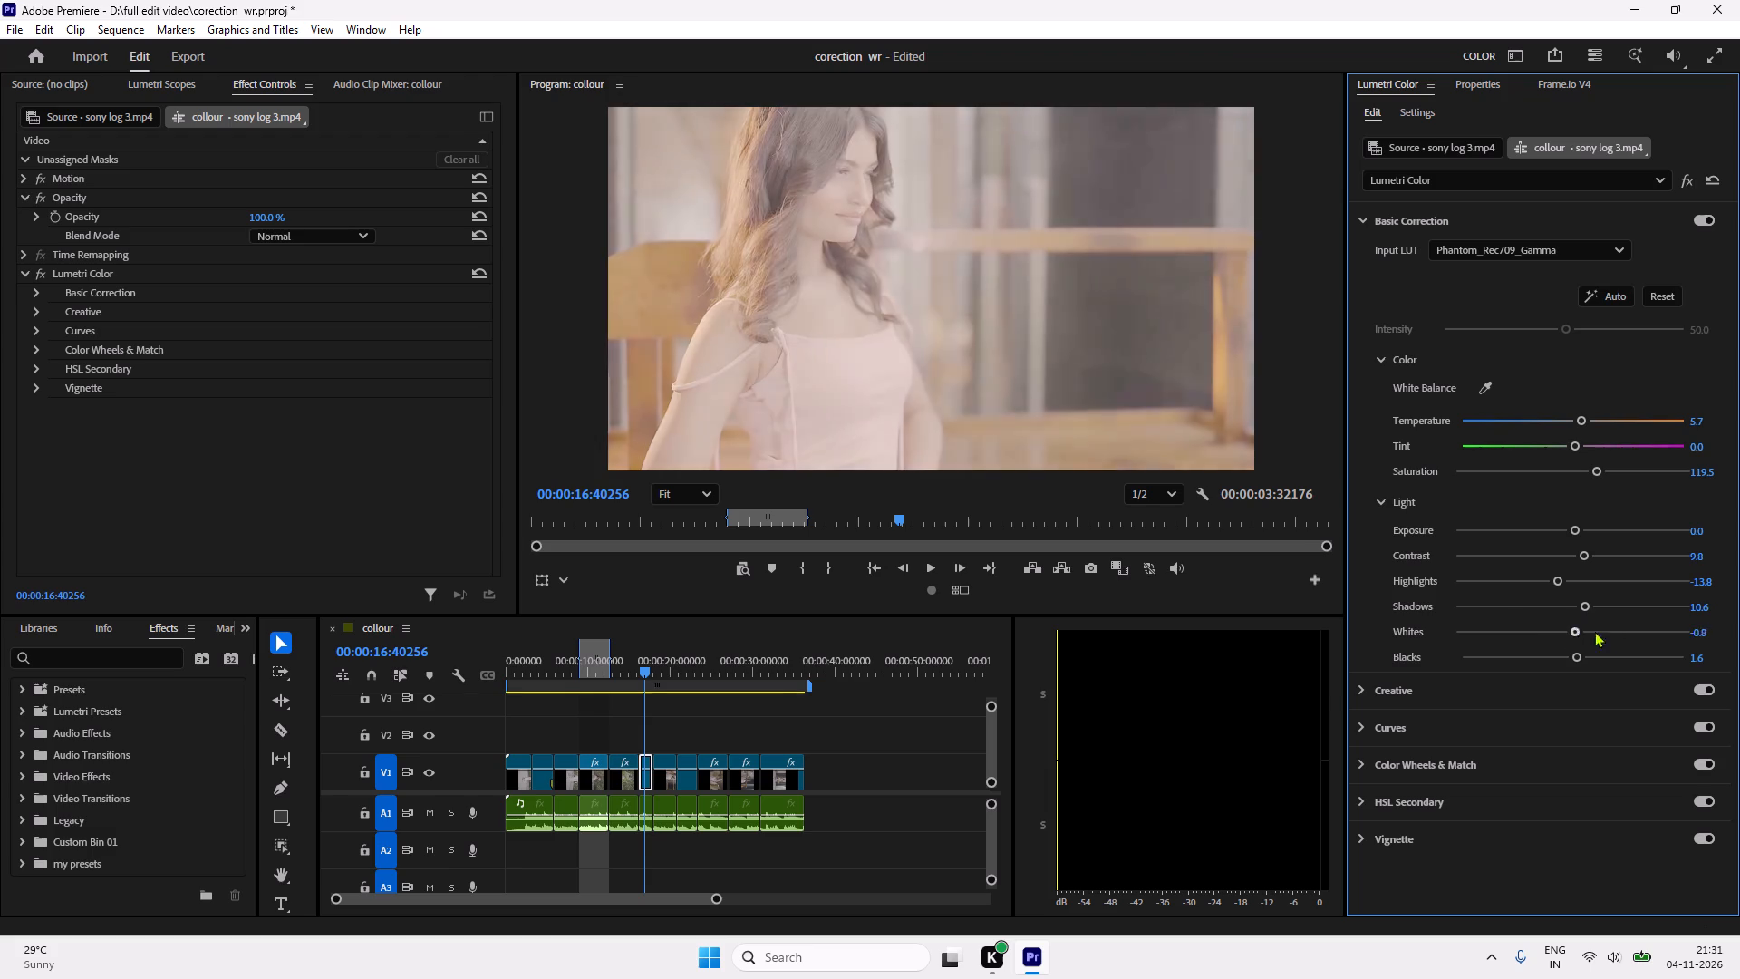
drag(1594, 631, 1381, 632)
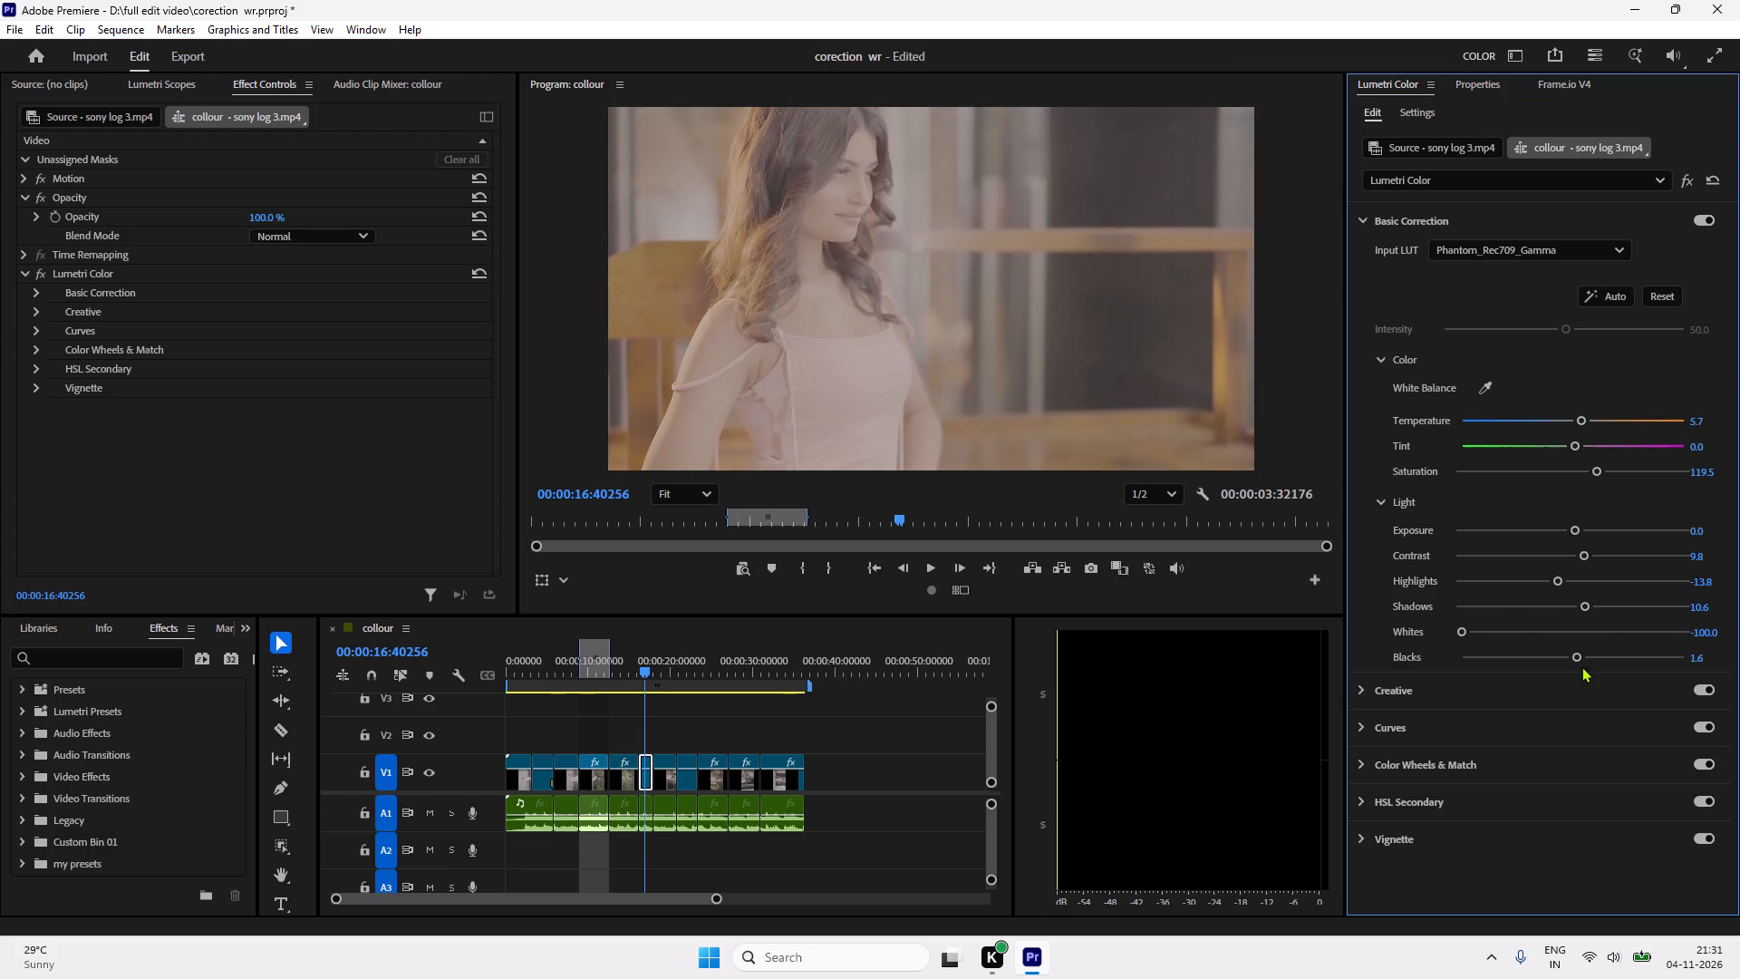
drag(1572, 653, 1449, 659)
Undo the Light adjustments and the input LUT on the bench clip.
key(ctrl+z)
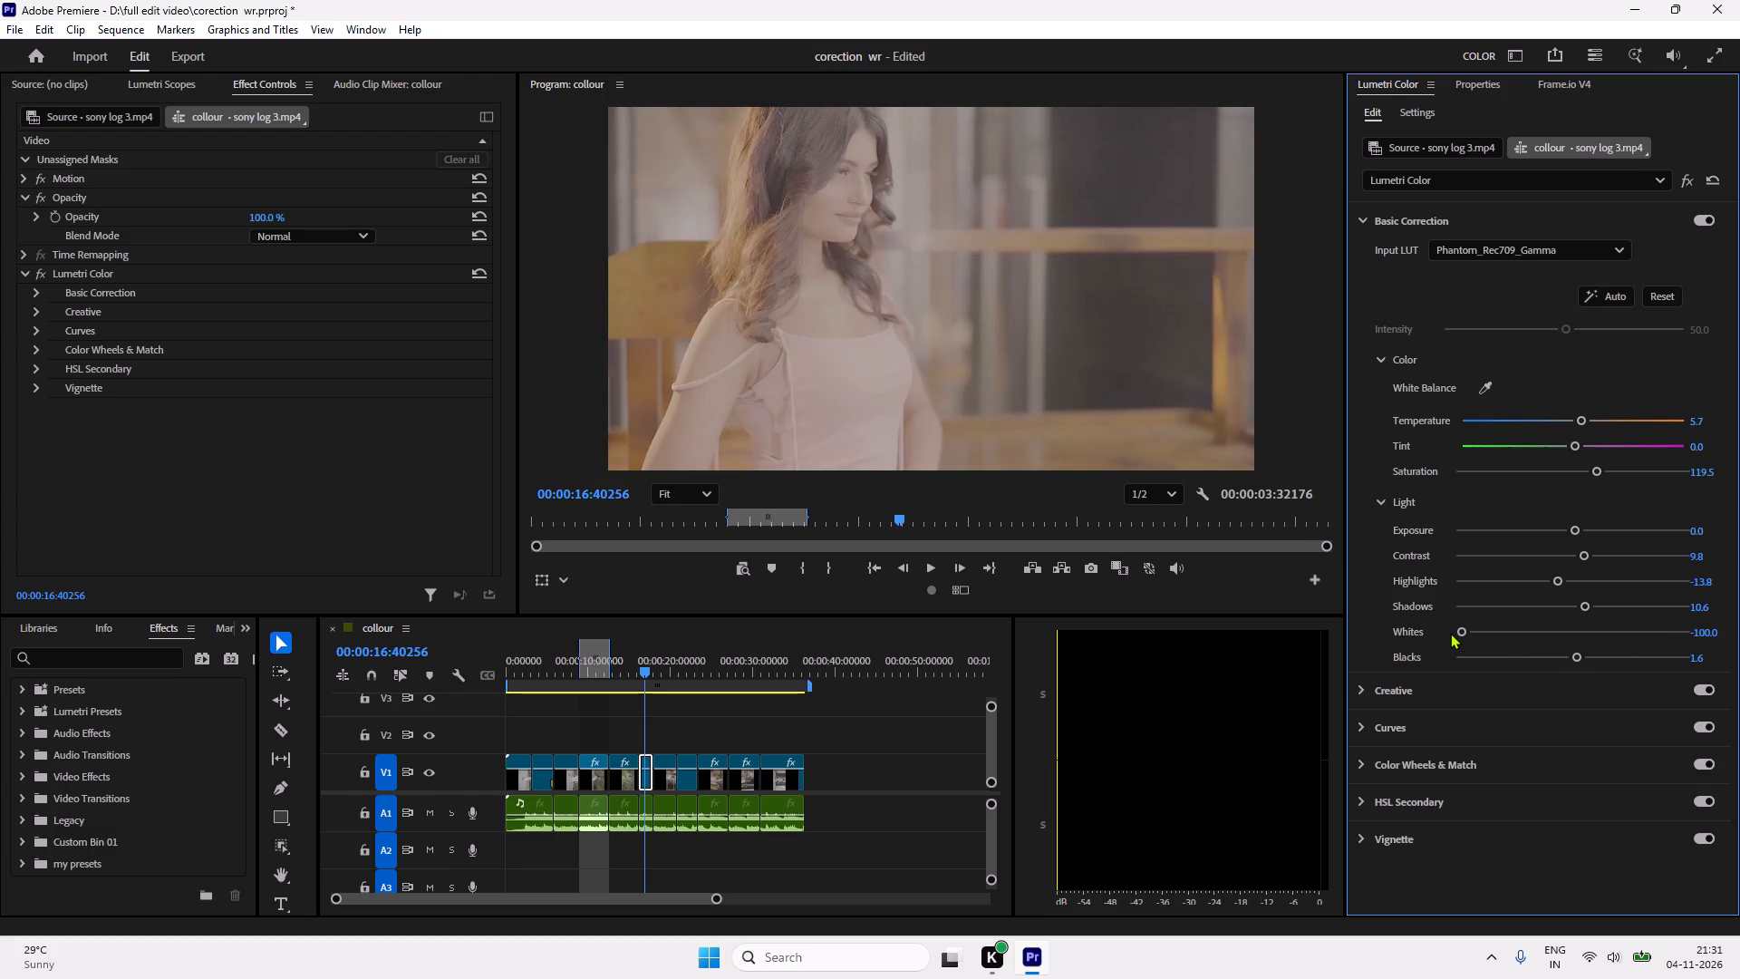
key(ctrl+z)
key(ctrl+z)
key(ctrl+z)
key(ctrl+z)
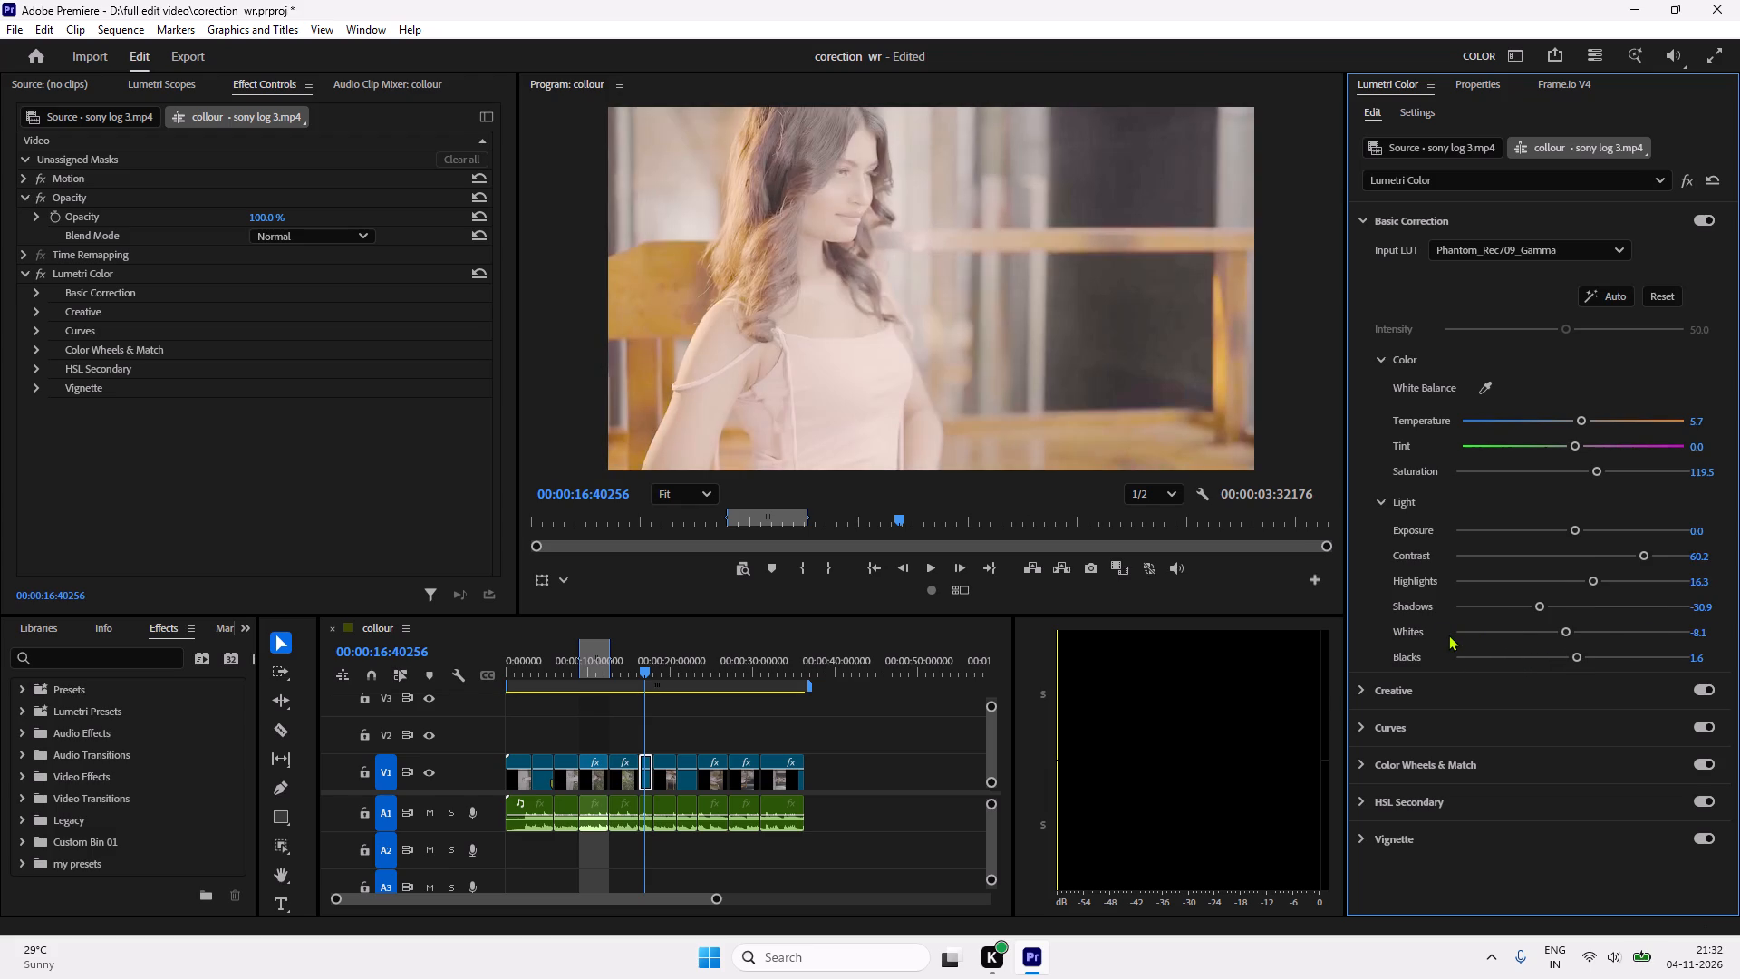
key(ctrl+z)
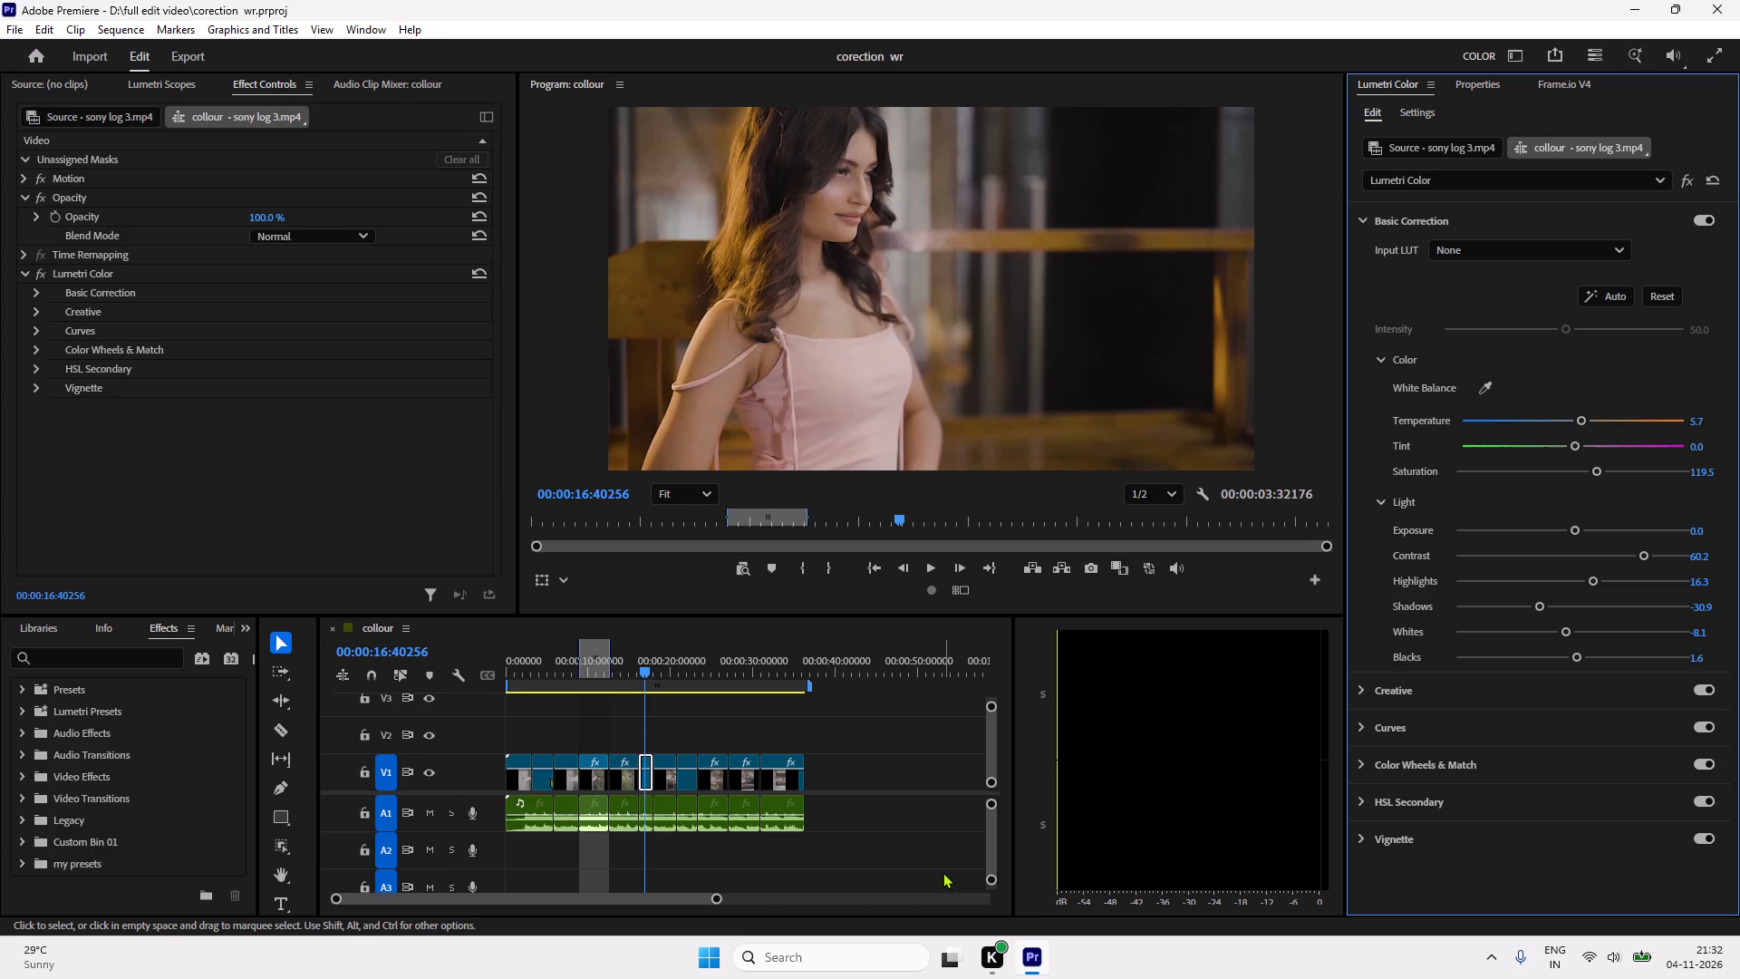
Reset the Basic Correction settings of the first V1 clip and compare the picture with Lumetri Color bypassed.
drag(643, 669, 507, 696)
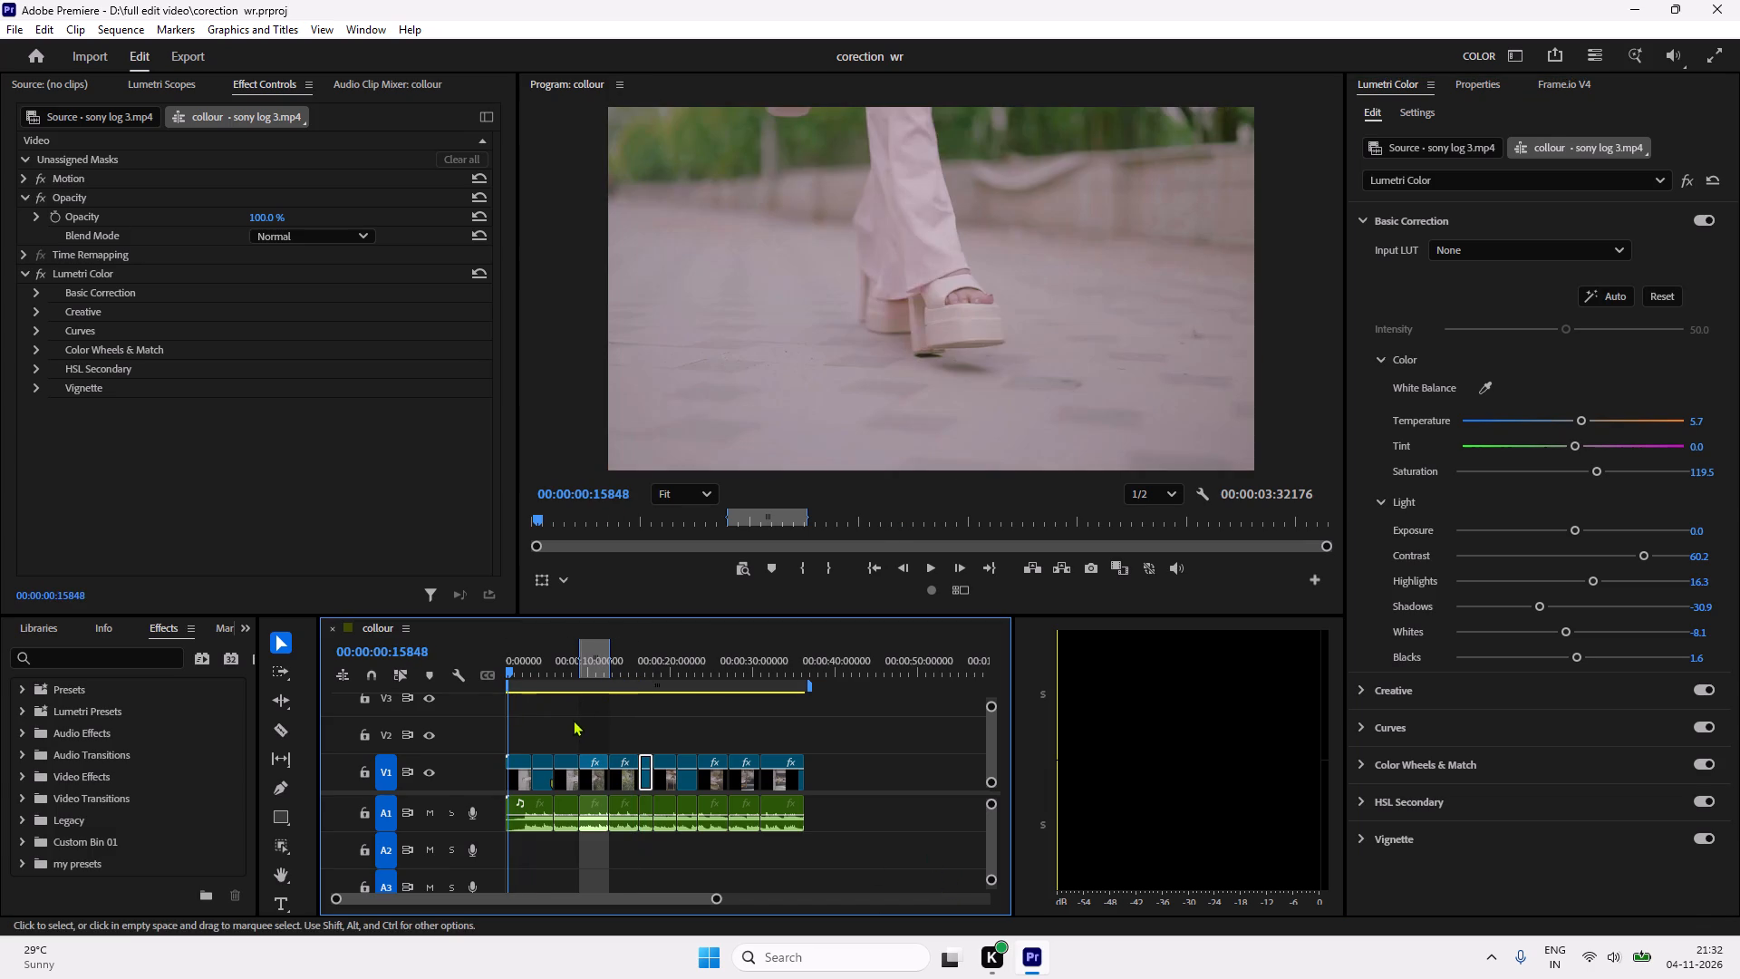
click(513, 687)
click(520, 762)
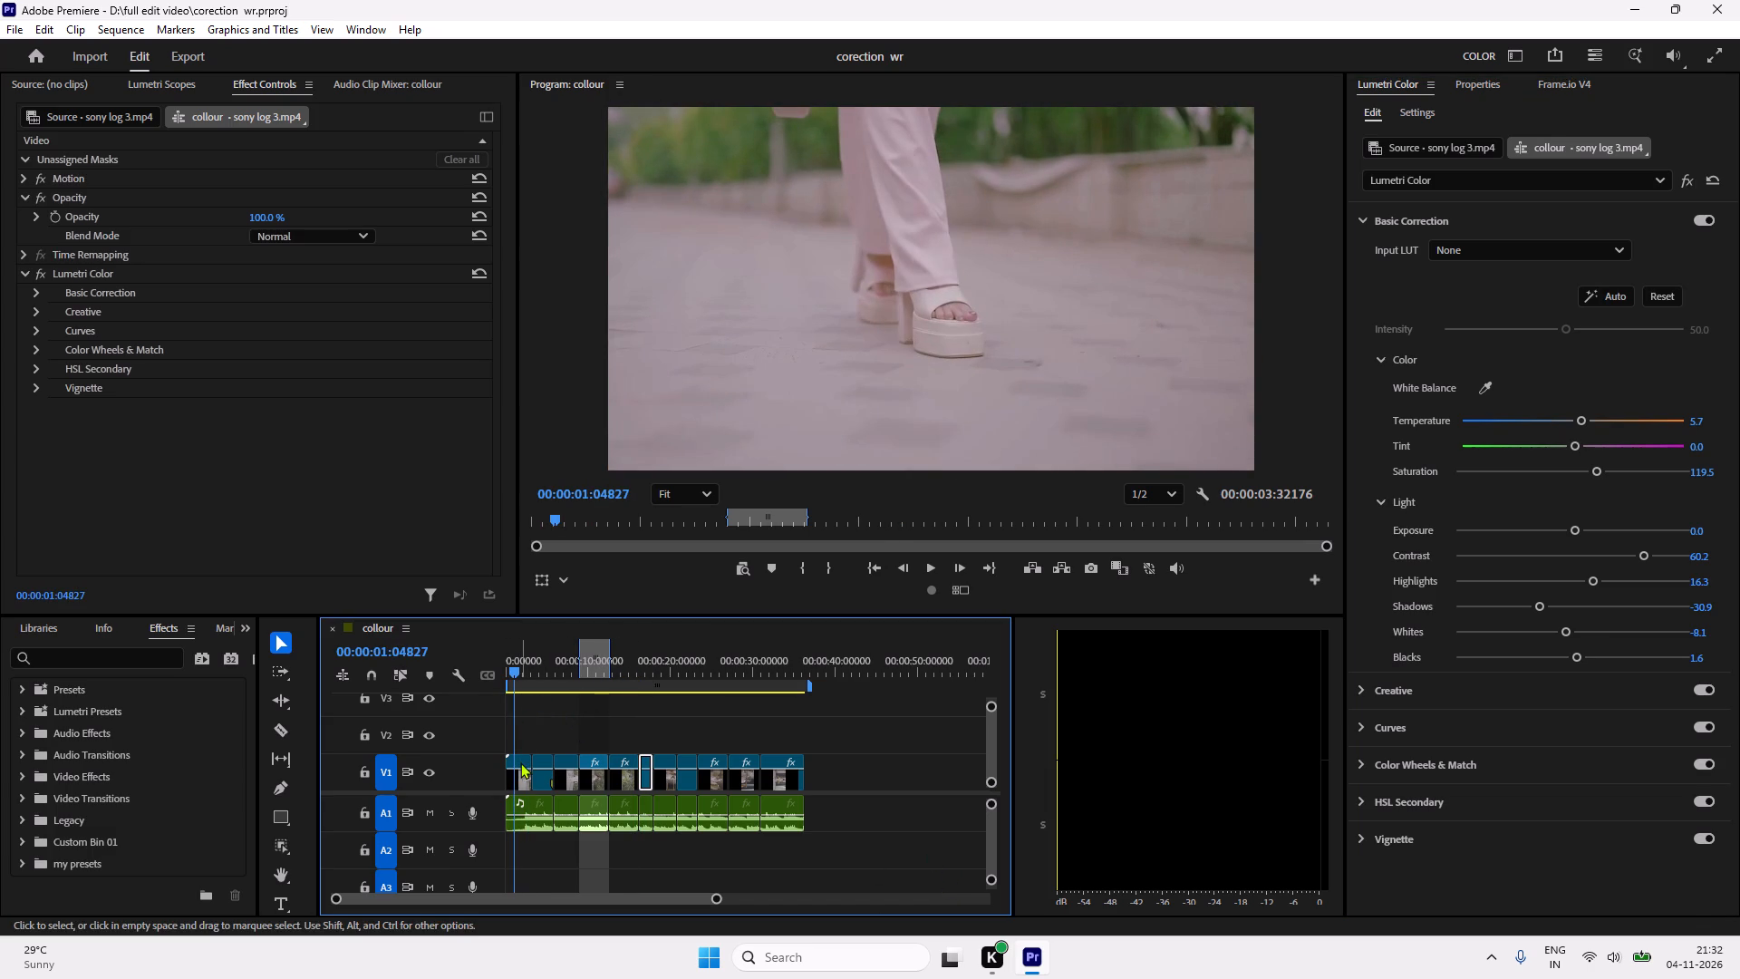
click(1657, 296)
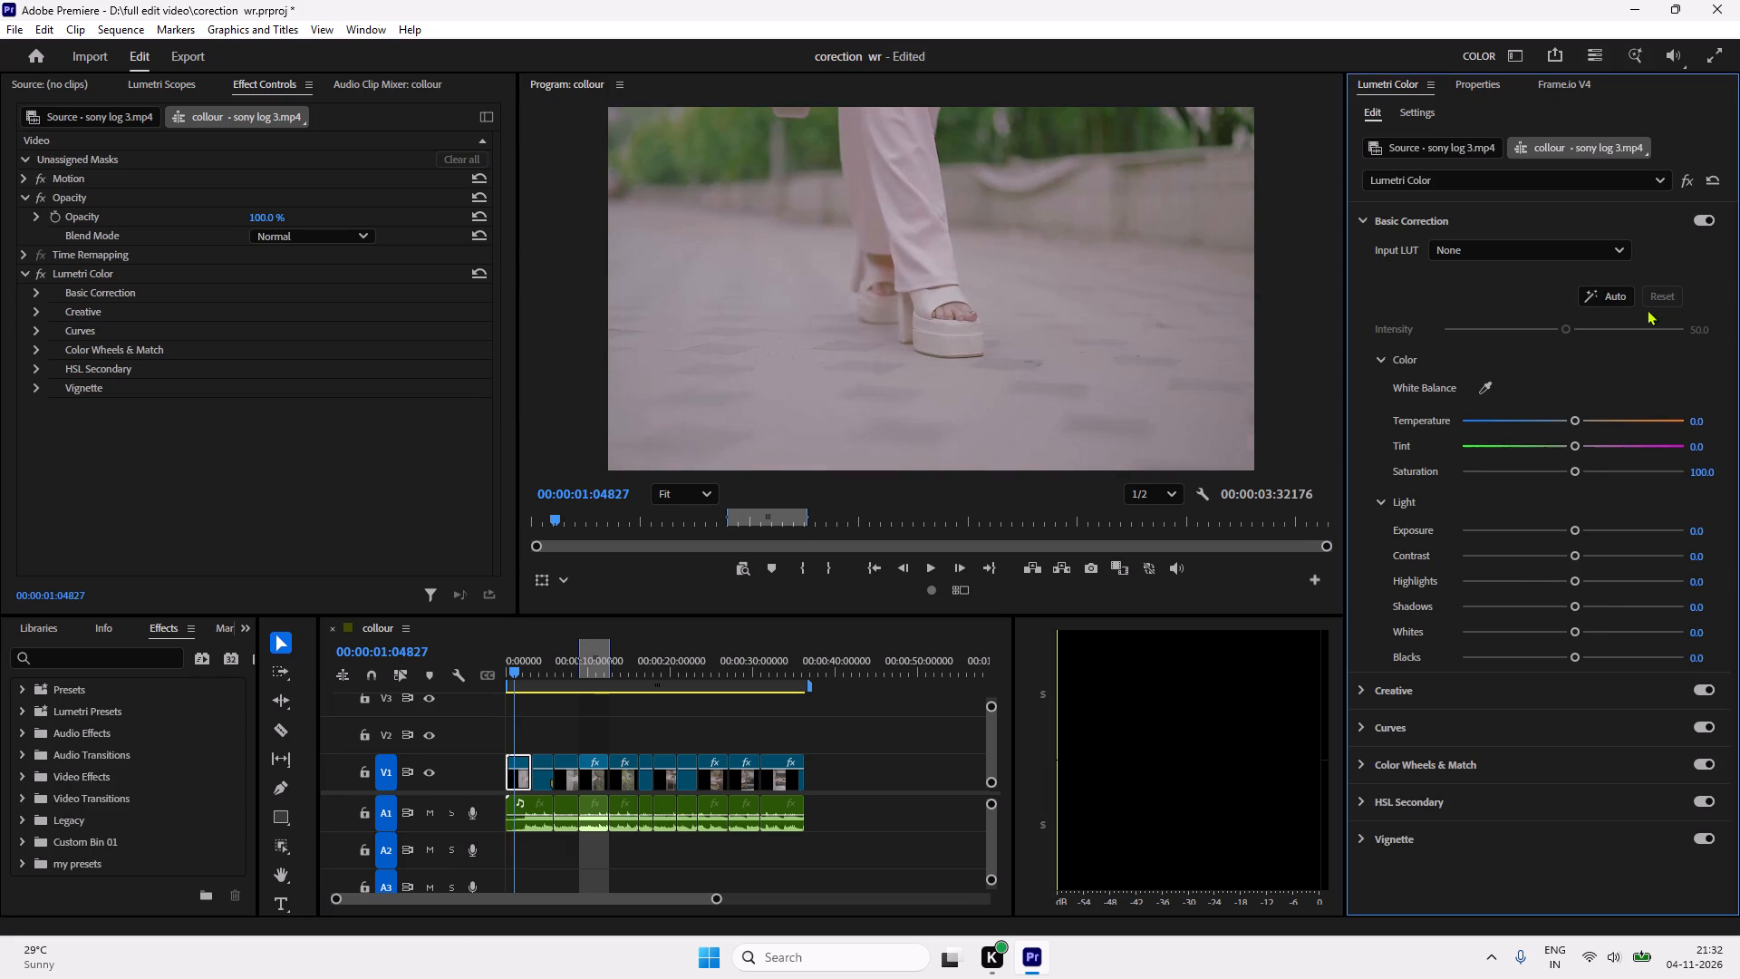
click(1661, 296)
click(1686, 182)
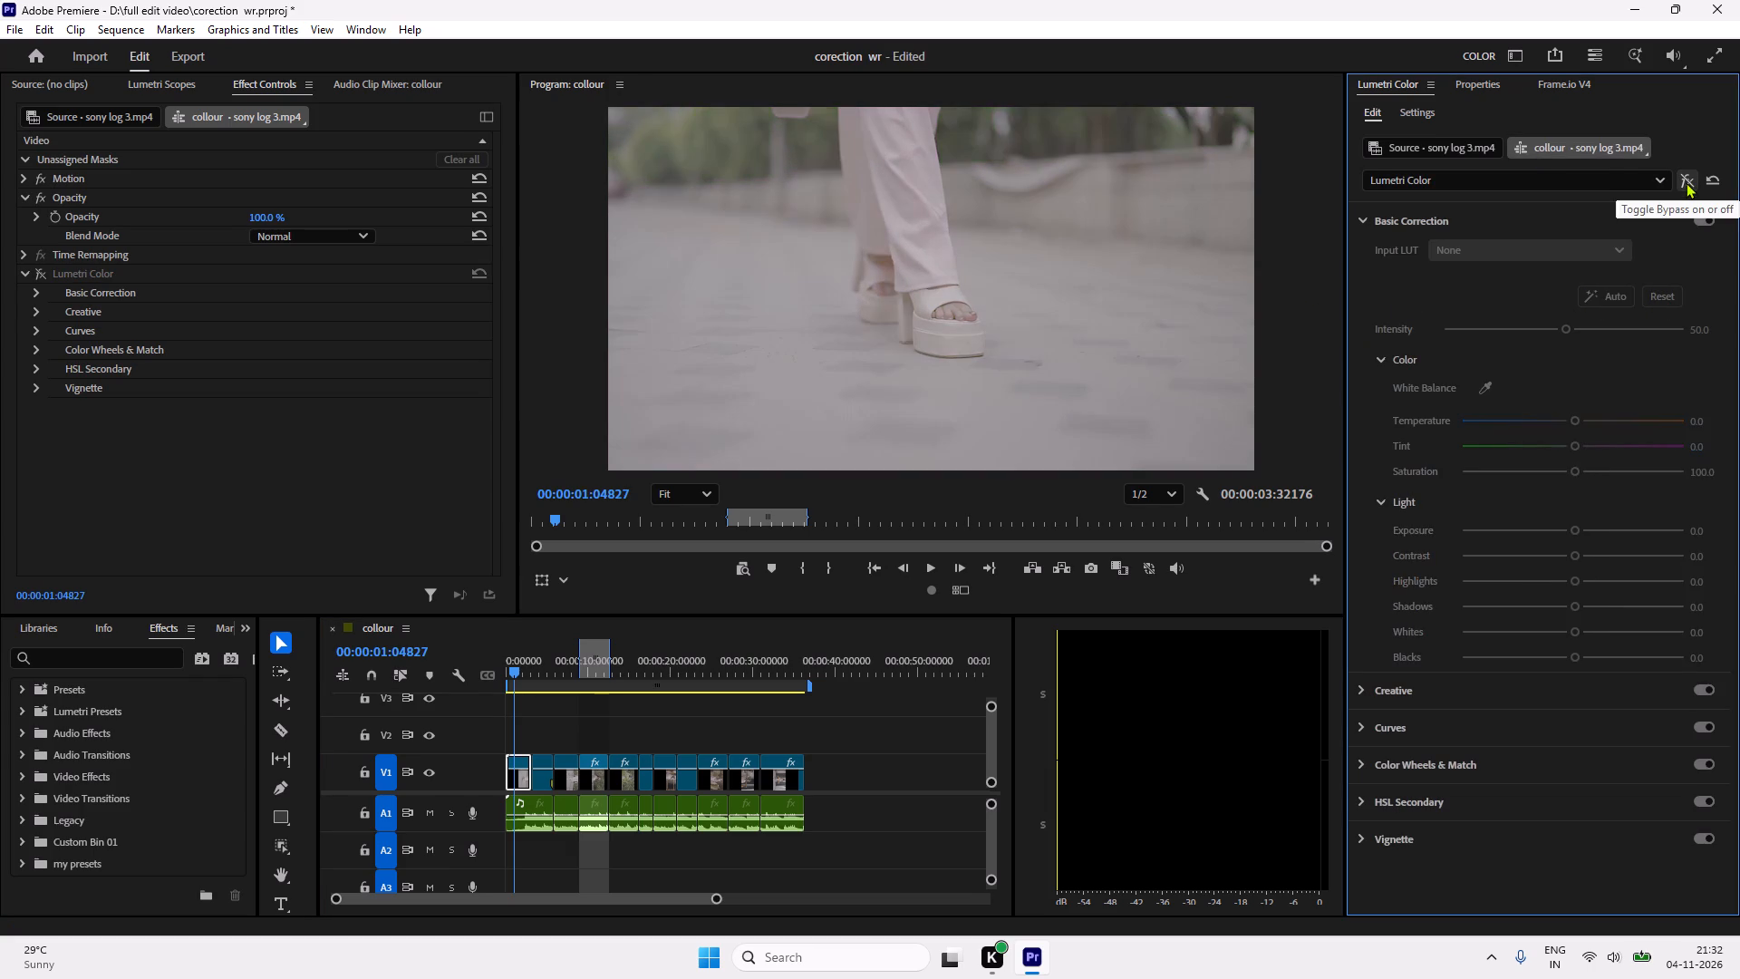
click(1686, 182)
click(1654, 298)
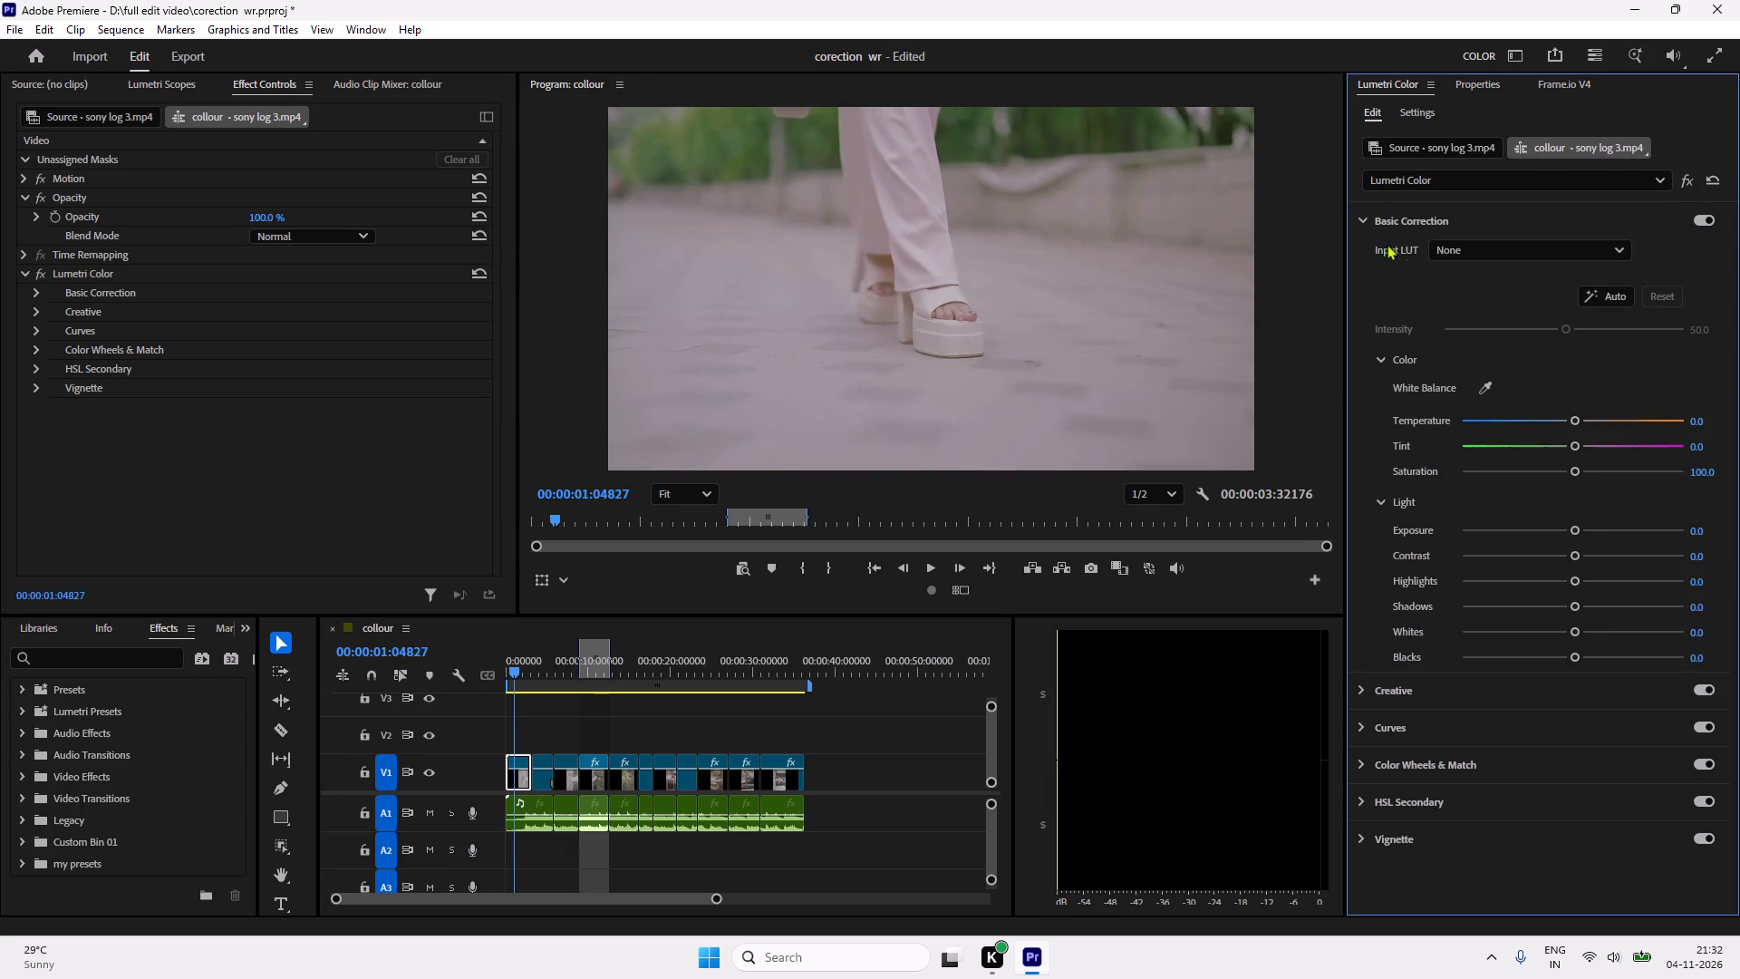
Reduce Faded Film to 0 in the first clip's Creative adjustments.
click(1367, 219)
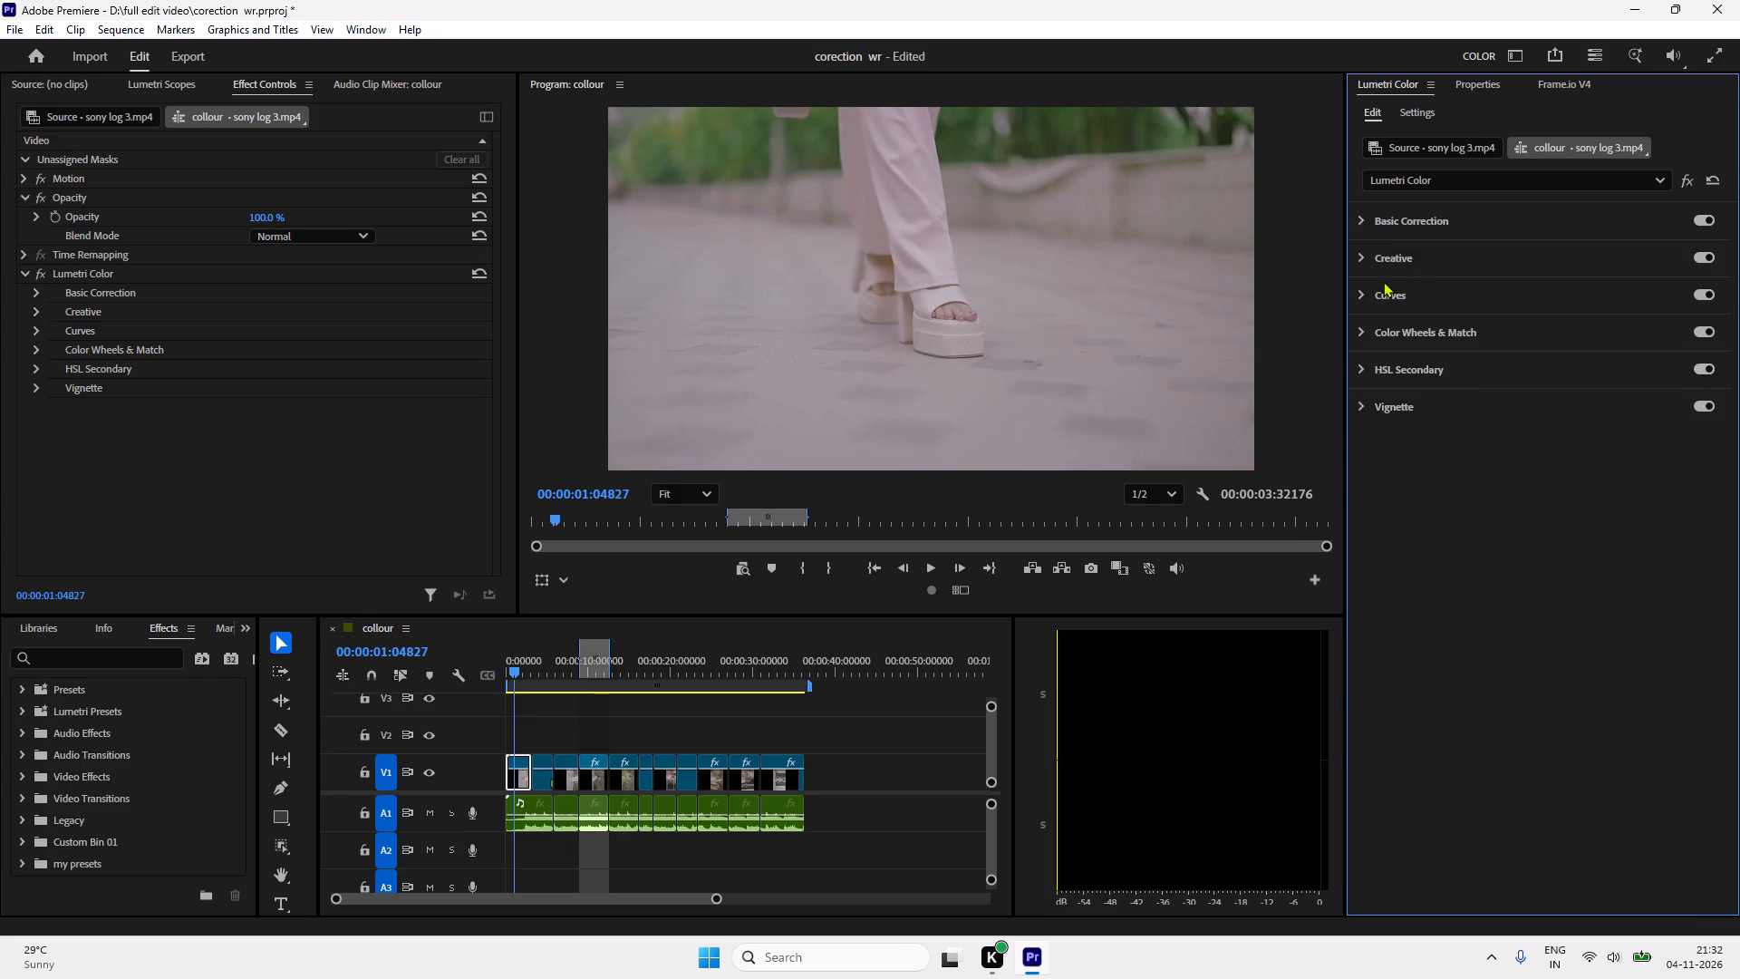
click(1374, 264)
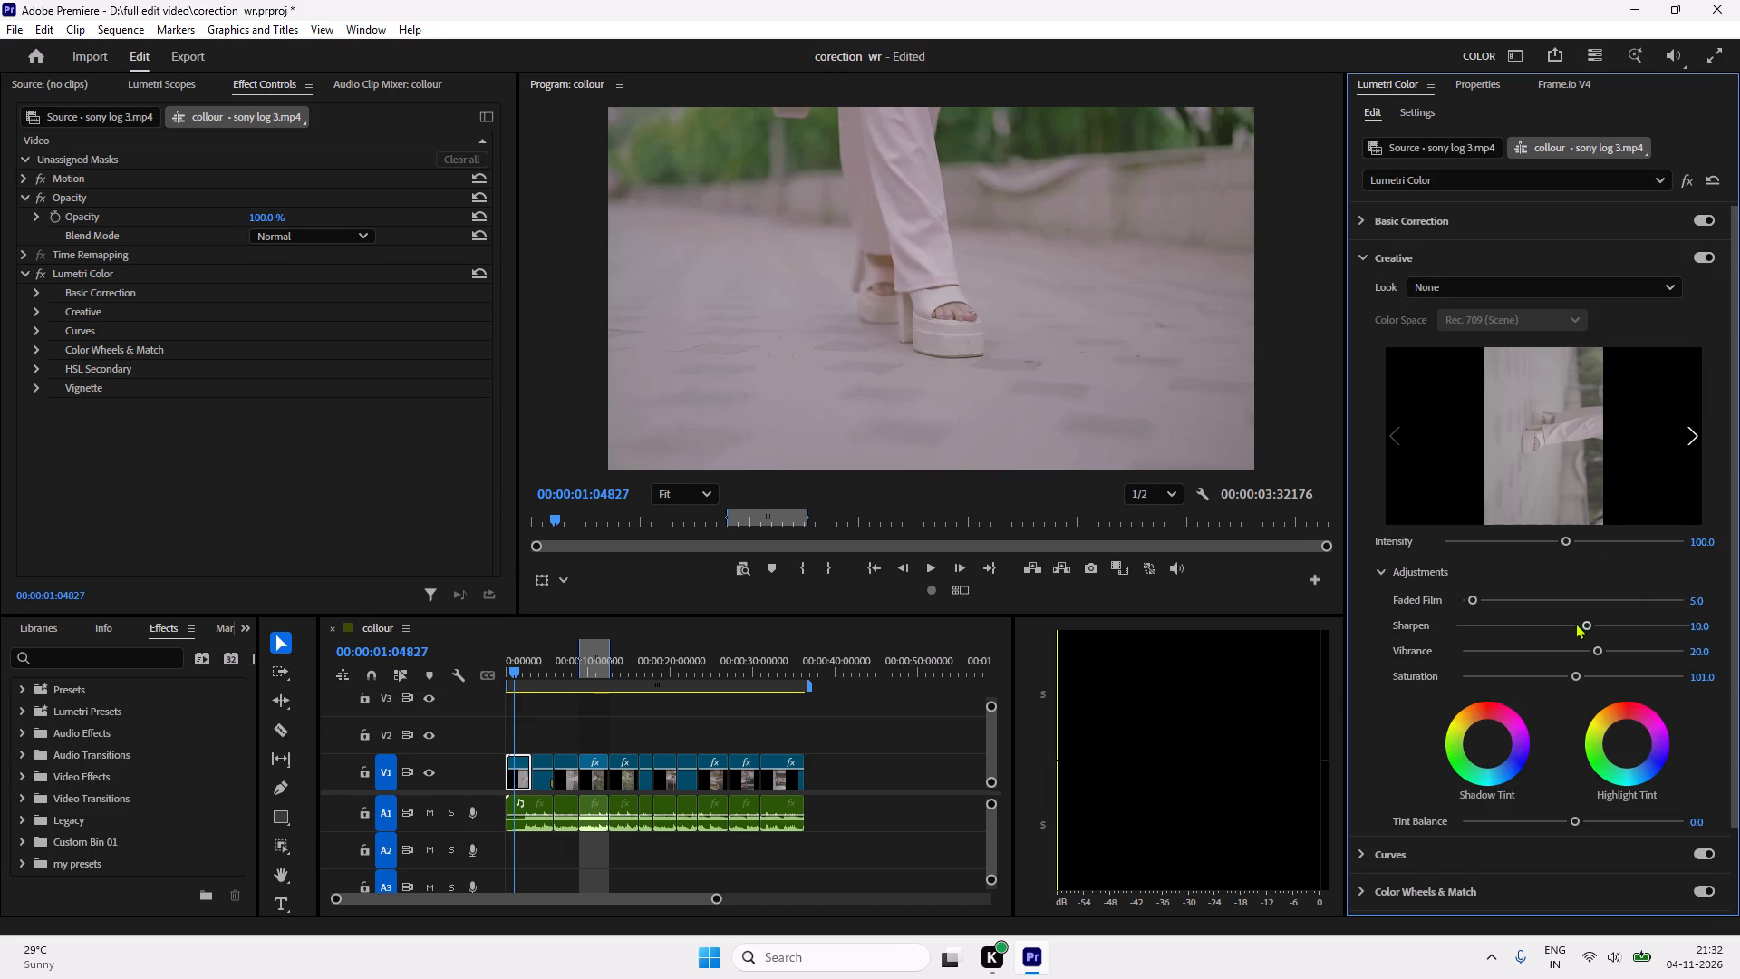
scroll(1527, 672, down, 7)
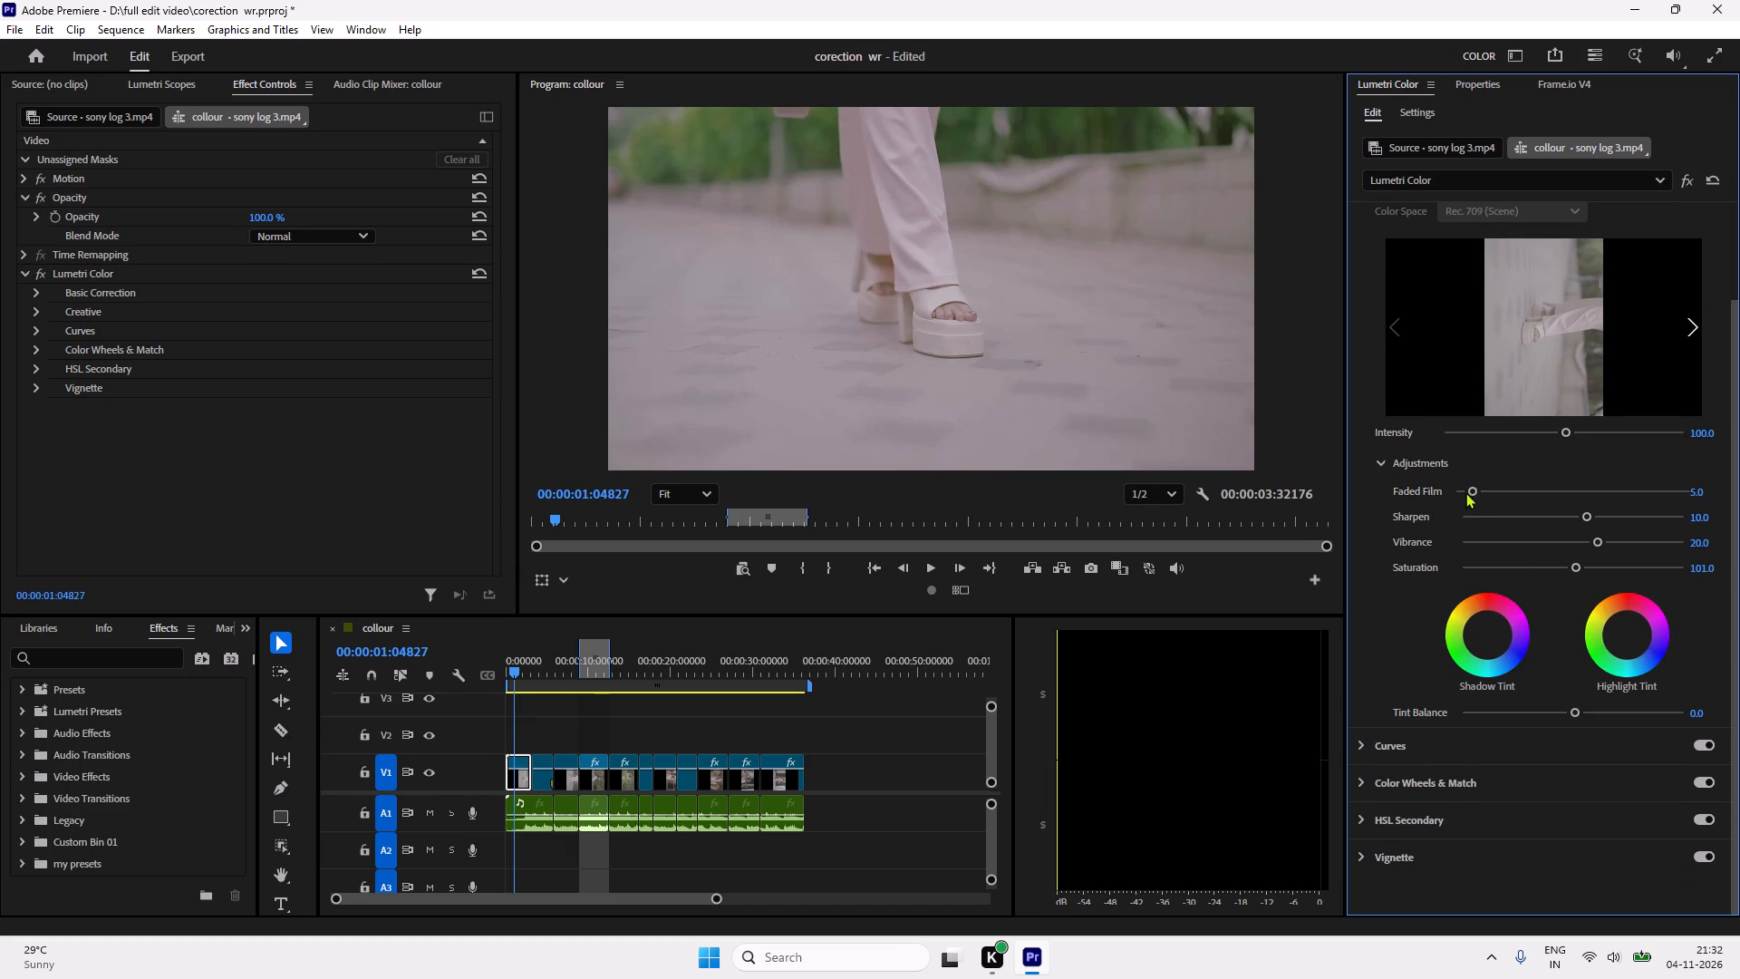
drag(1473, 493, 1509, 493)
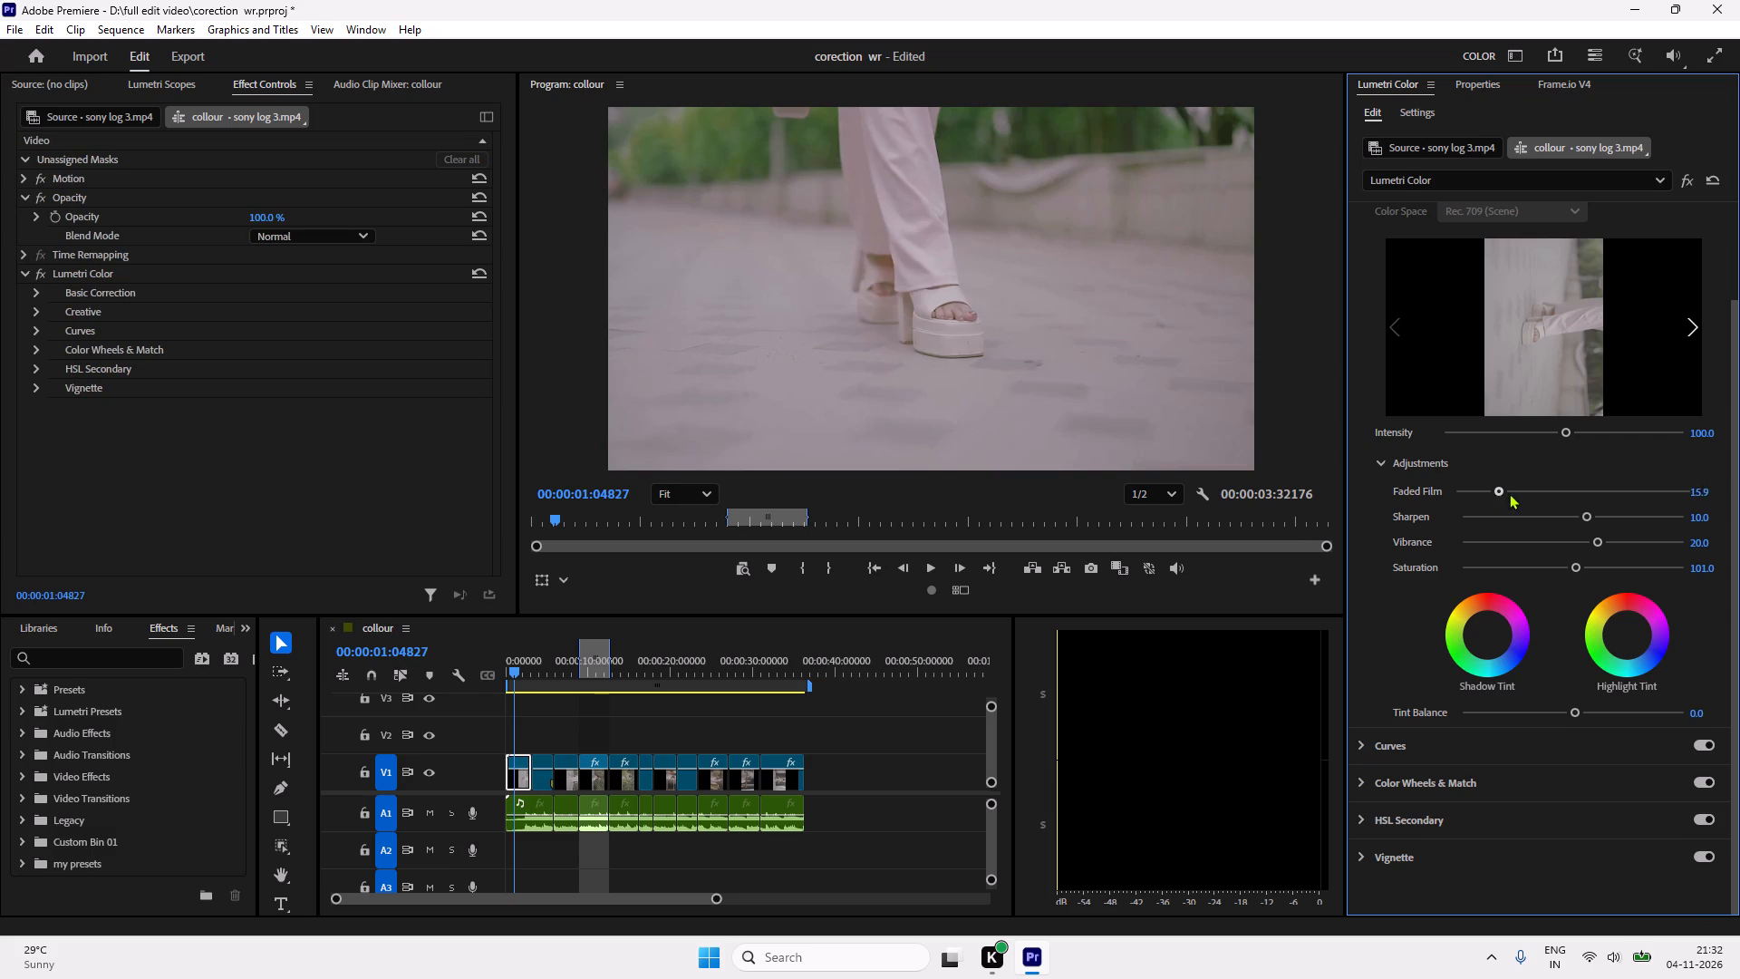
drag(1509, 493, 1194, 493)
Reset the entire Lumetri Color effect on the first clip.
click(1714, 173)
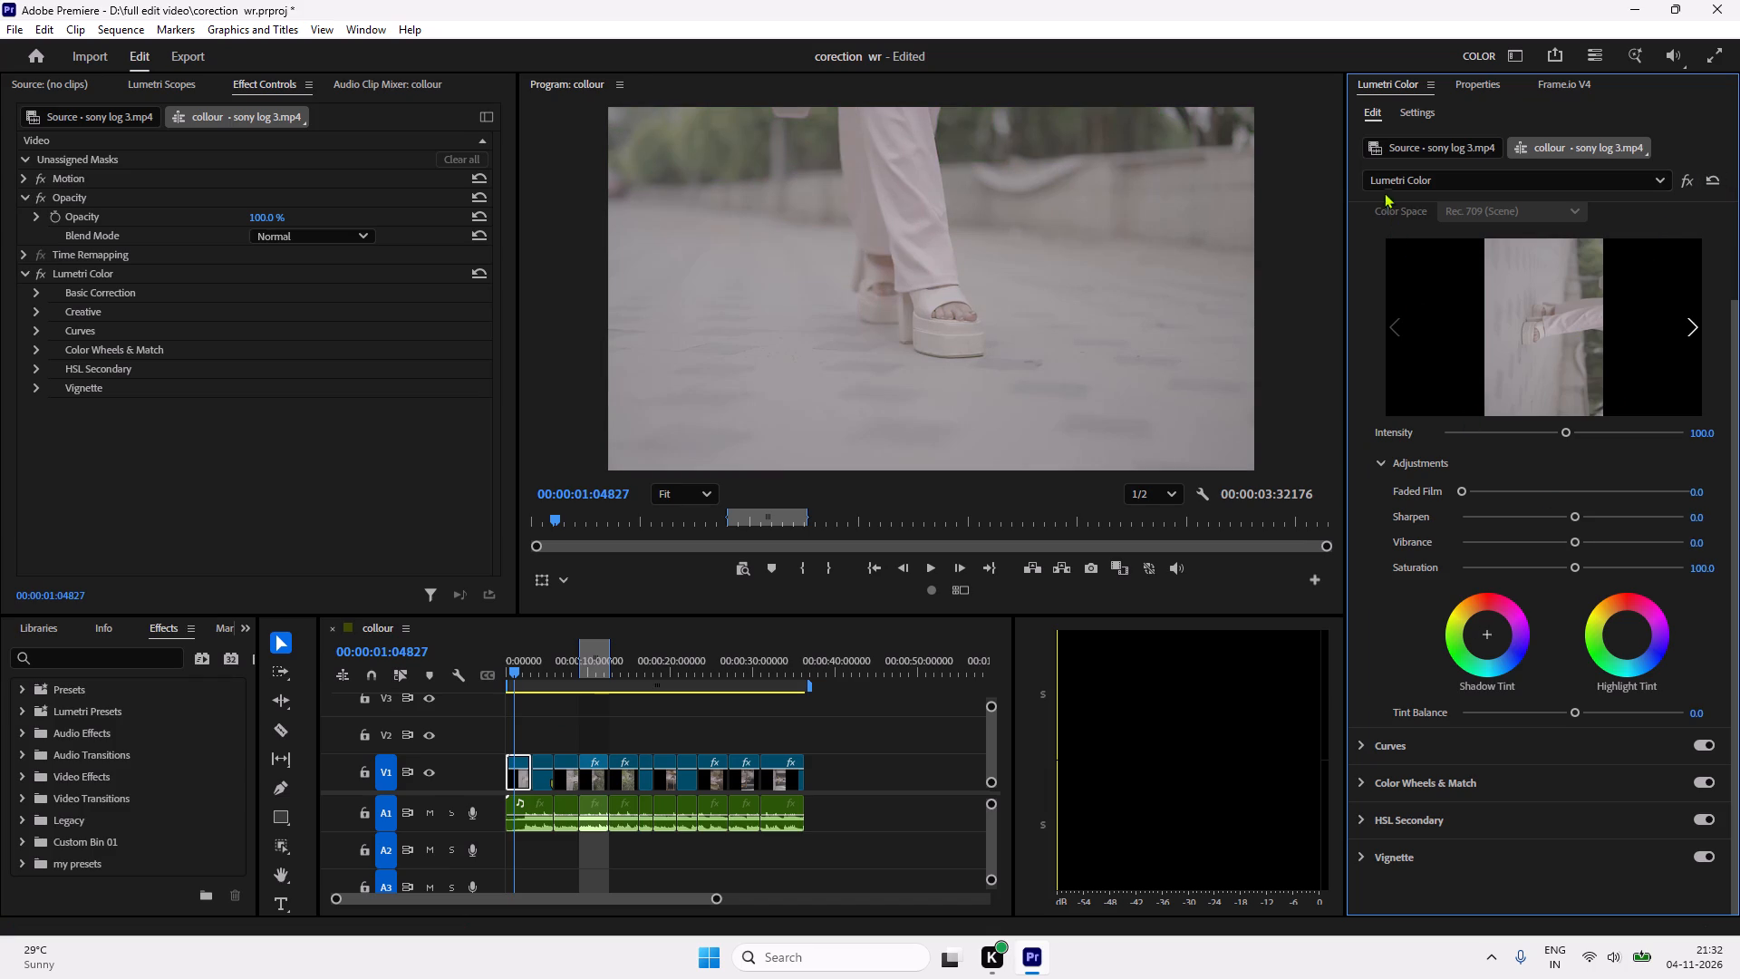
Check the first clip's Creative and Curves sections in Lumetri Color, viewing the RGB curve on its white master channel.
scroll(1381, 254, up, 6)
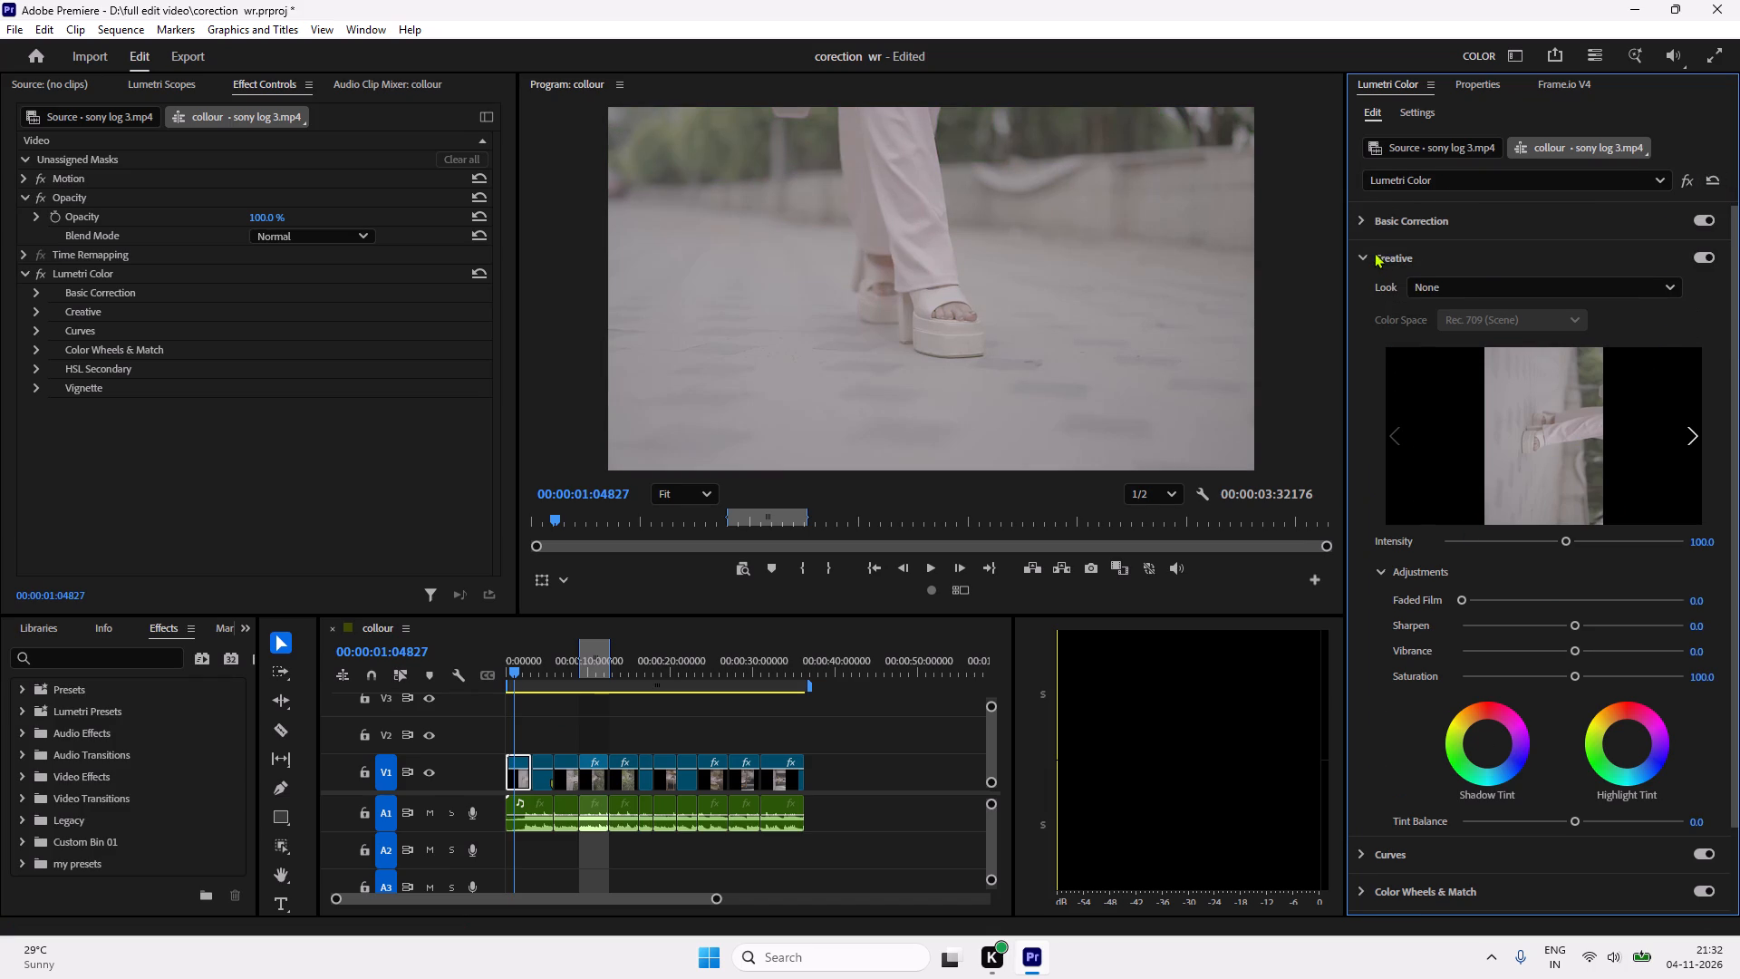
click(1363, 254)
click(1358, 300)
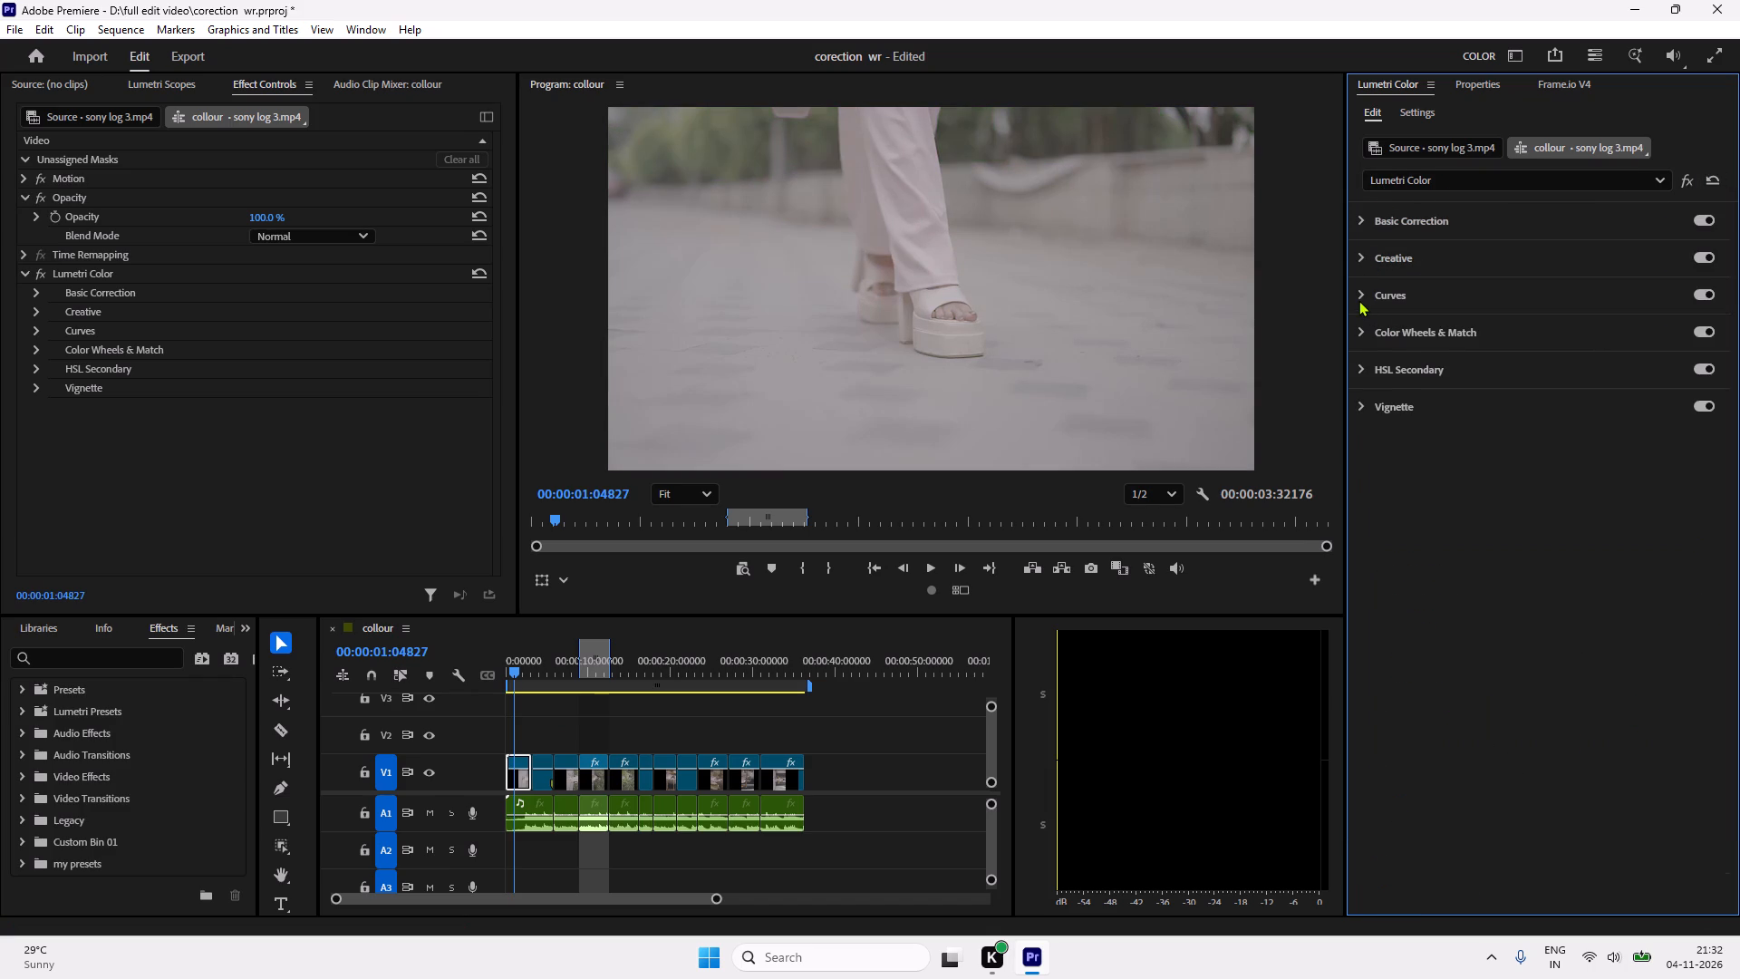
click(1378, 334)
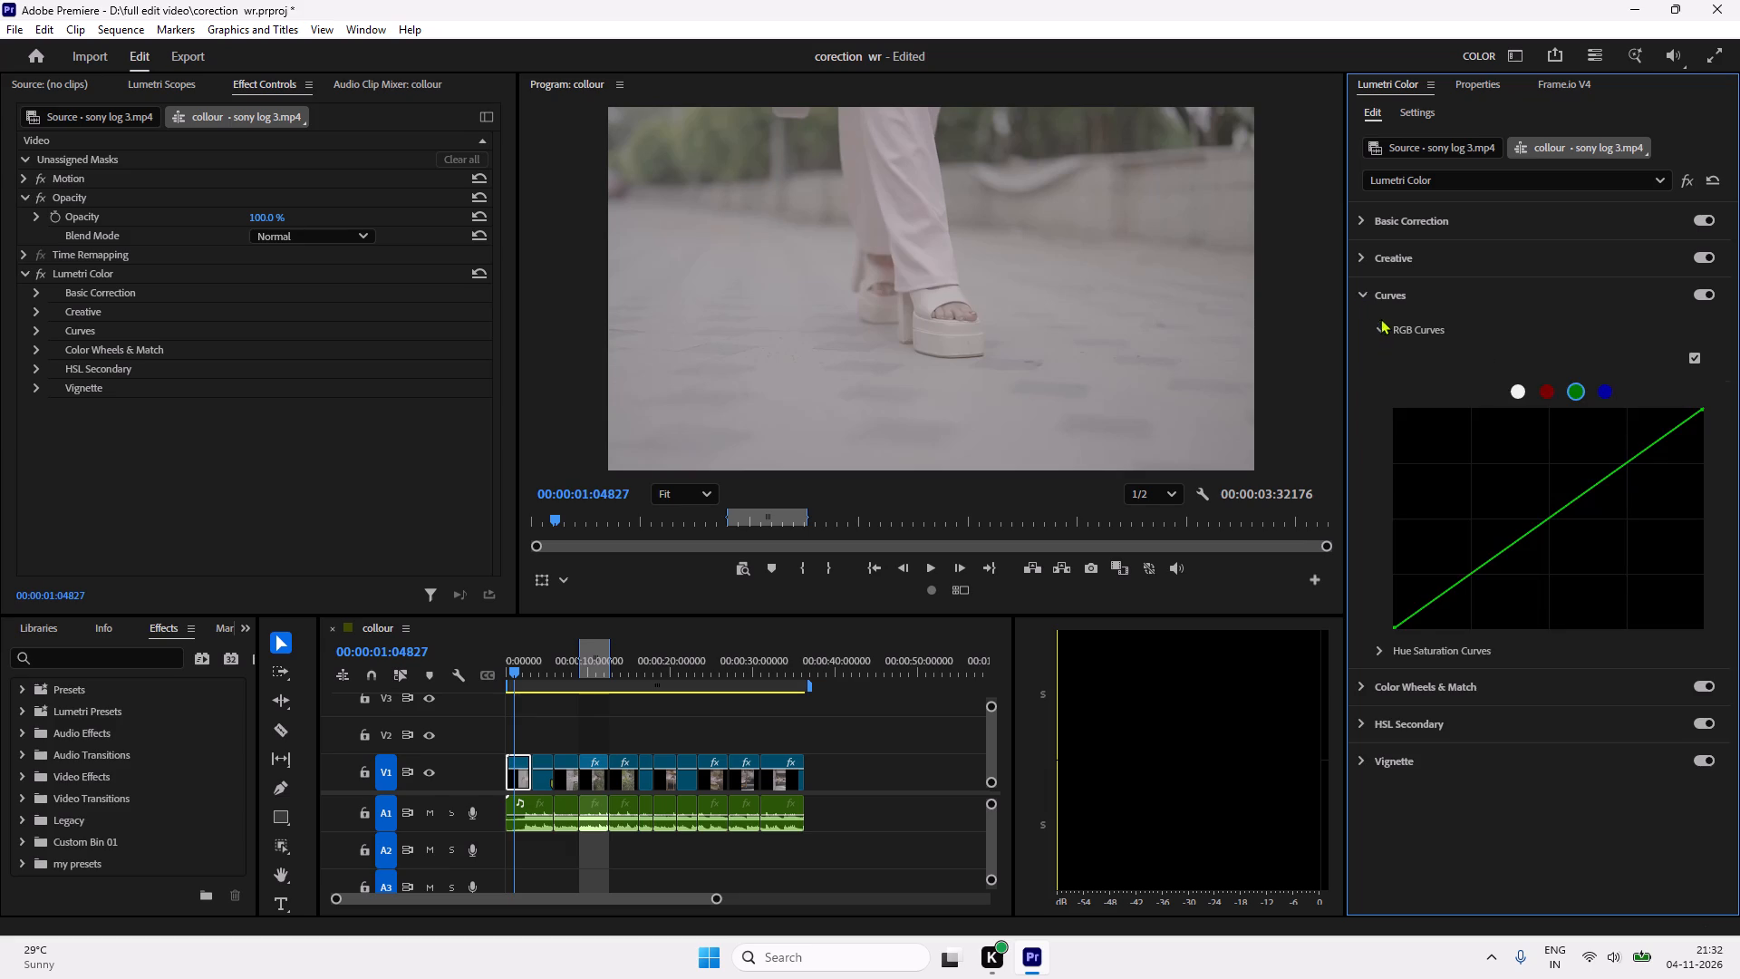
click(1513, 382)
click(1514, 386)
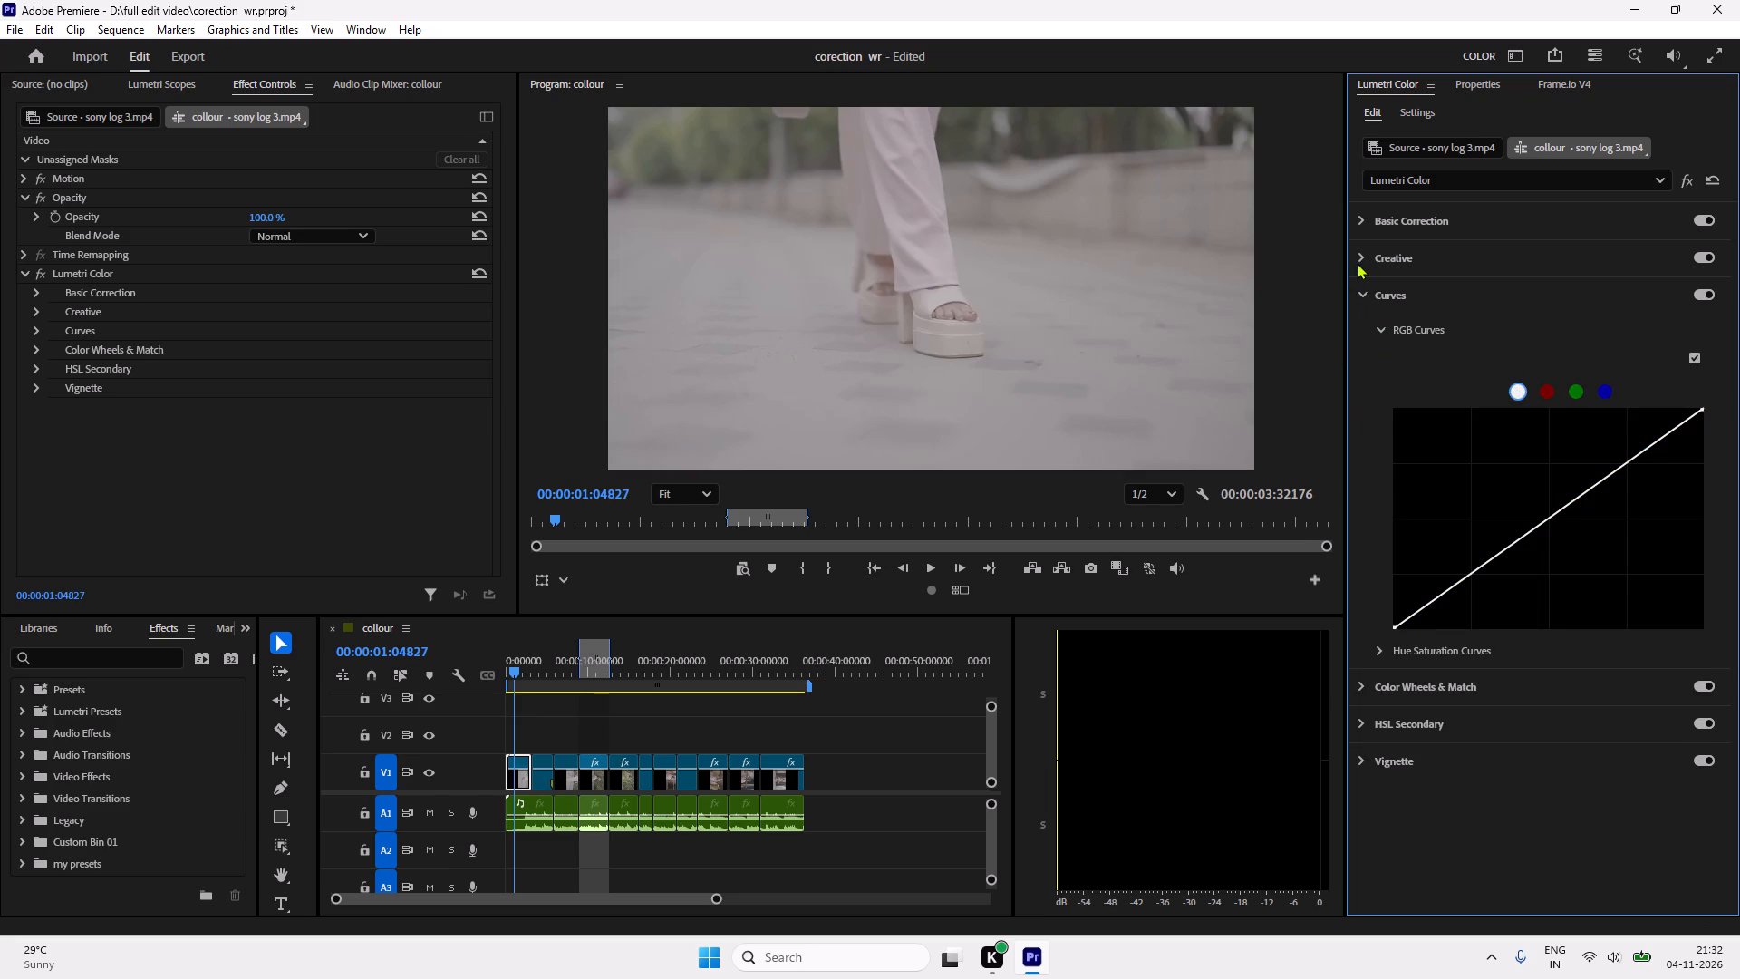
click(1368, 290)
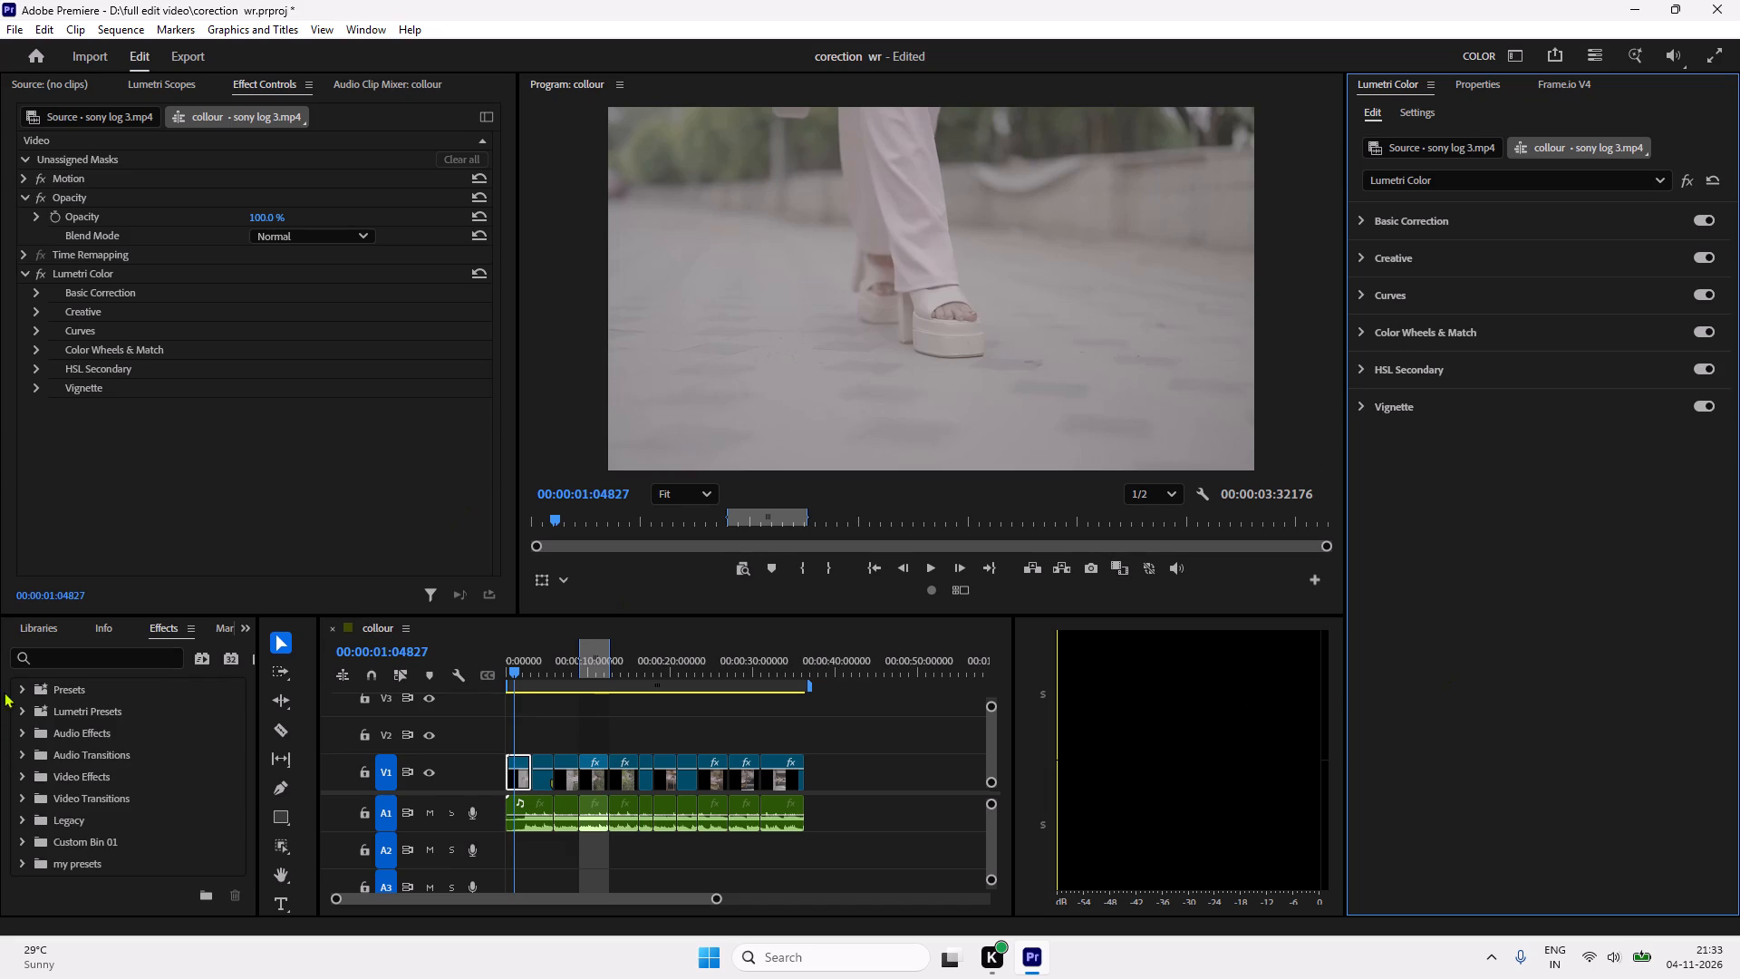
Show the media items of the corection wr project and widen the project area to display larger thumbnails.
click(43, 627)
click(21, 628)
click(21, 628)
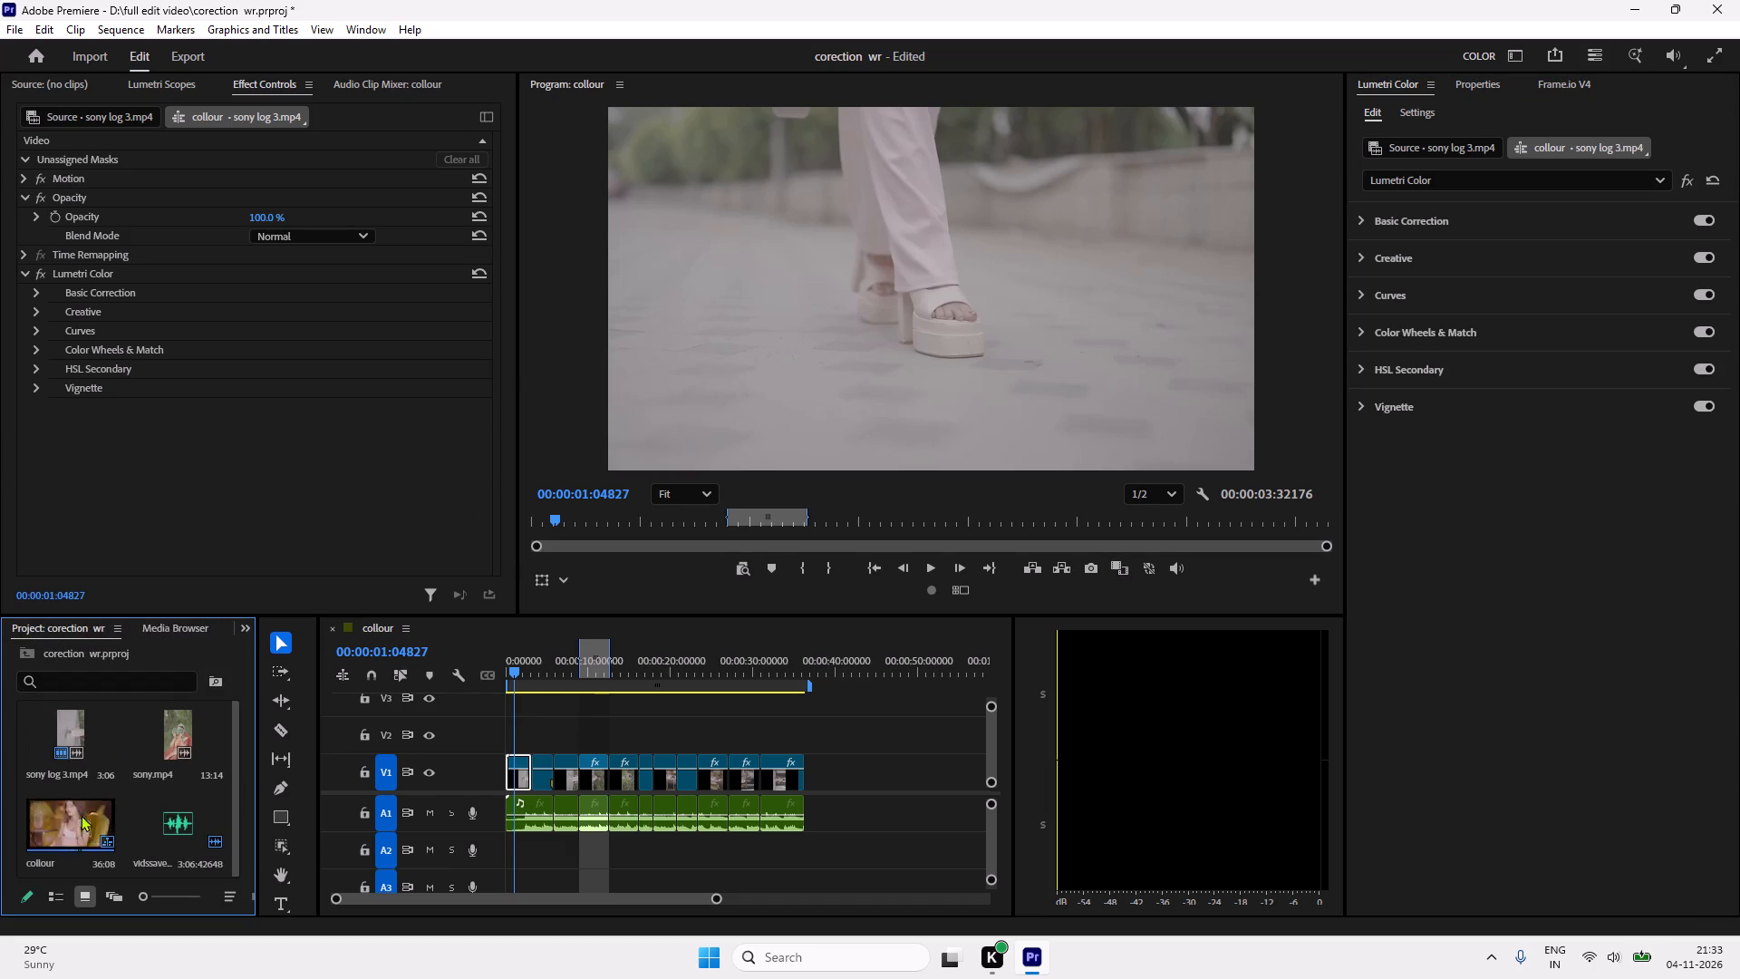
scroll(173, 767, up, 1)
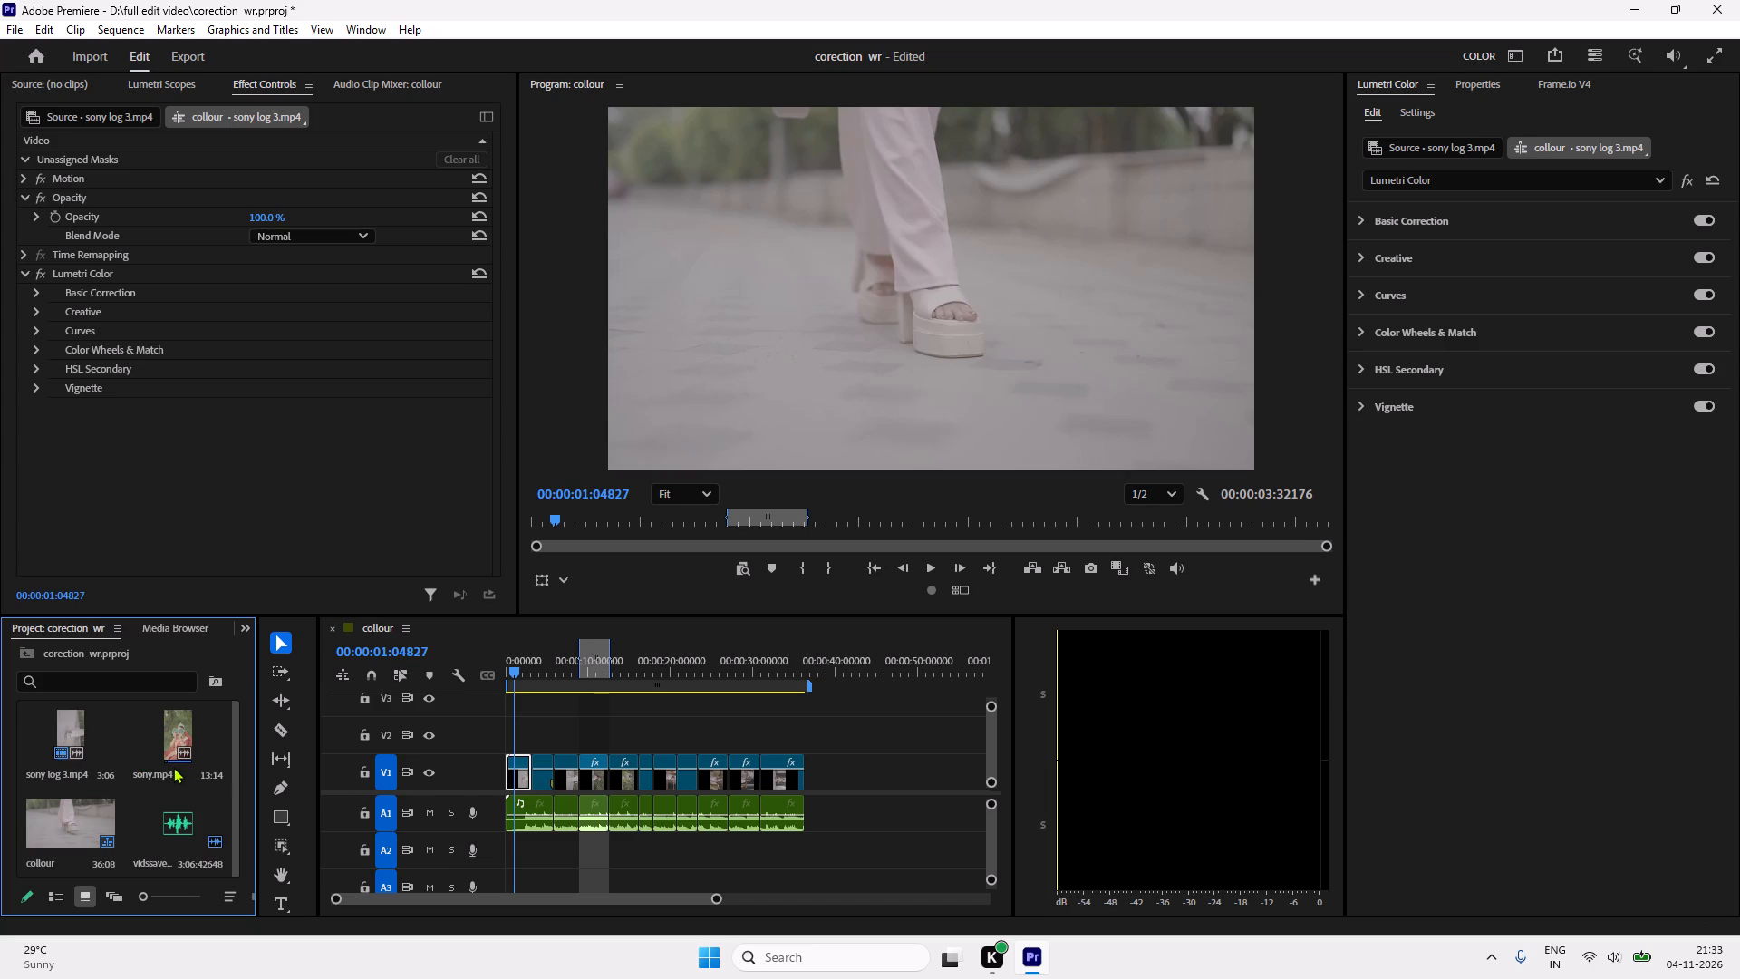
scroll(173, 767, up, 1)
scroll(115, 822, down, 7)
scroll(116, 818, up, 4)
drag(256, 687, 350, 704)
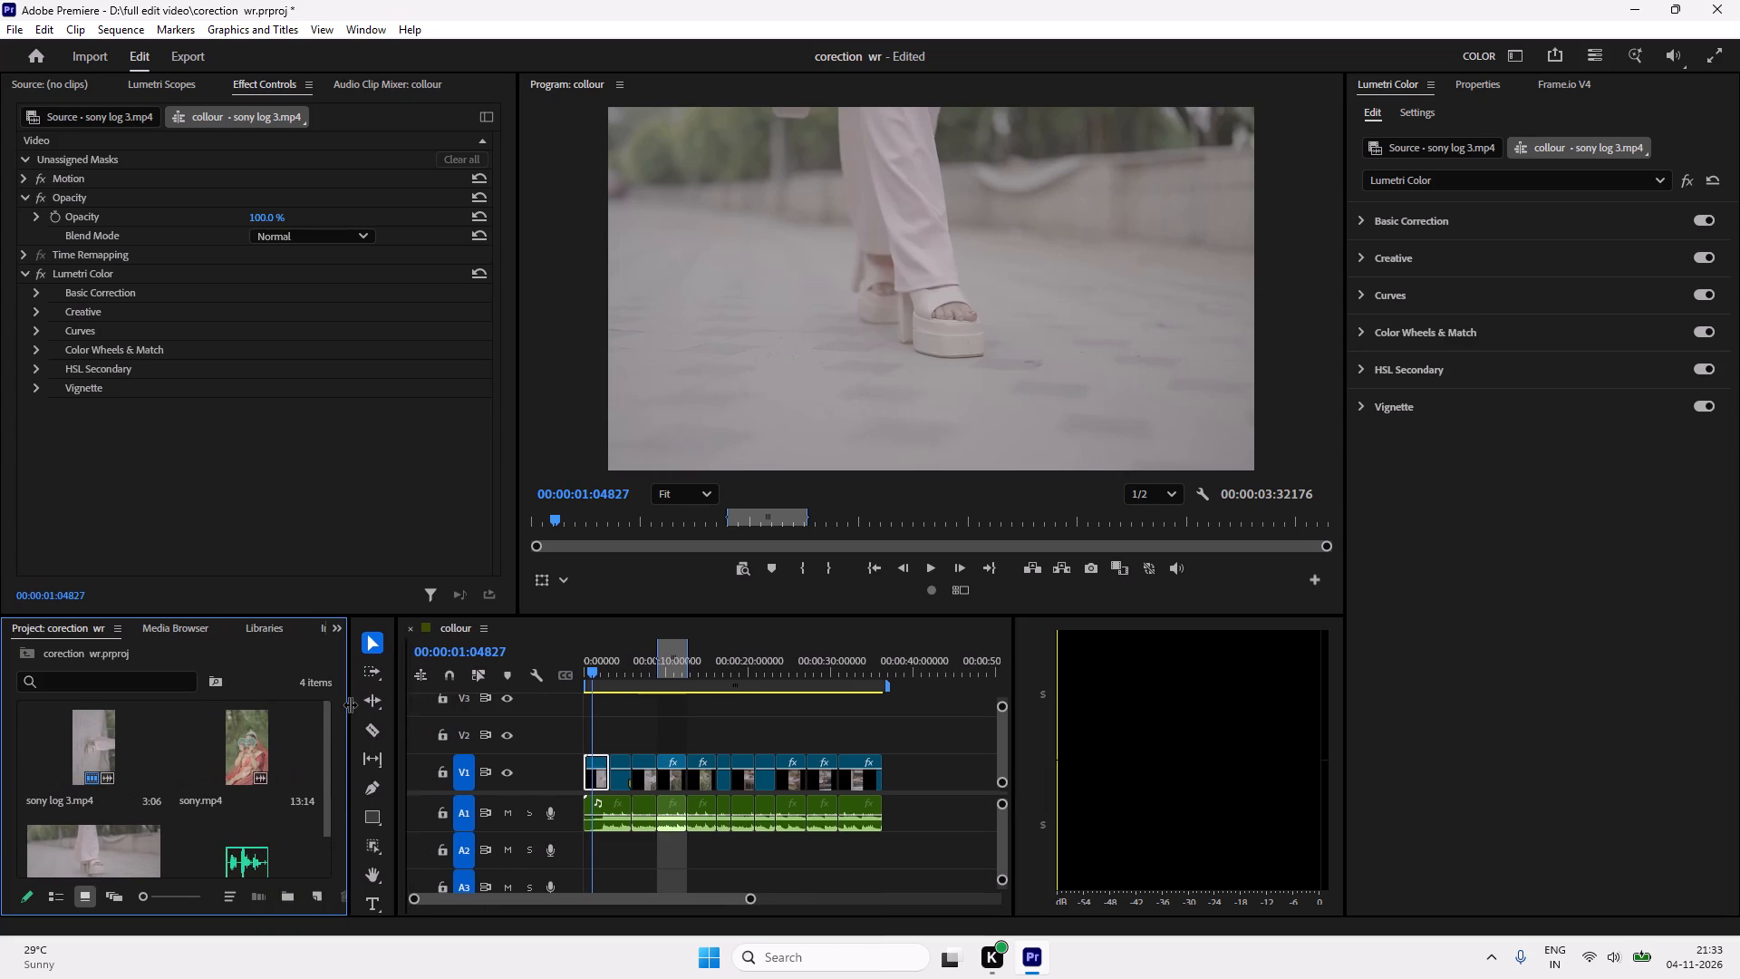
drag(350, 704, 346, 704)
scroll(158, 739, down, 4)
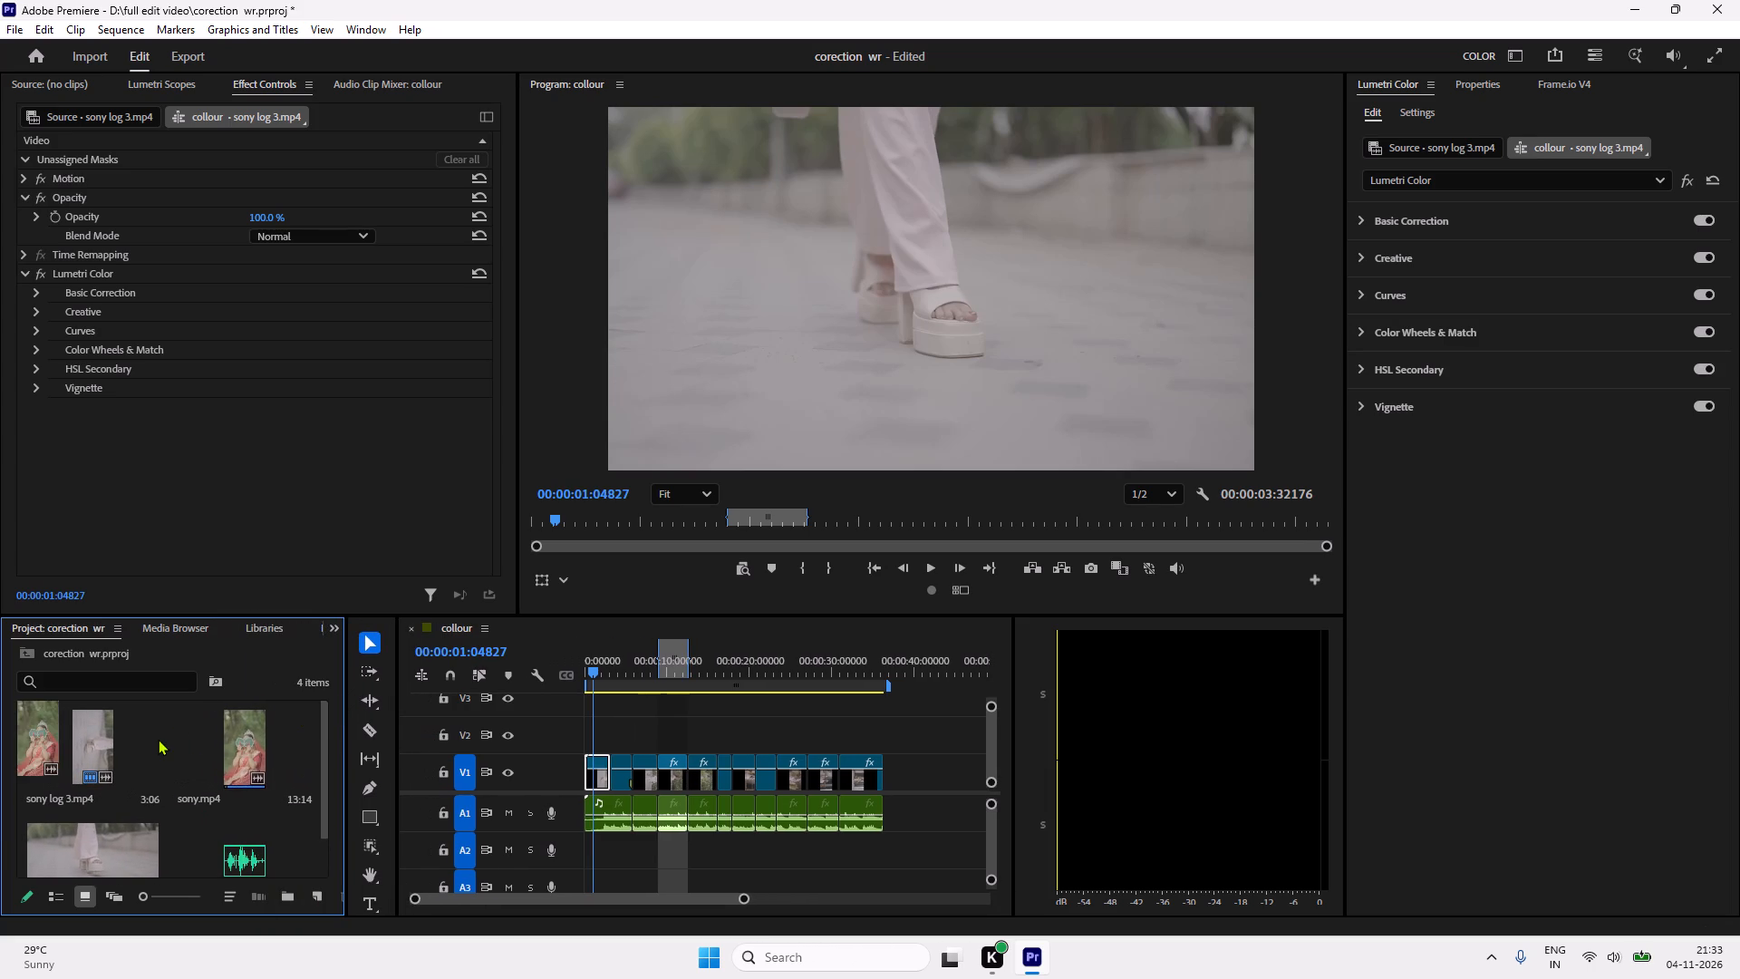
scroll(158, 739, down, 1)
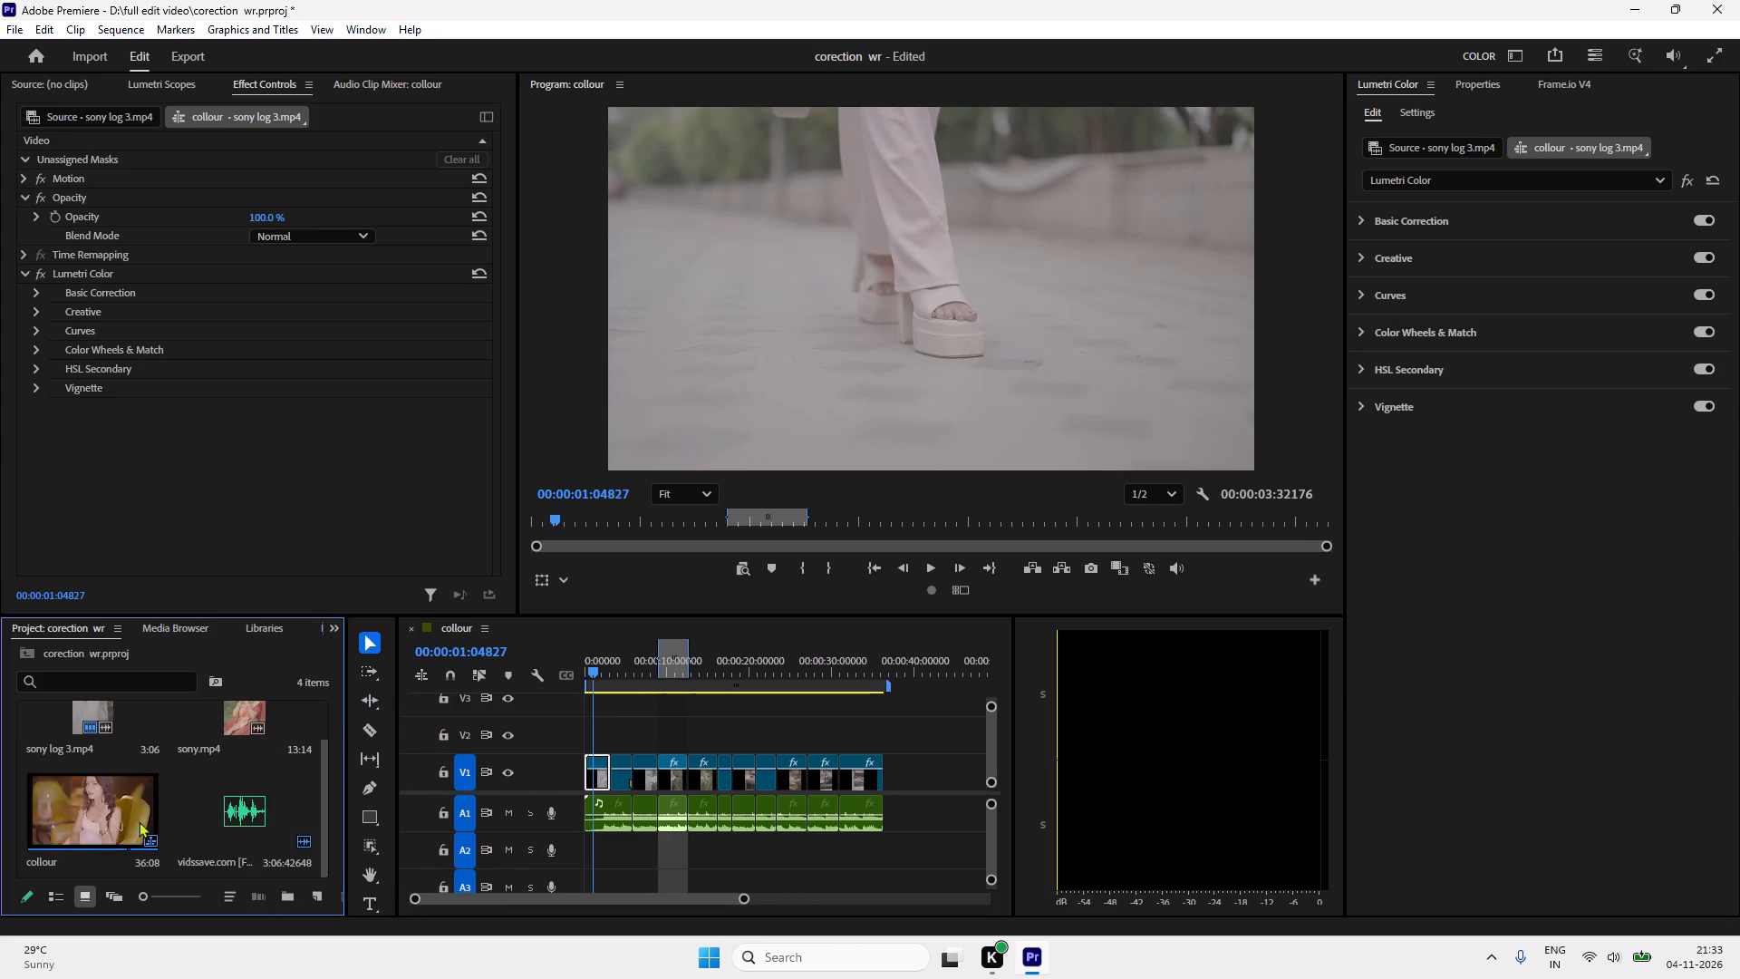
scroll(87, 815, up, 1)
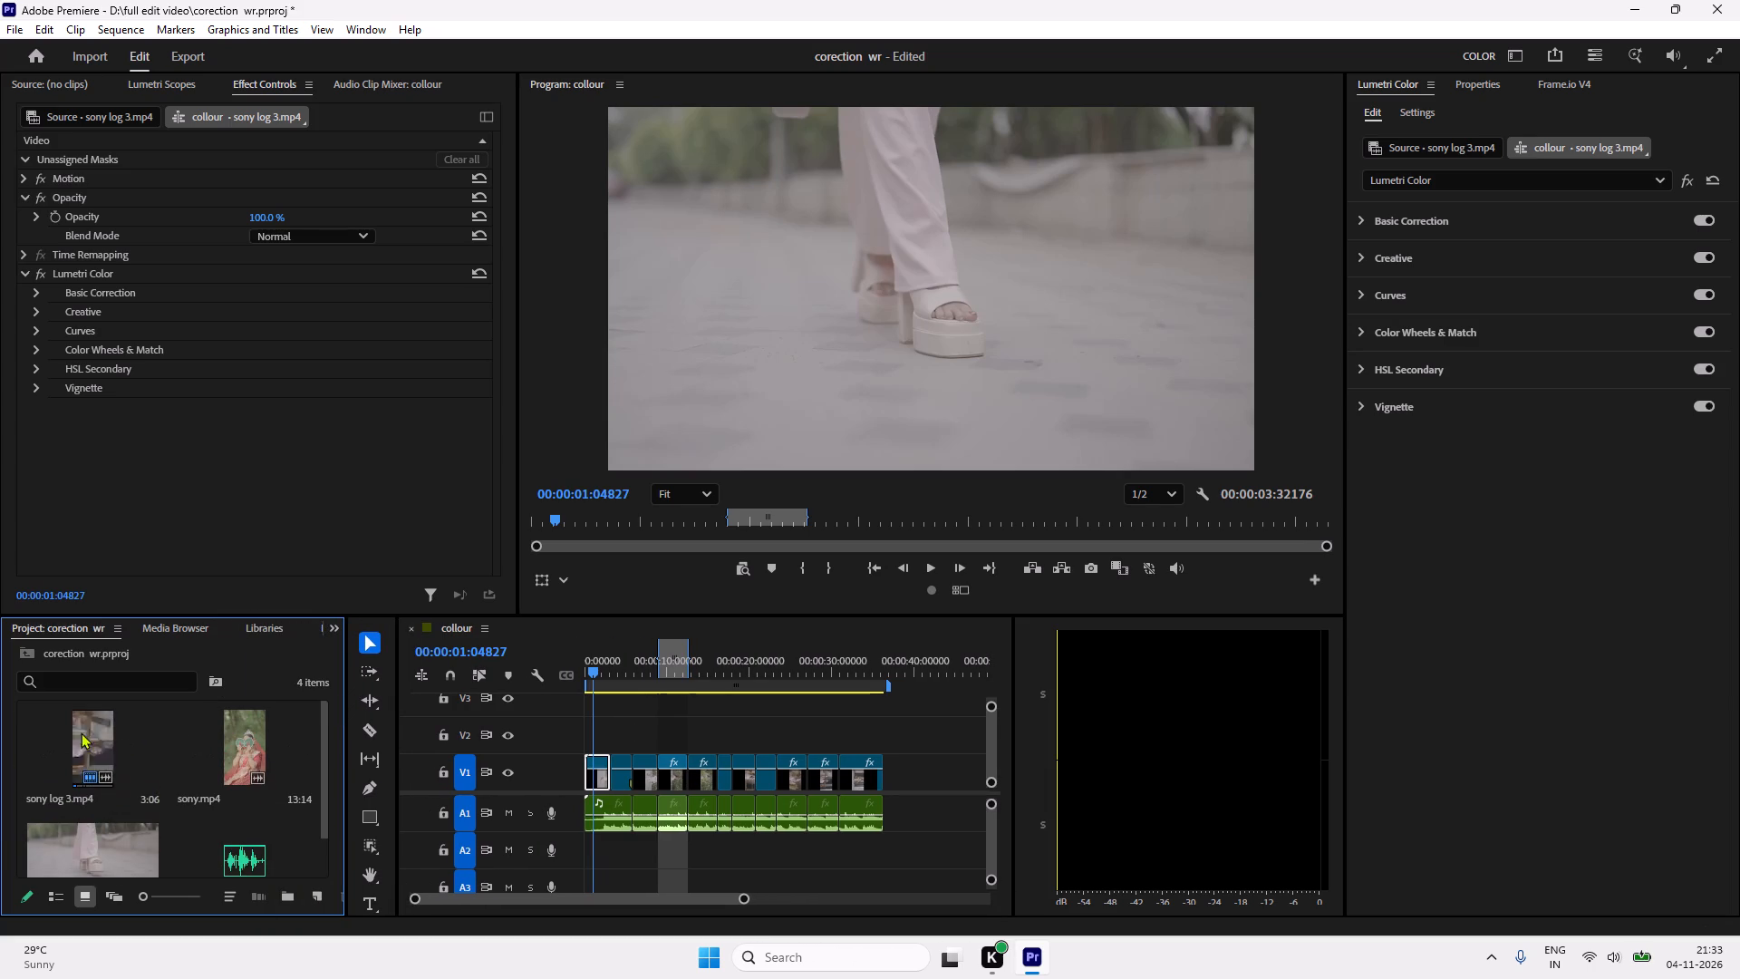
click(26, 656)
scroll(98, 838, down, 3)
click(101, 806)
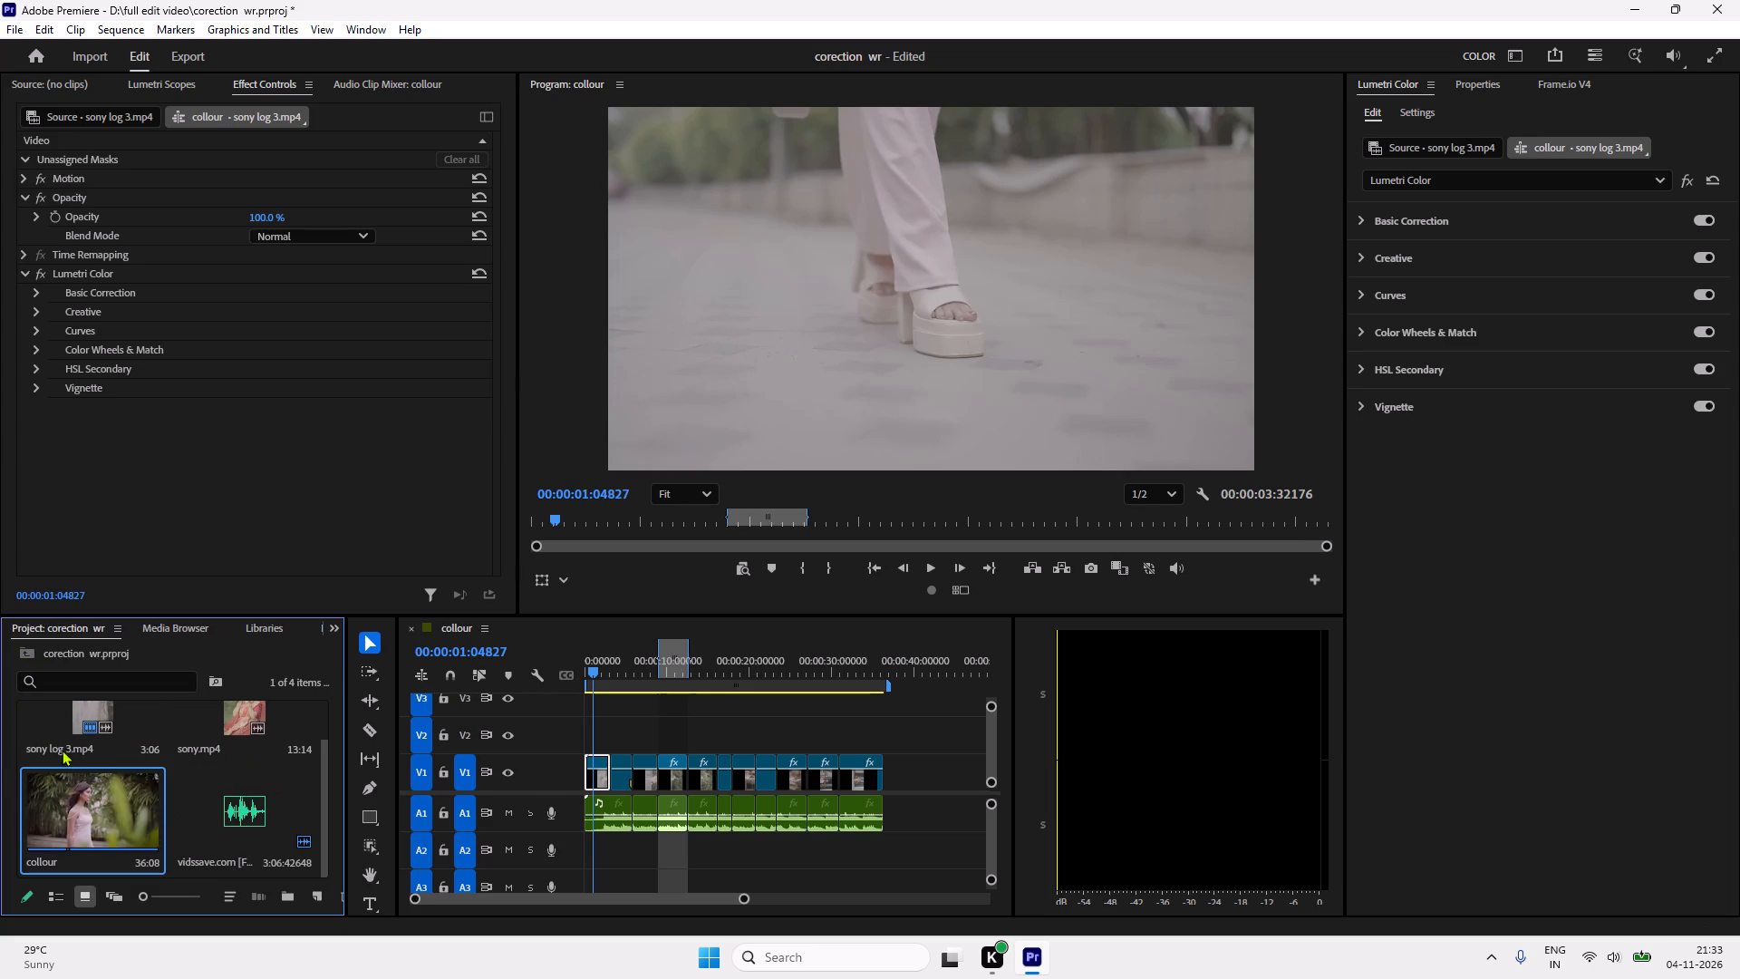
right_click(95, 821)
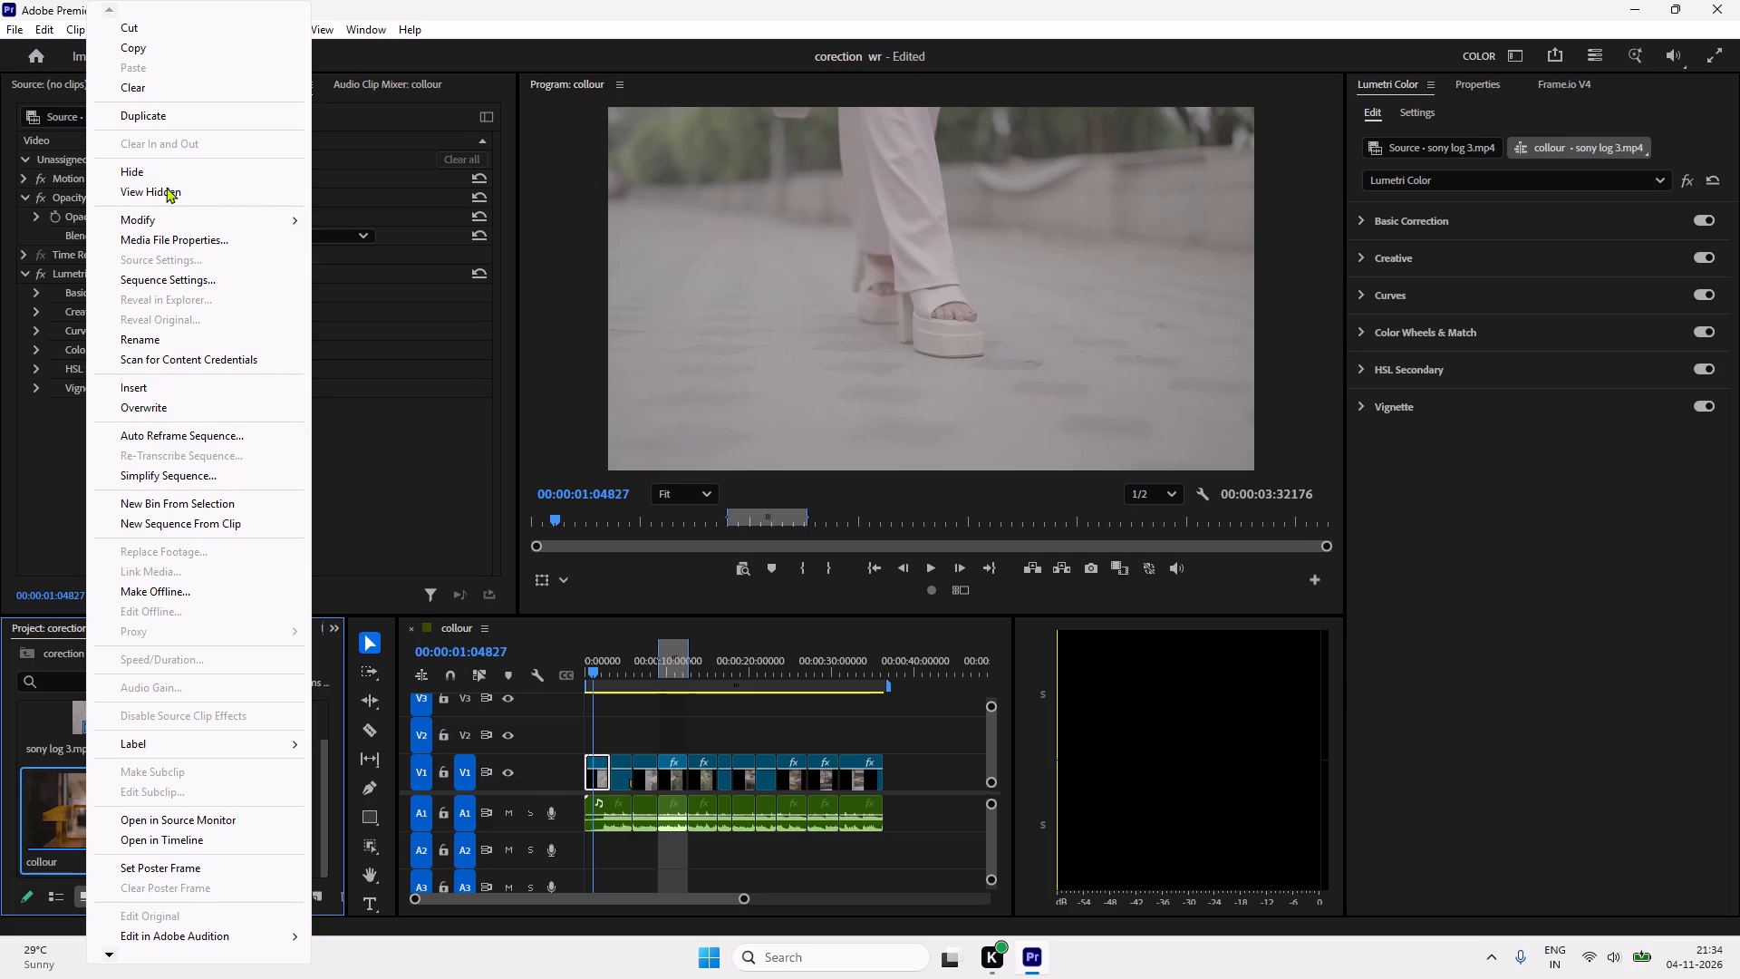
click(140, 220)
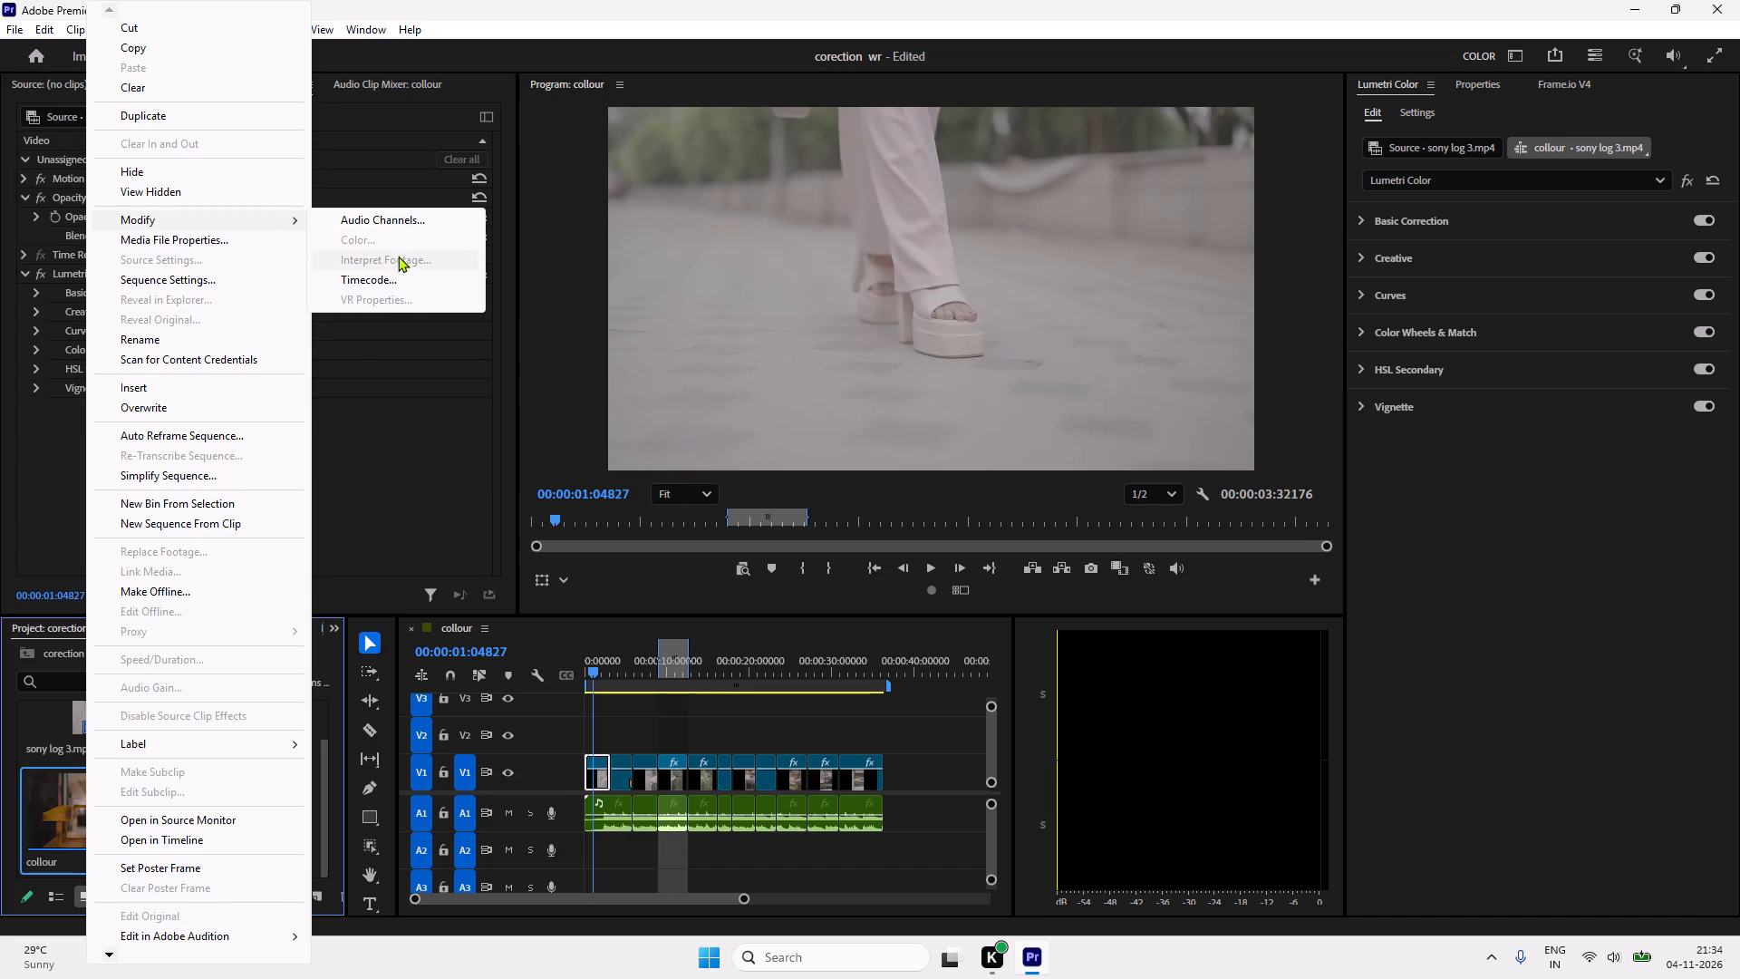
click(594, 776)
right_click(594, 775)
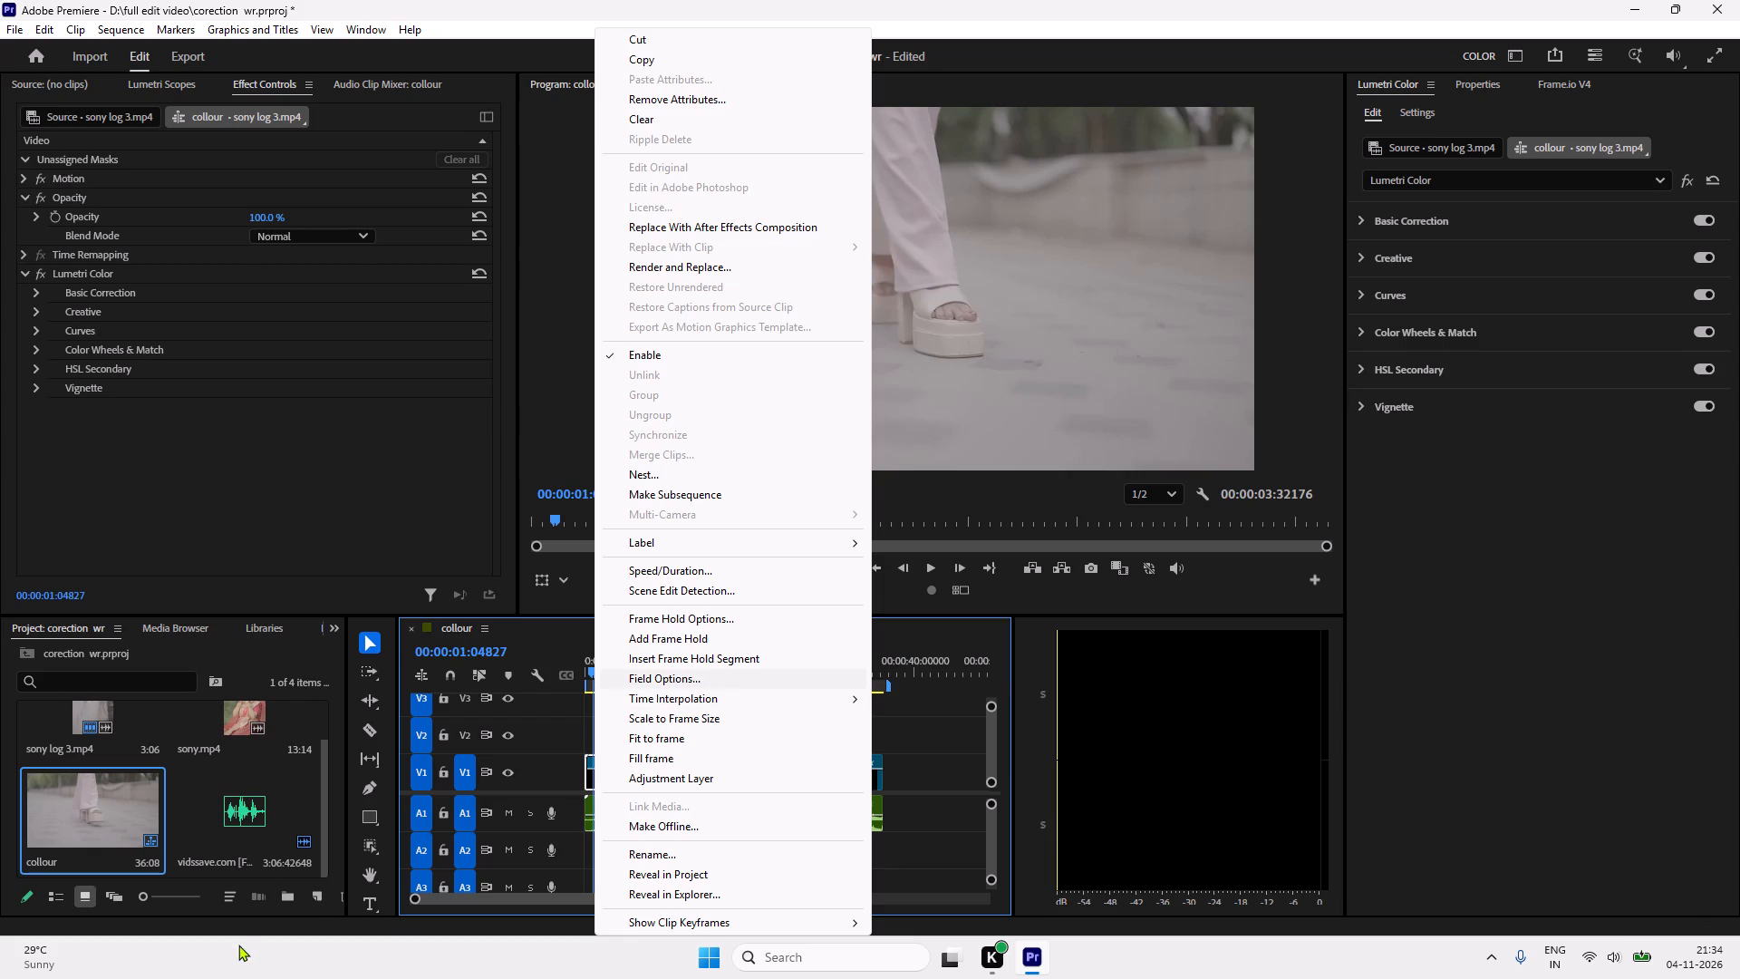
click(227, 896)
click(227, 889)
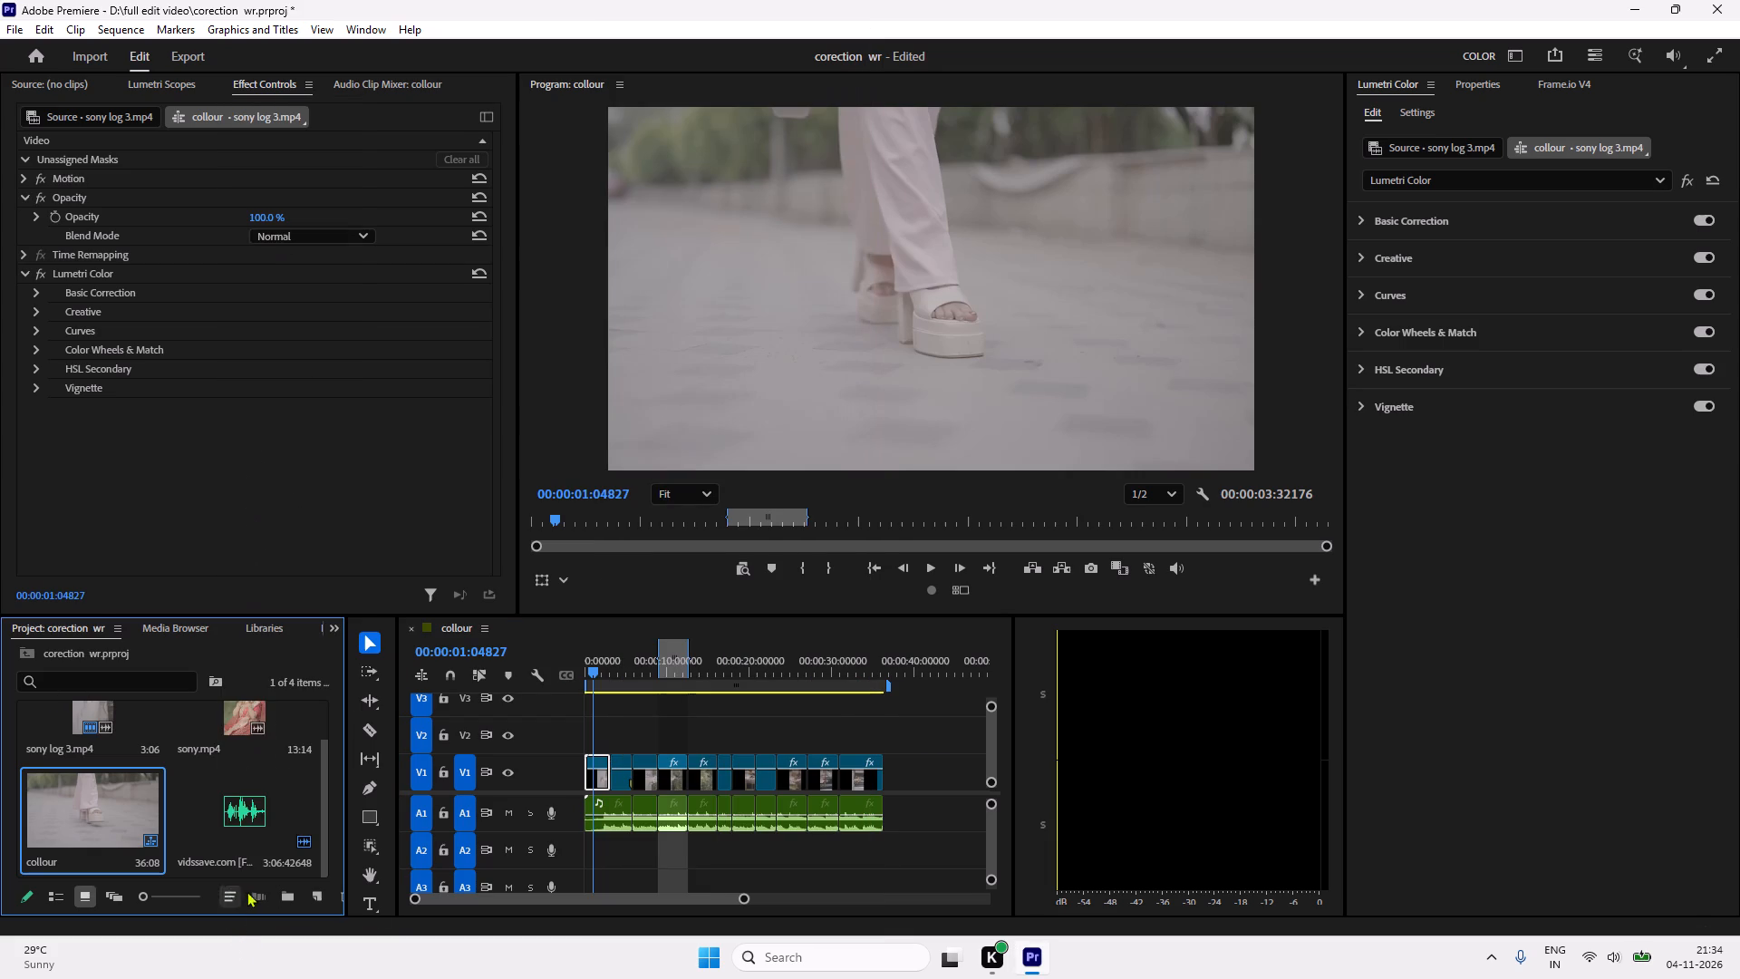
Display the project items as a list.
click(56, 887)
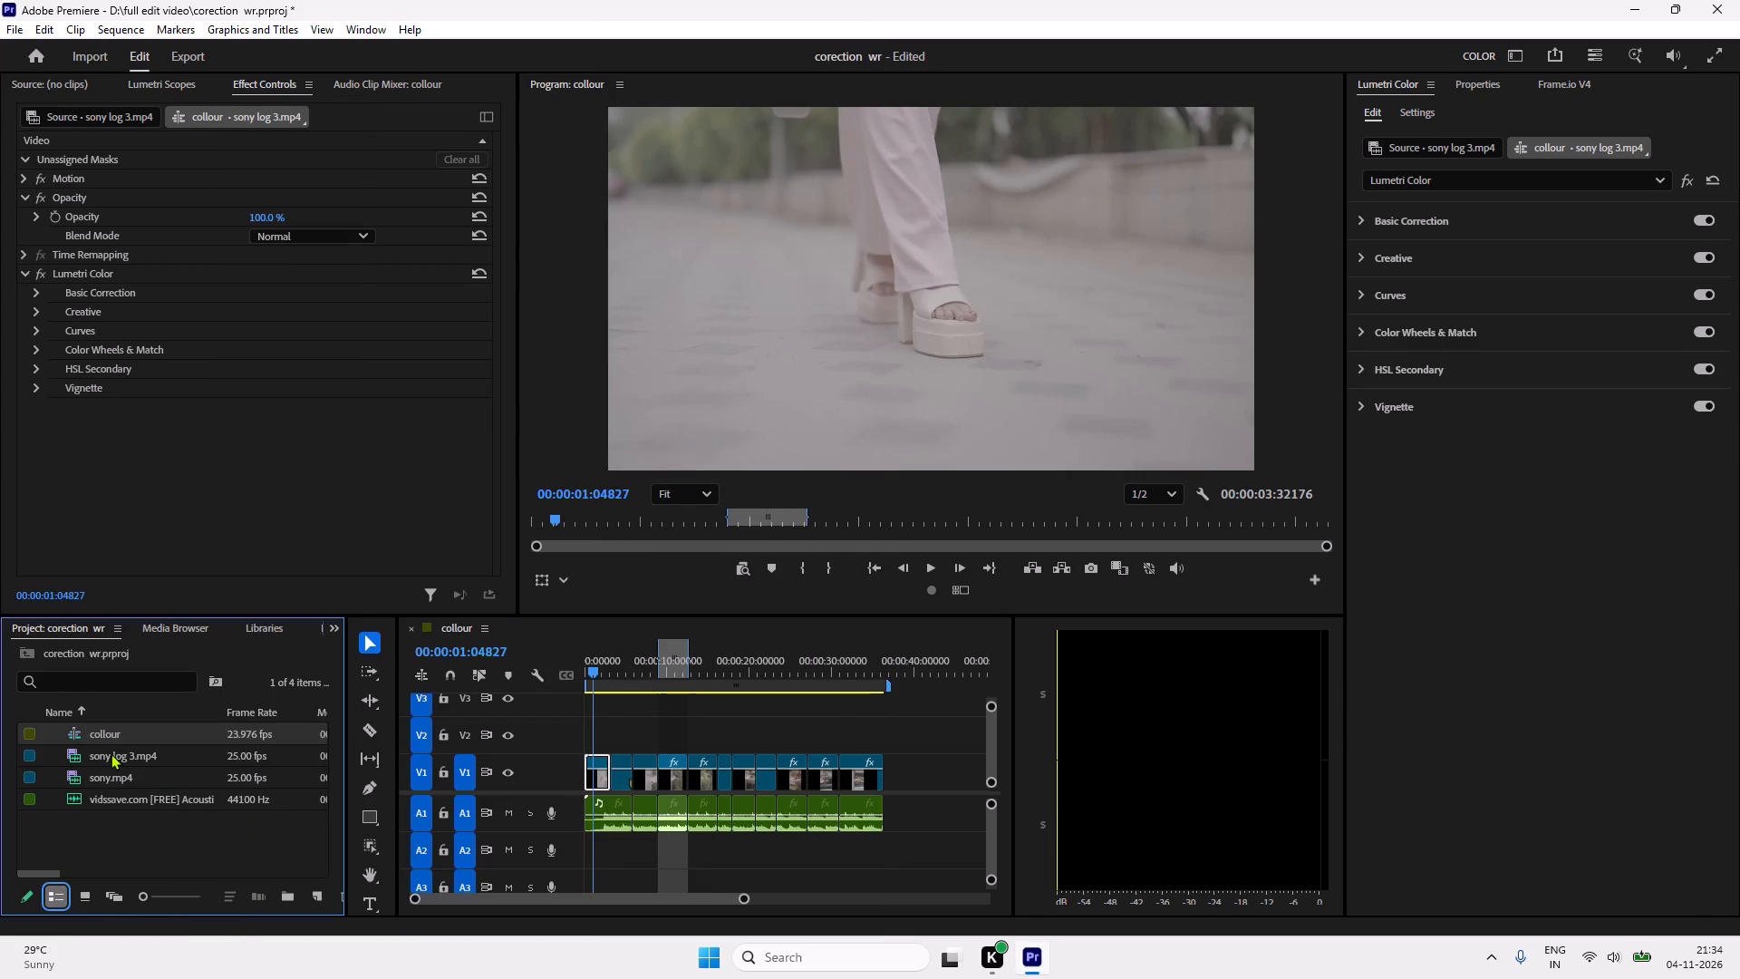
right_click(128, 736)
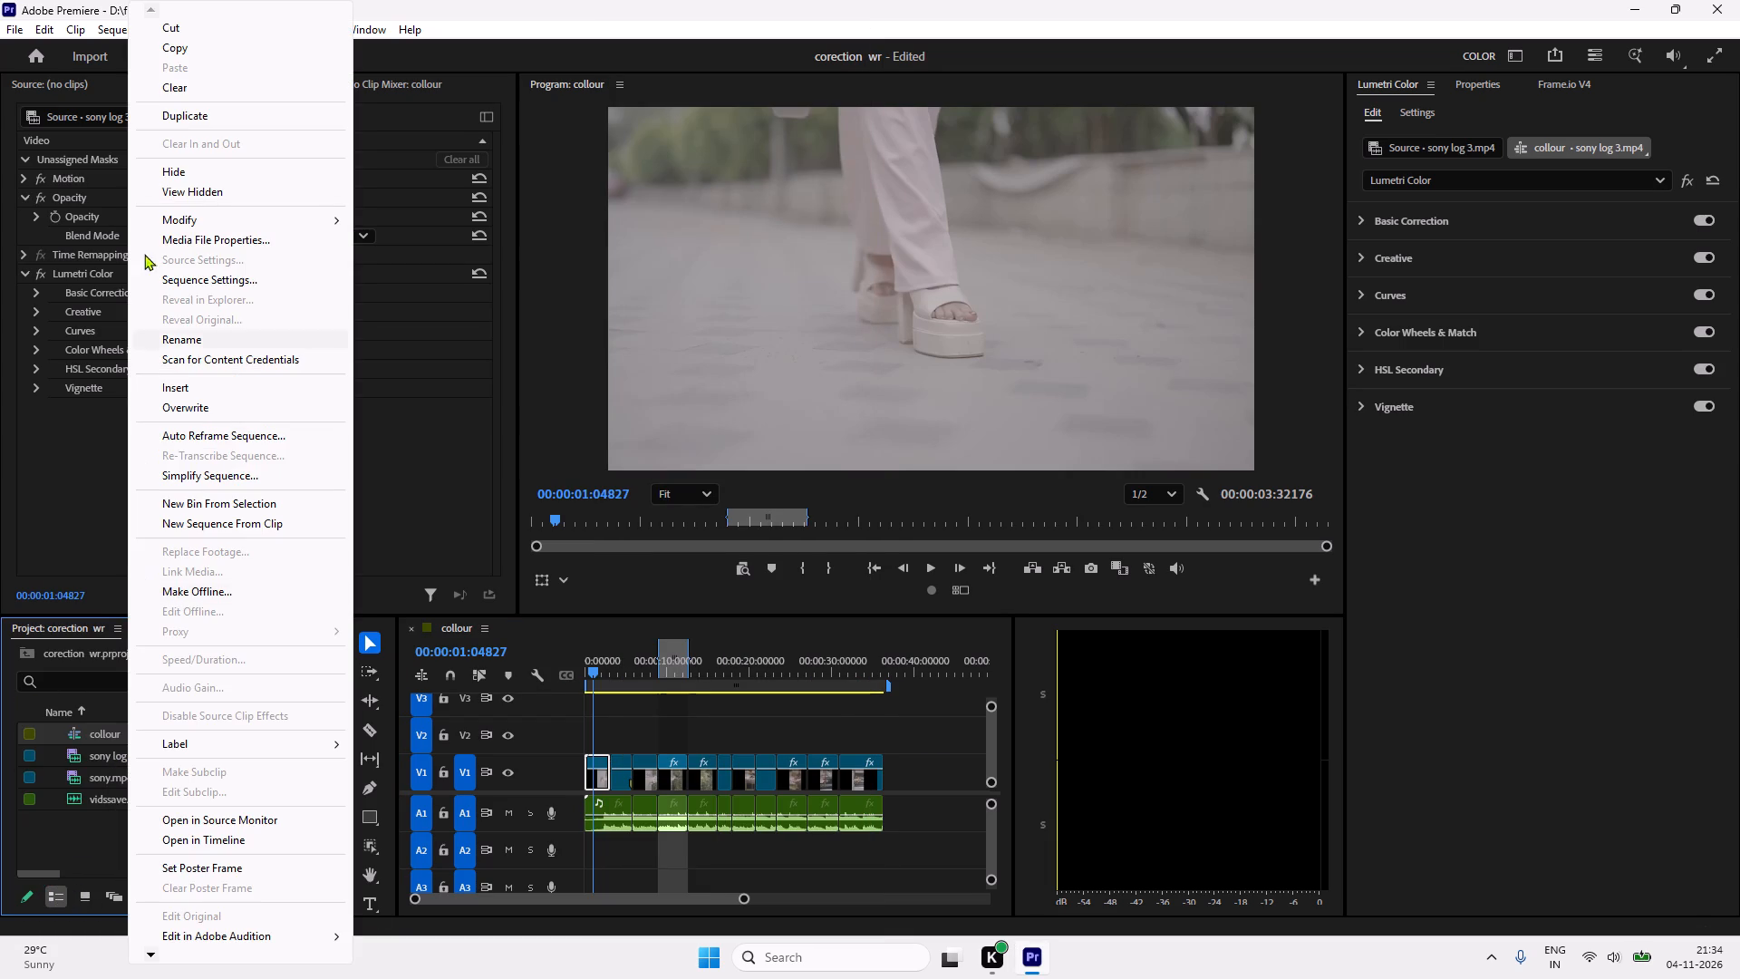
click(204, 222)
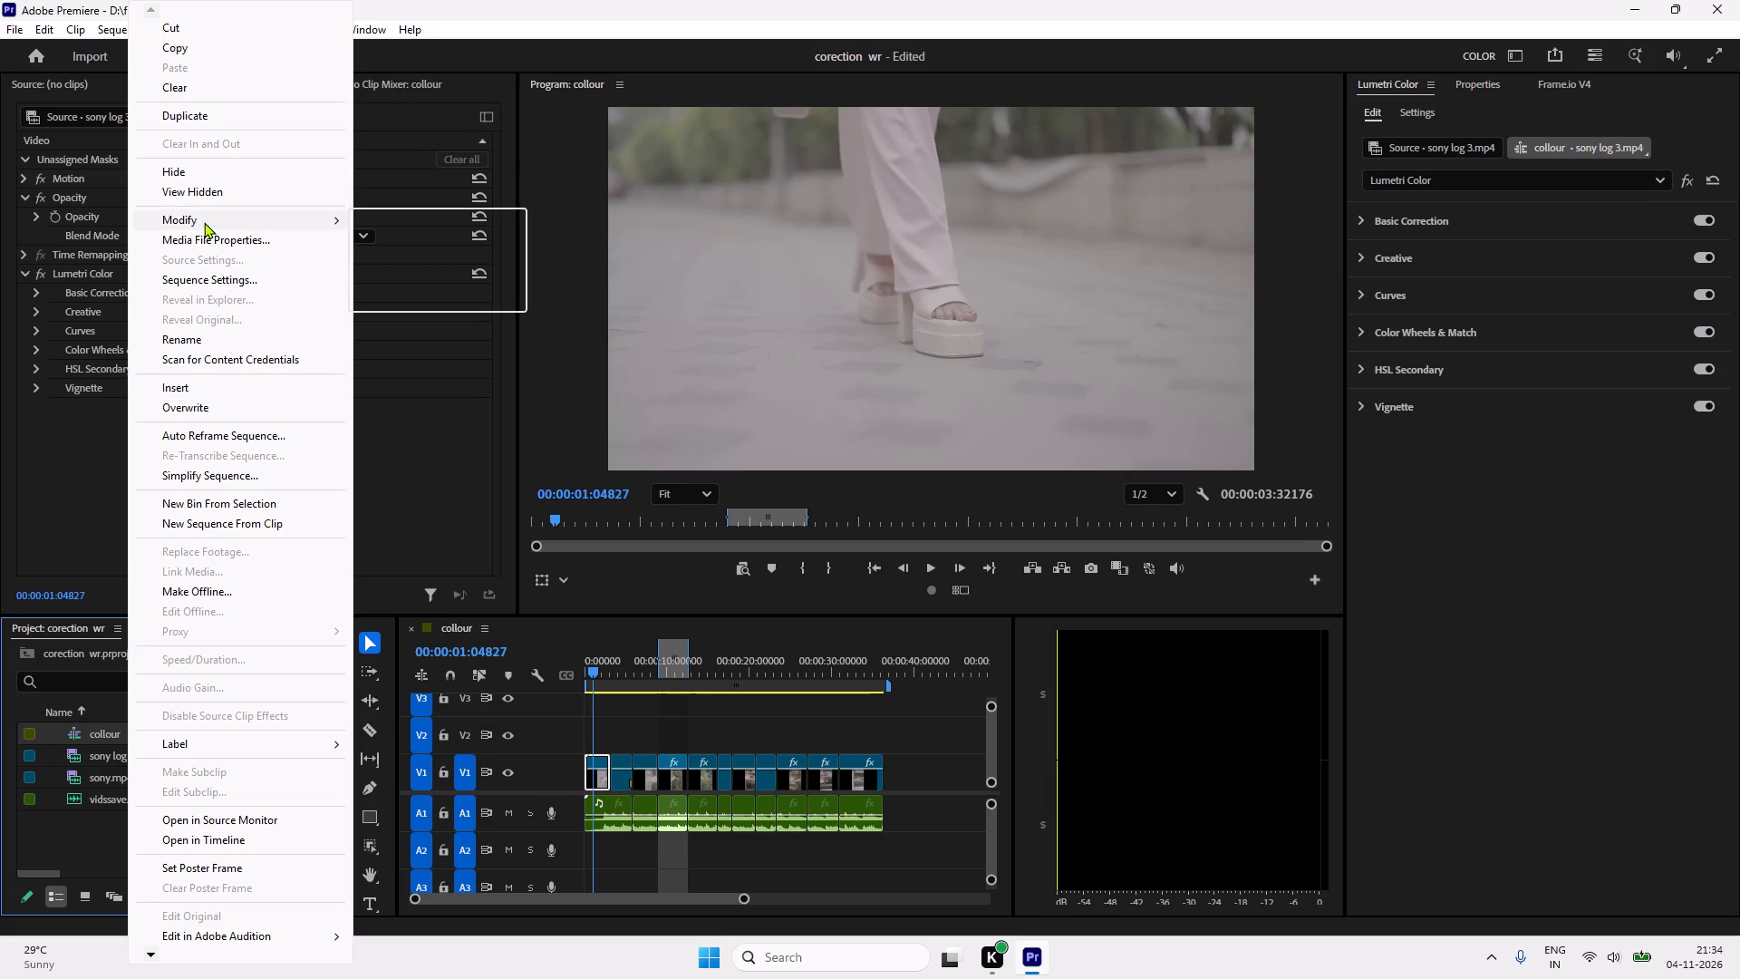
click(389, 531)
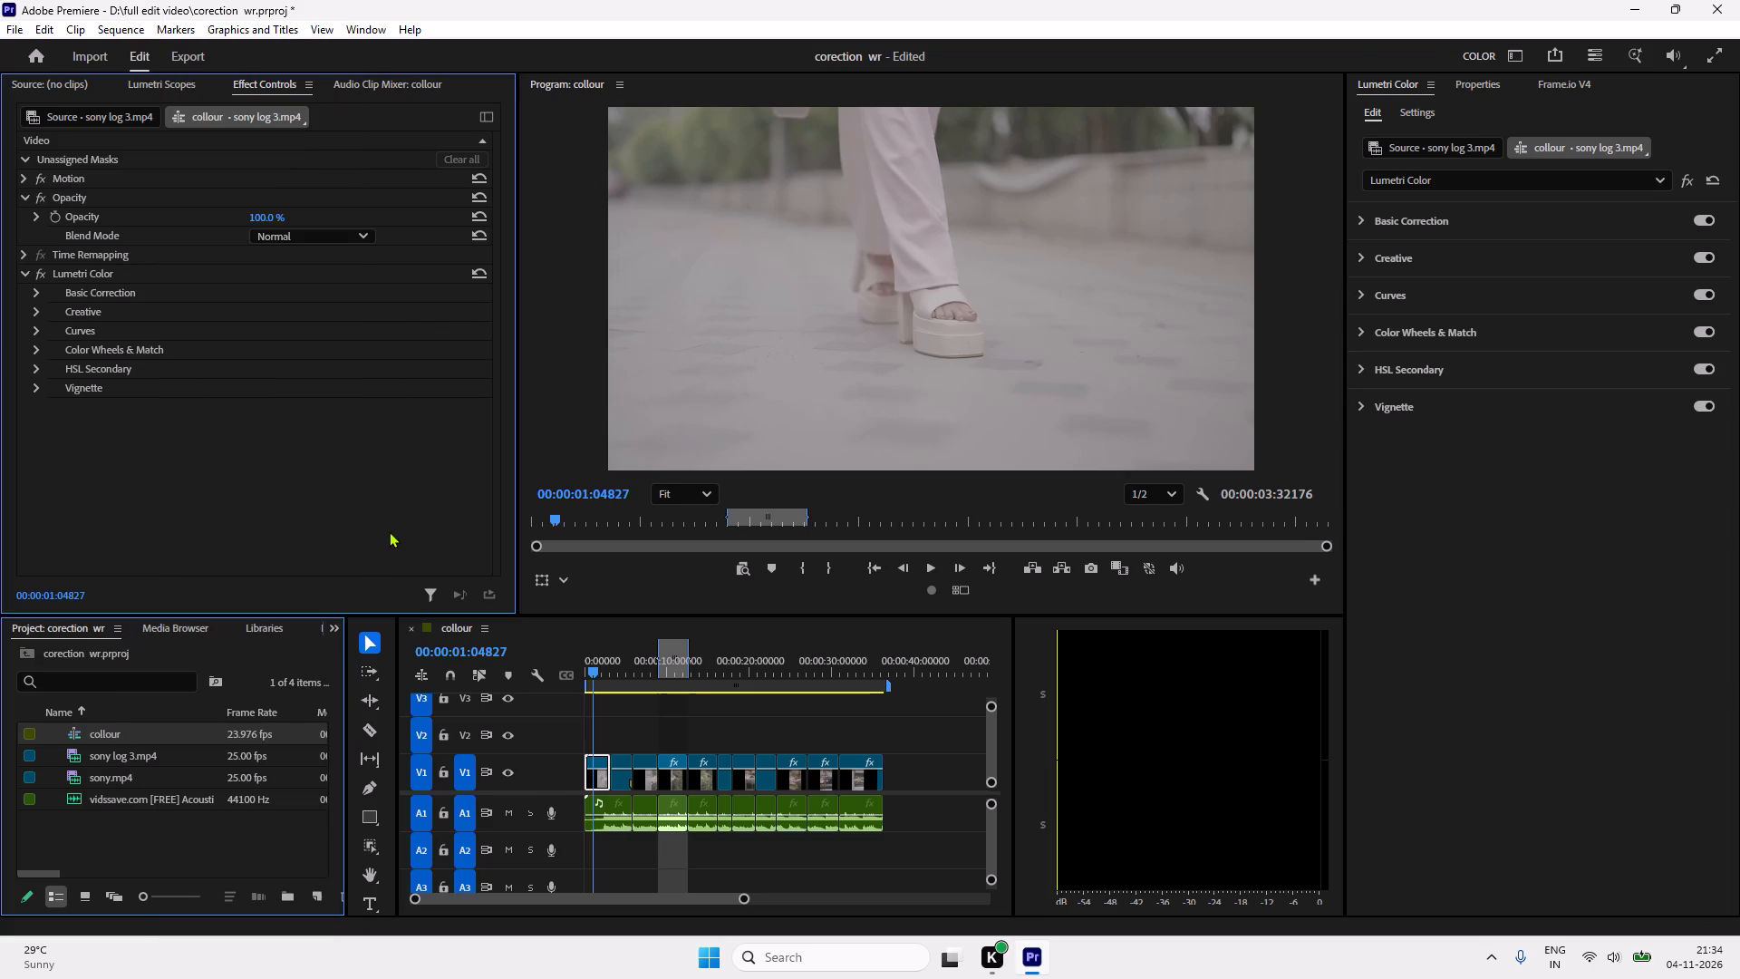
Examine the field order, pixel aspect ratio and alpha channel options in the Interpret Footage settings of sony.mp4, without applying changes.
click(116, 774)
right_click(116, 771)
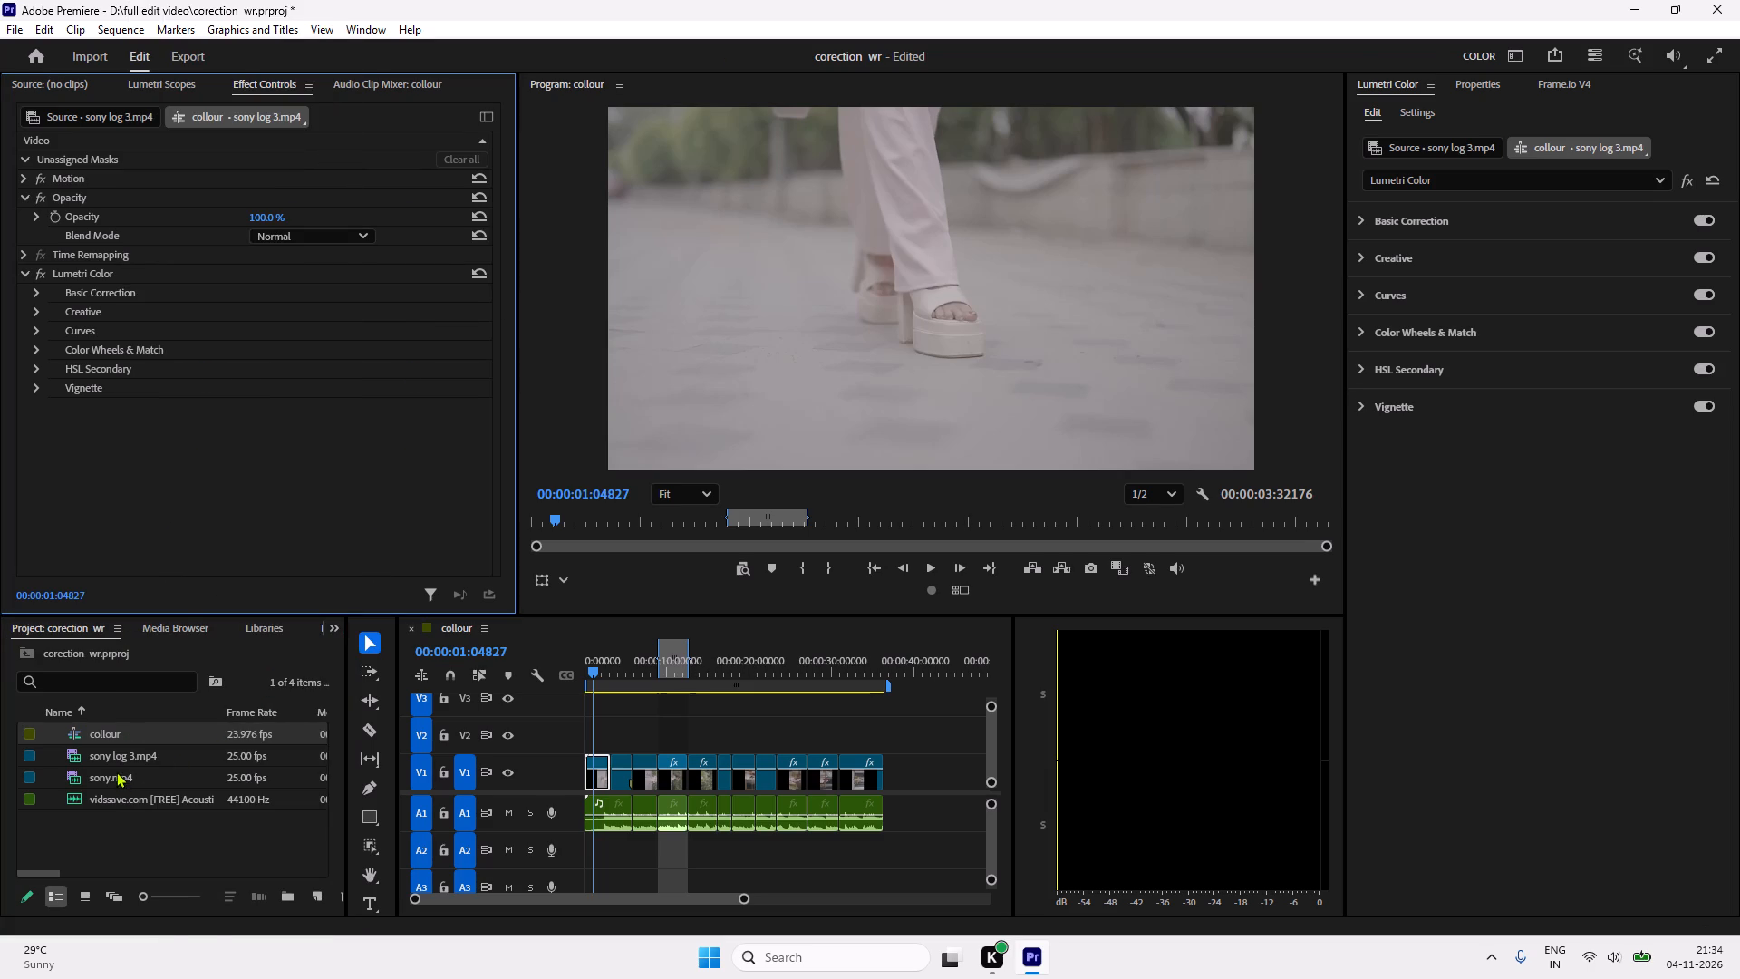
click(179, 218)
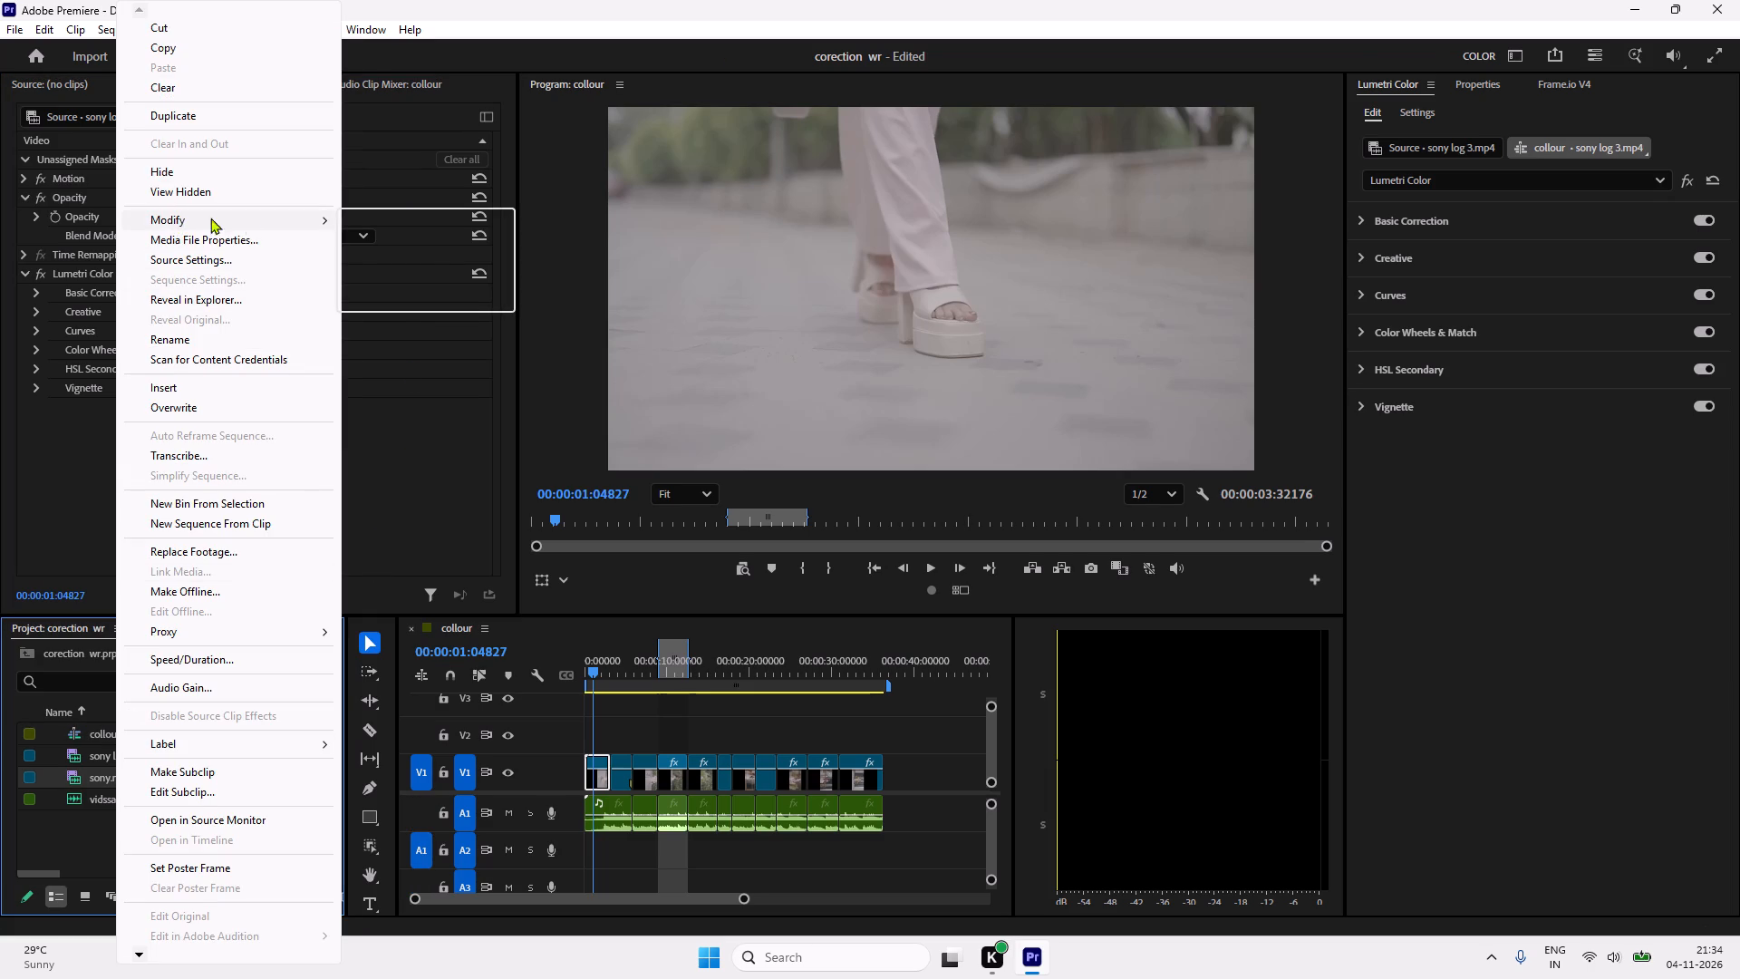
click(413, 258)
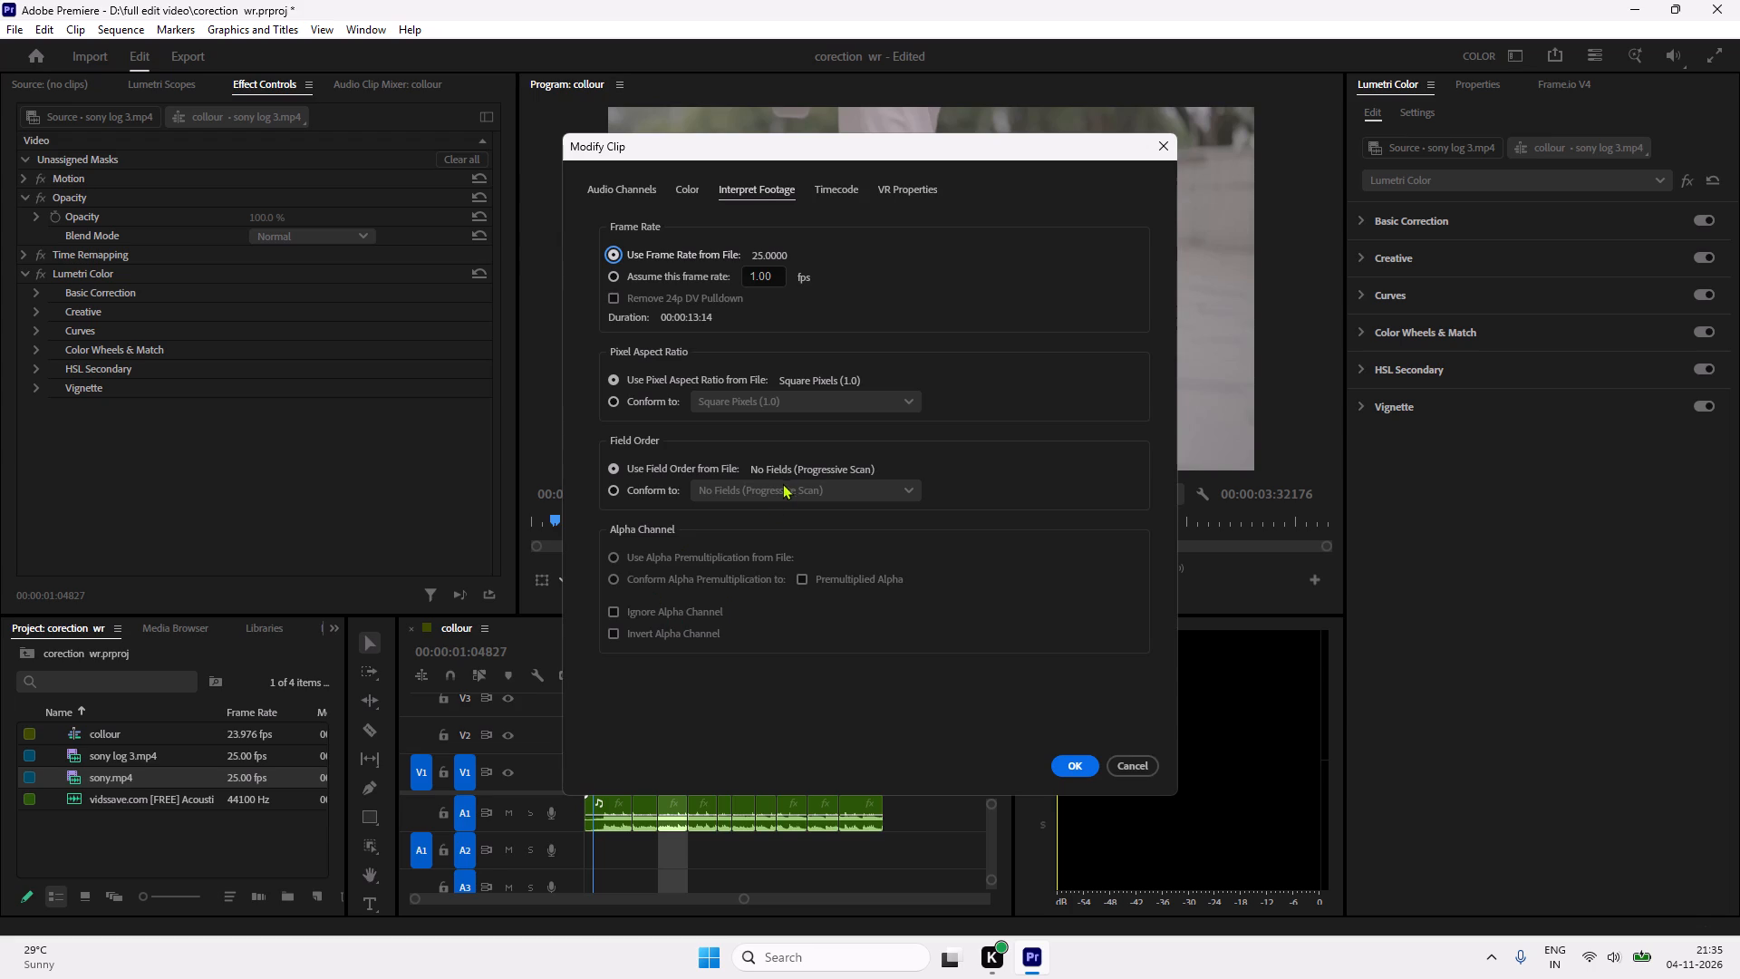
scroll(771, 482, down, 1)
click(719, 495)
click(755, 499)
double_click(617, 631)
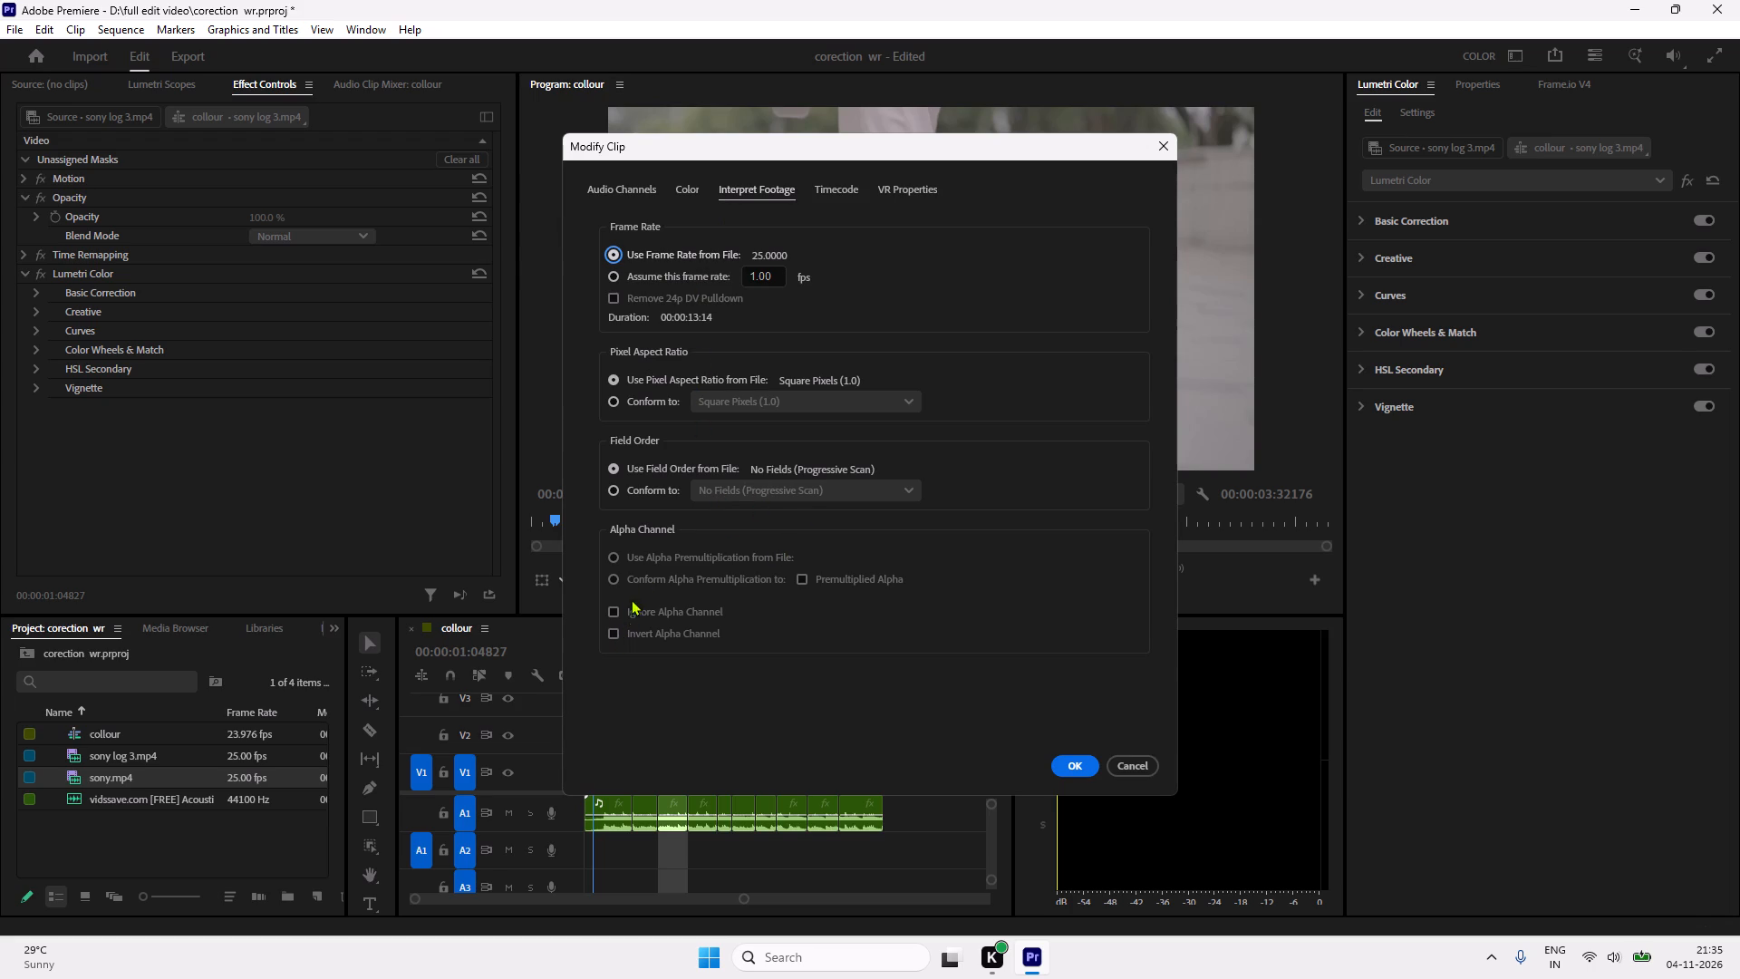
click(631, 599)
drag(823, 569, 809, 577)
double_click(802, 577)
click(601, 543)
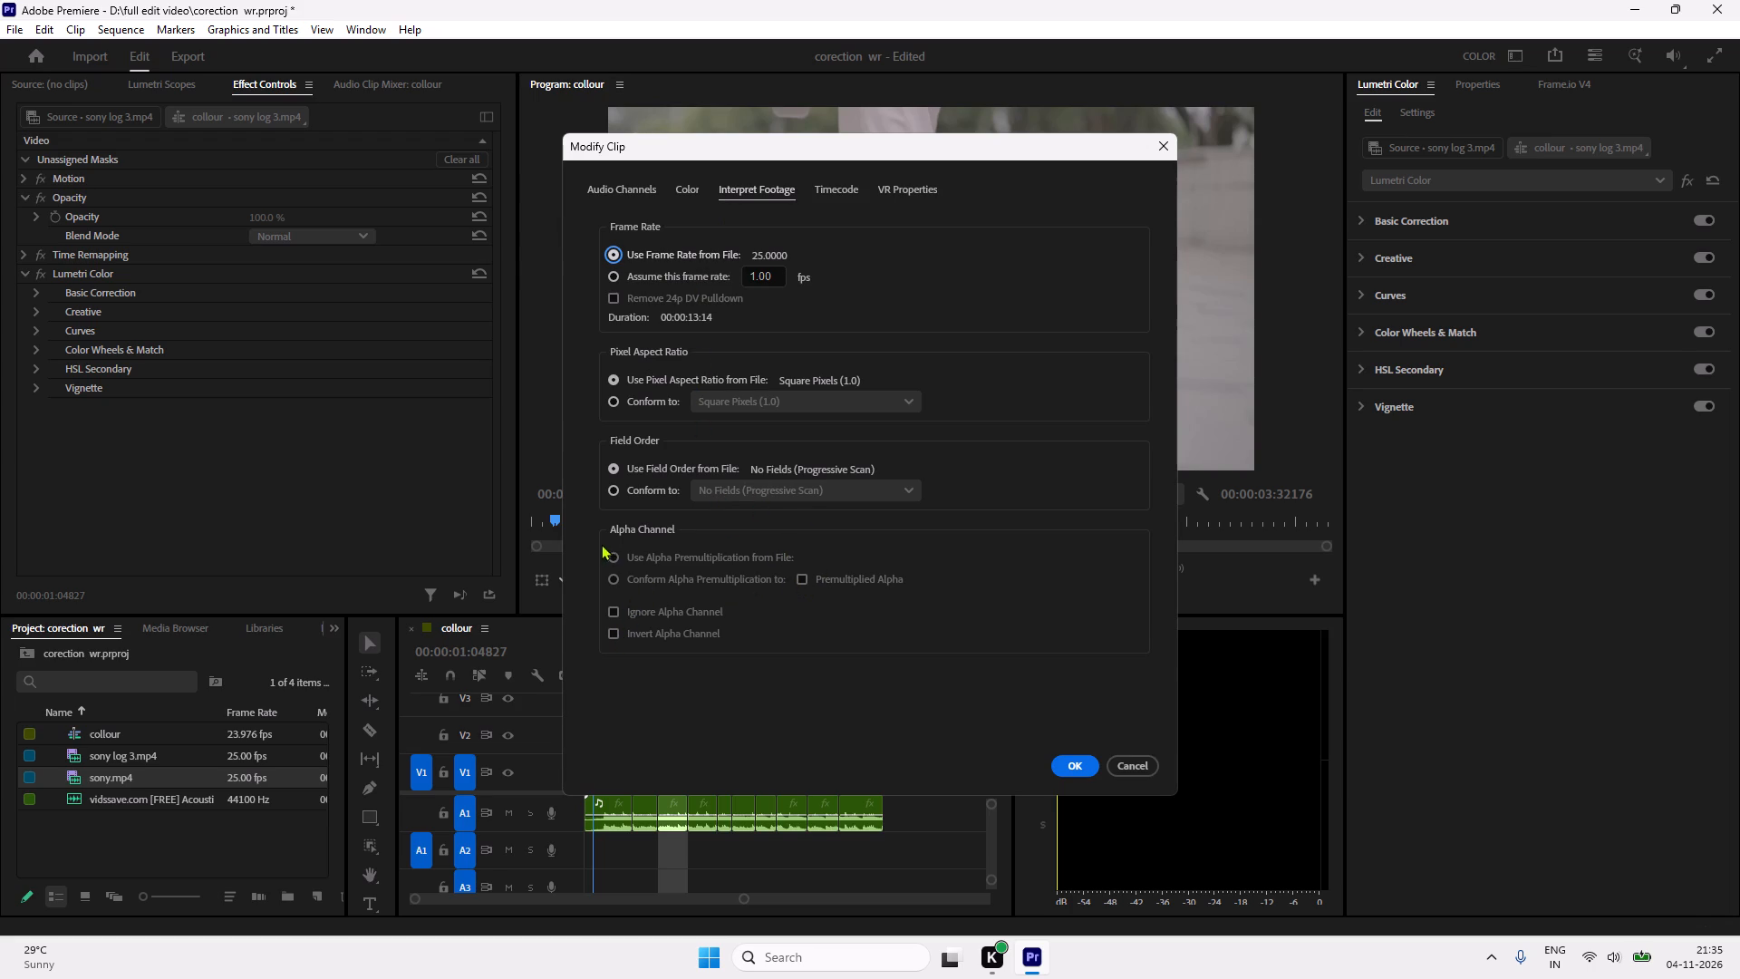
click(614, 550)
click(787, 408)
click(622, 544)
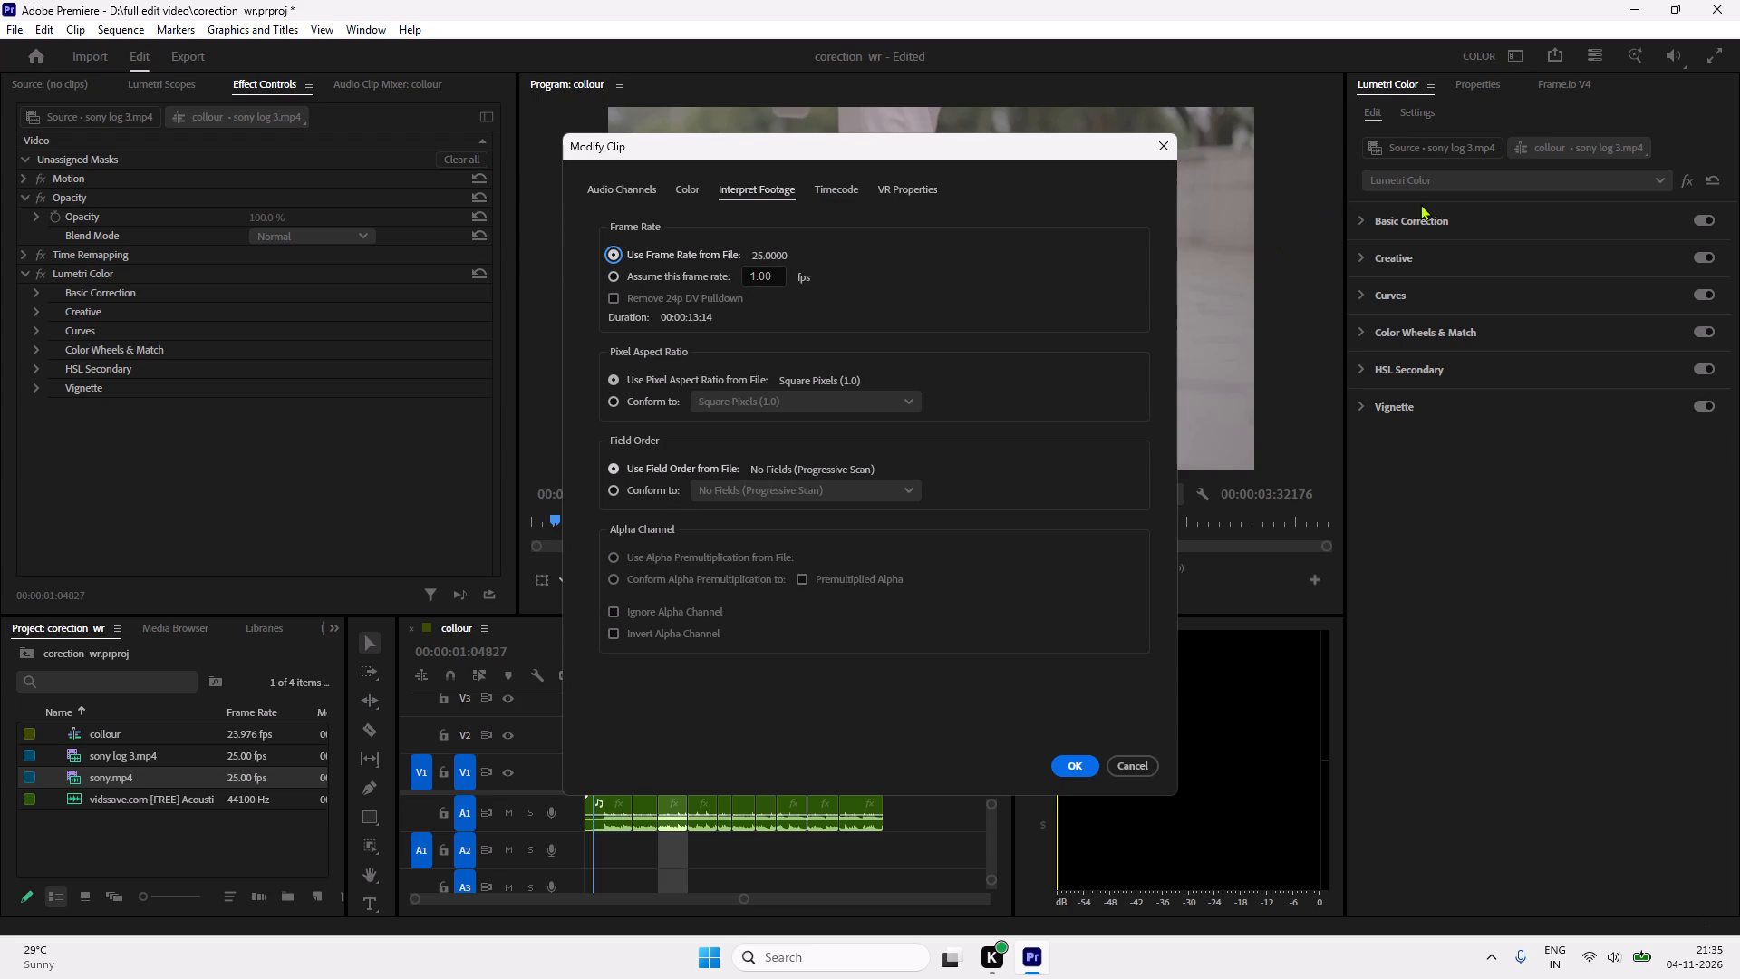
click(1420, 204)
click(1128, 756)
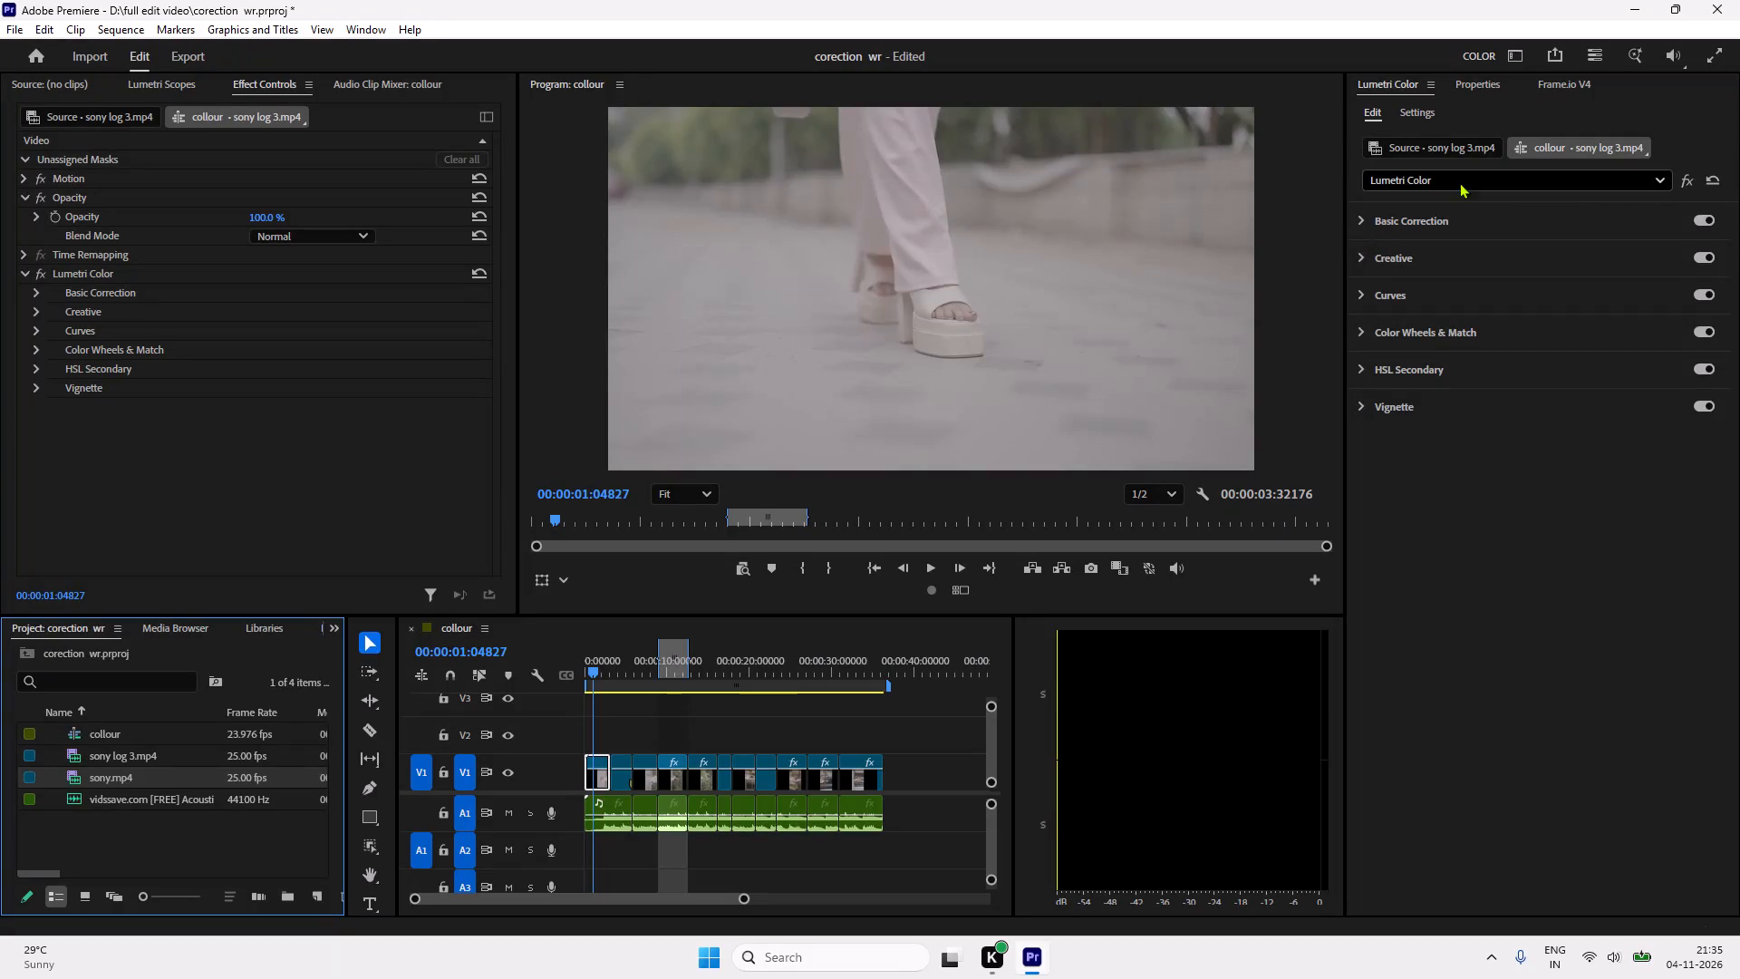
Switch Lumetri Color to the source clip sony log 3.mp4.
click(1469, 151)
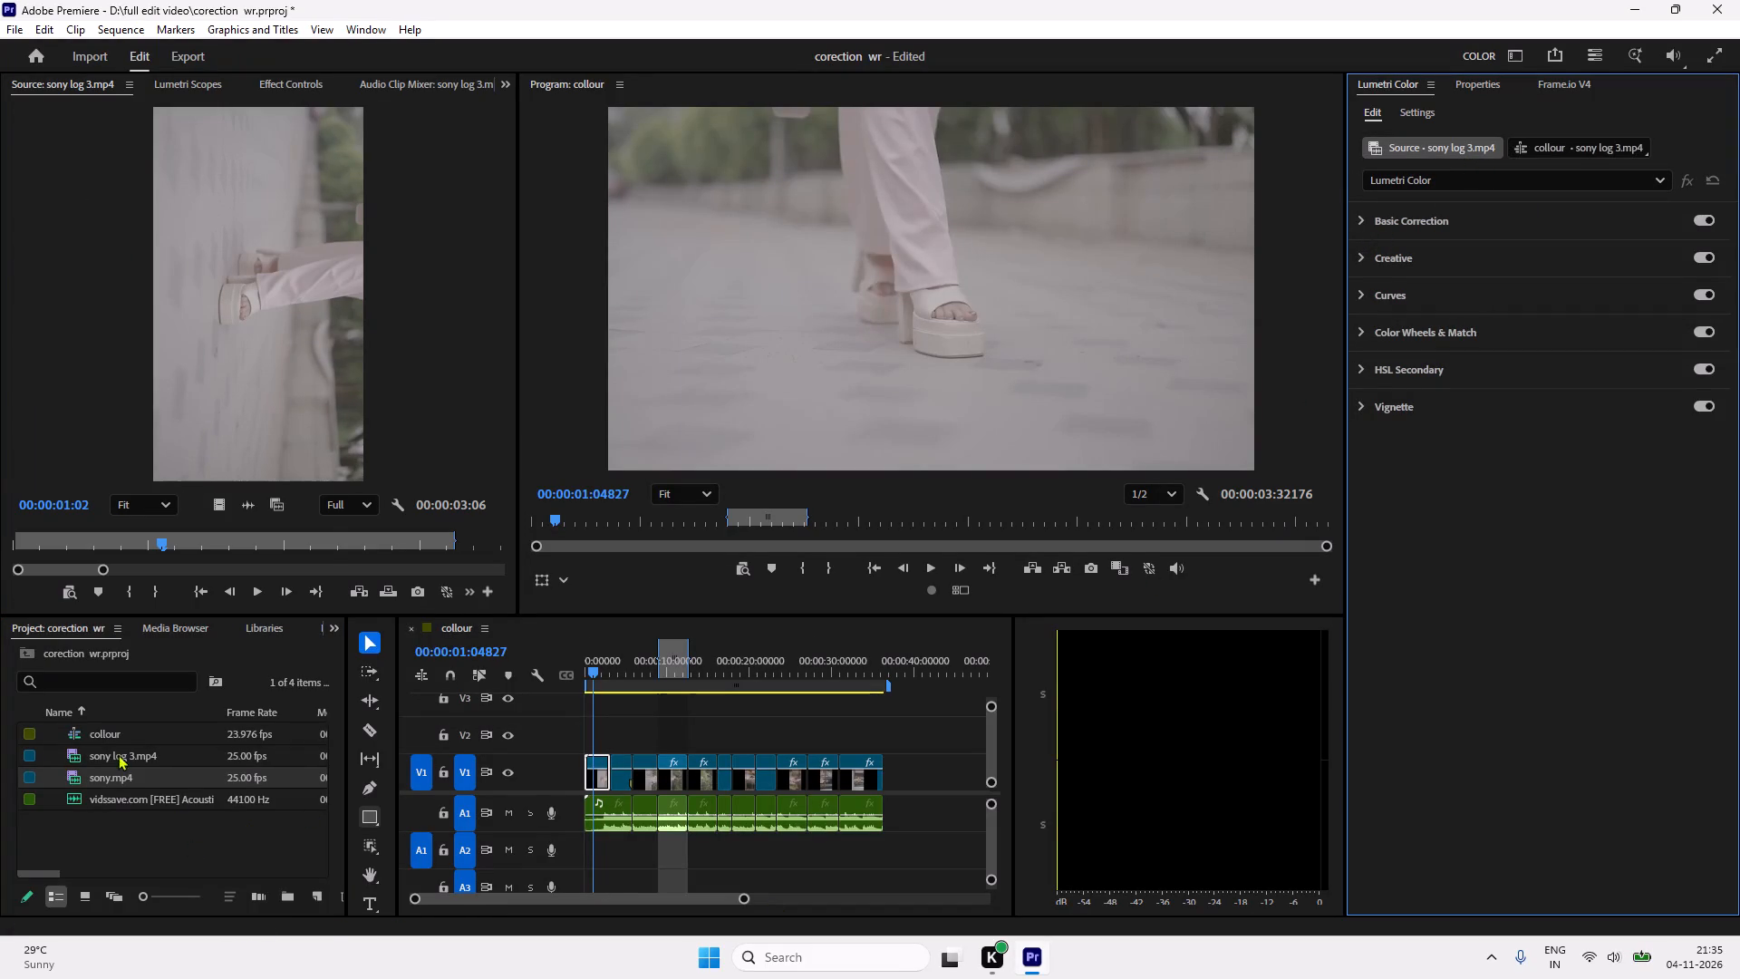
Override the media color space of sony.mp4 with Rec. 709 in its Modify Clip color settings, leaving the Input LUT at None.
right_click(109, 780)
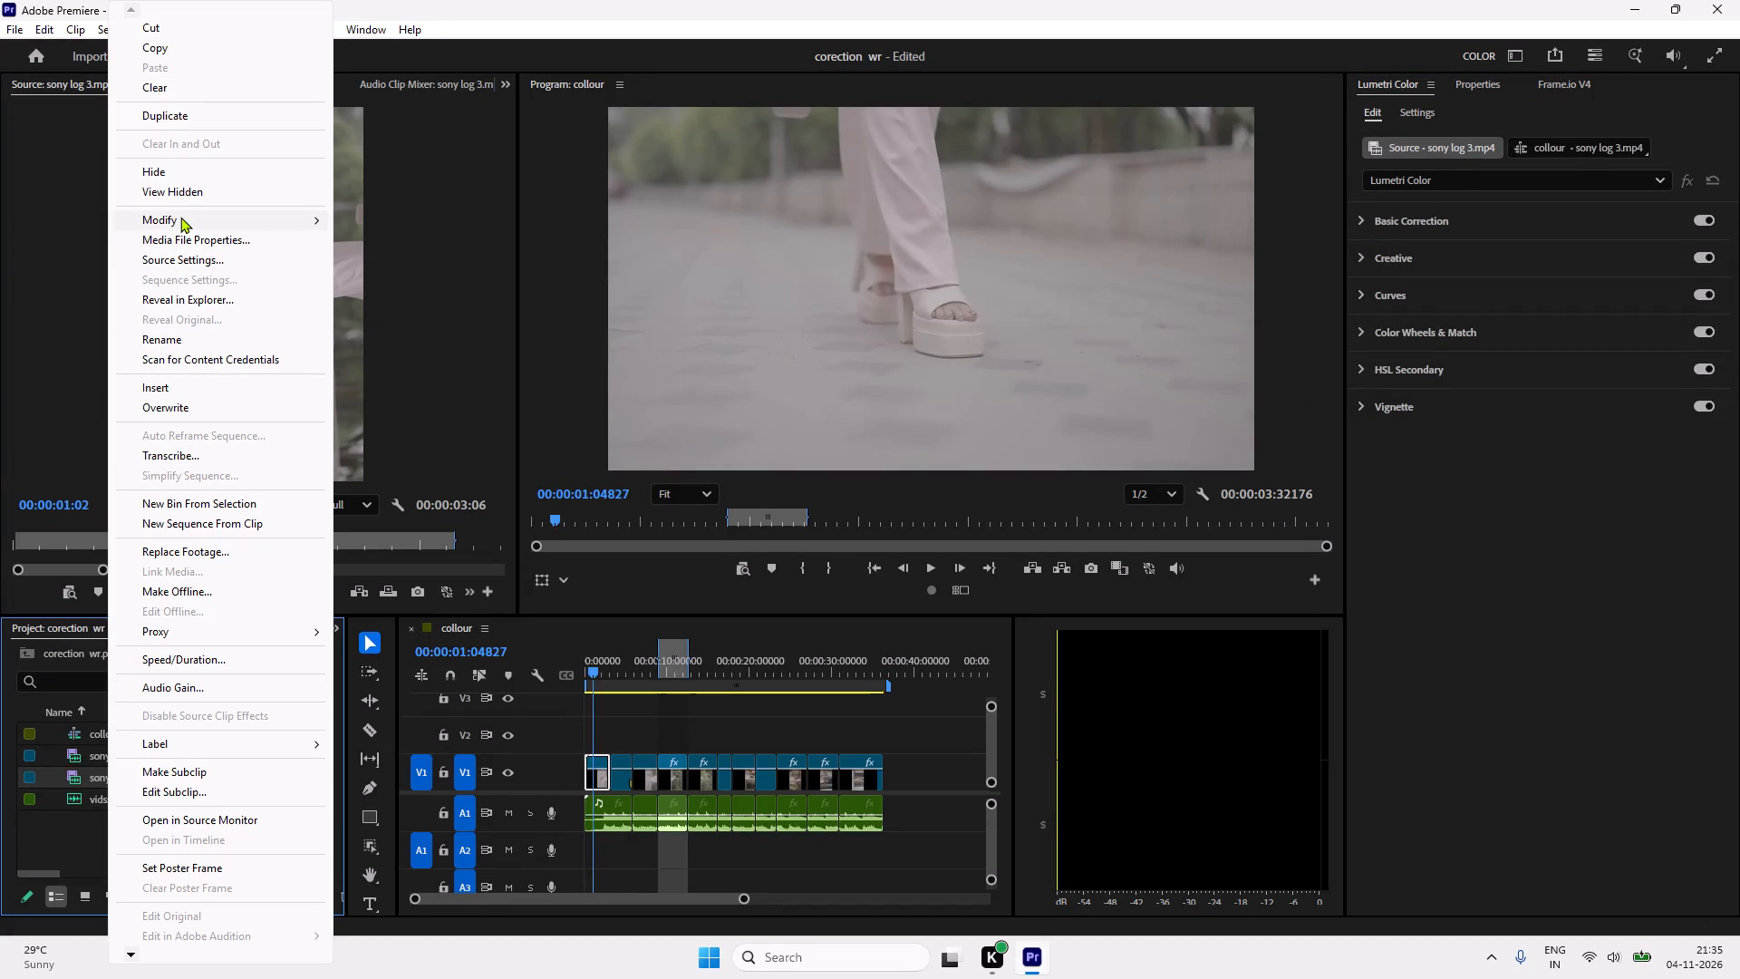
click(180, 216)
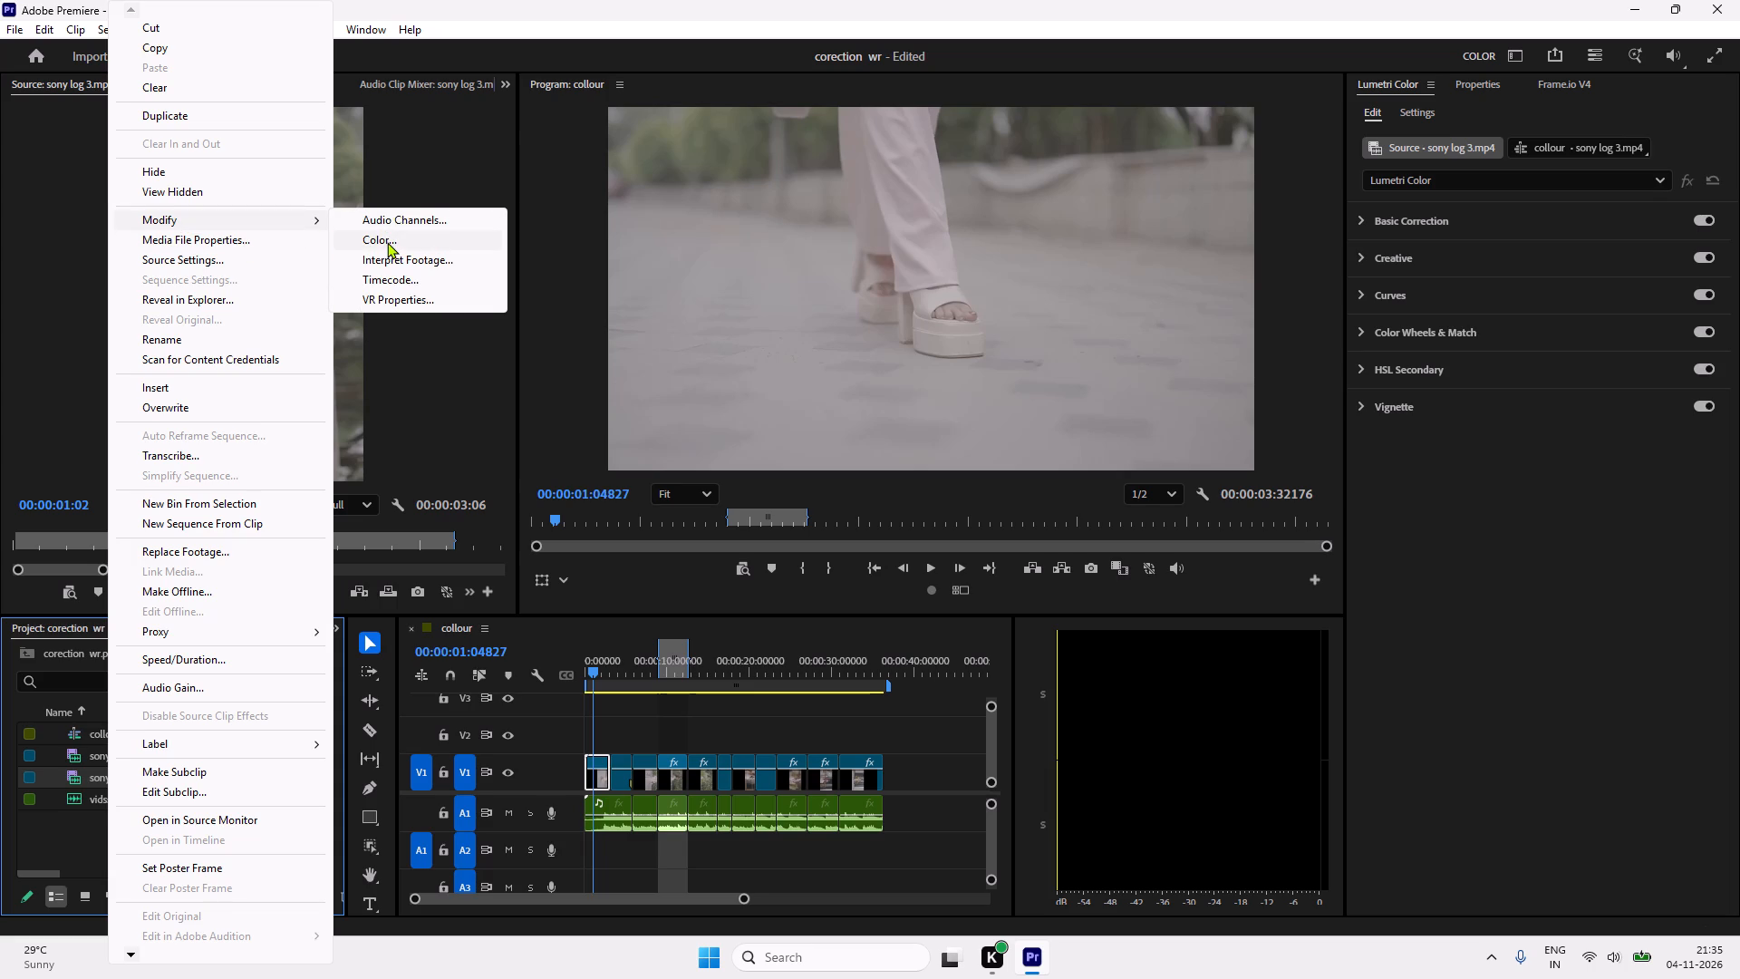
click(387, 242)
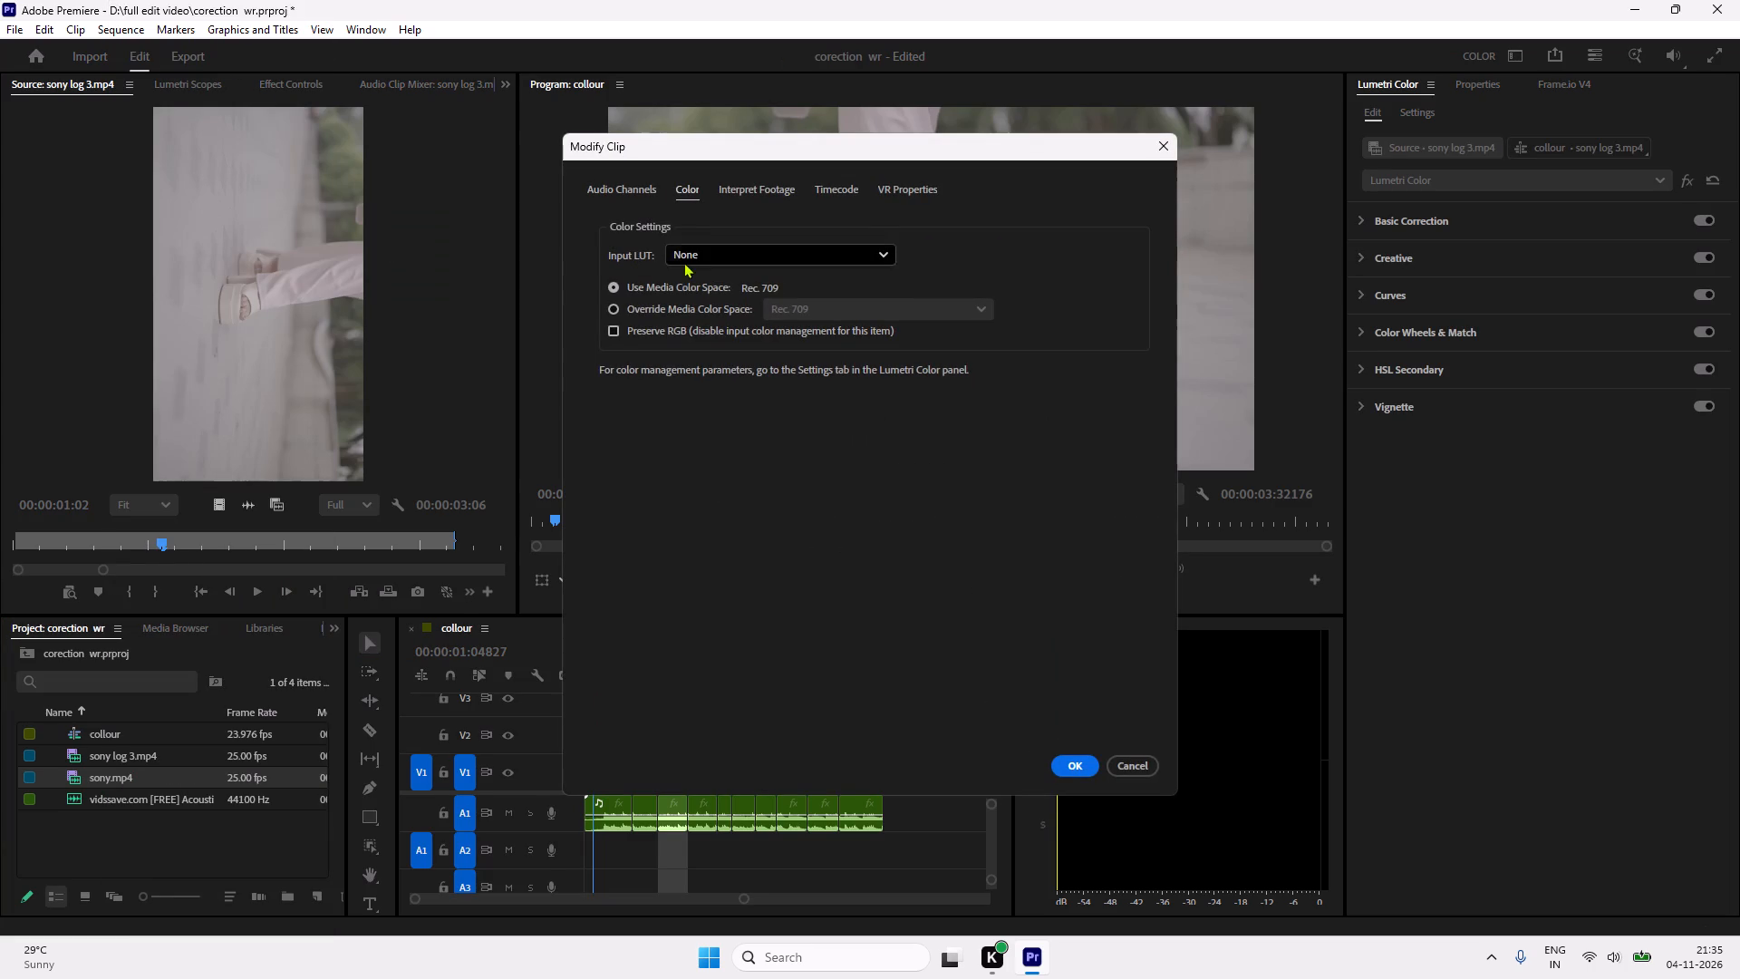
click(773, 254)
click(773, 254)
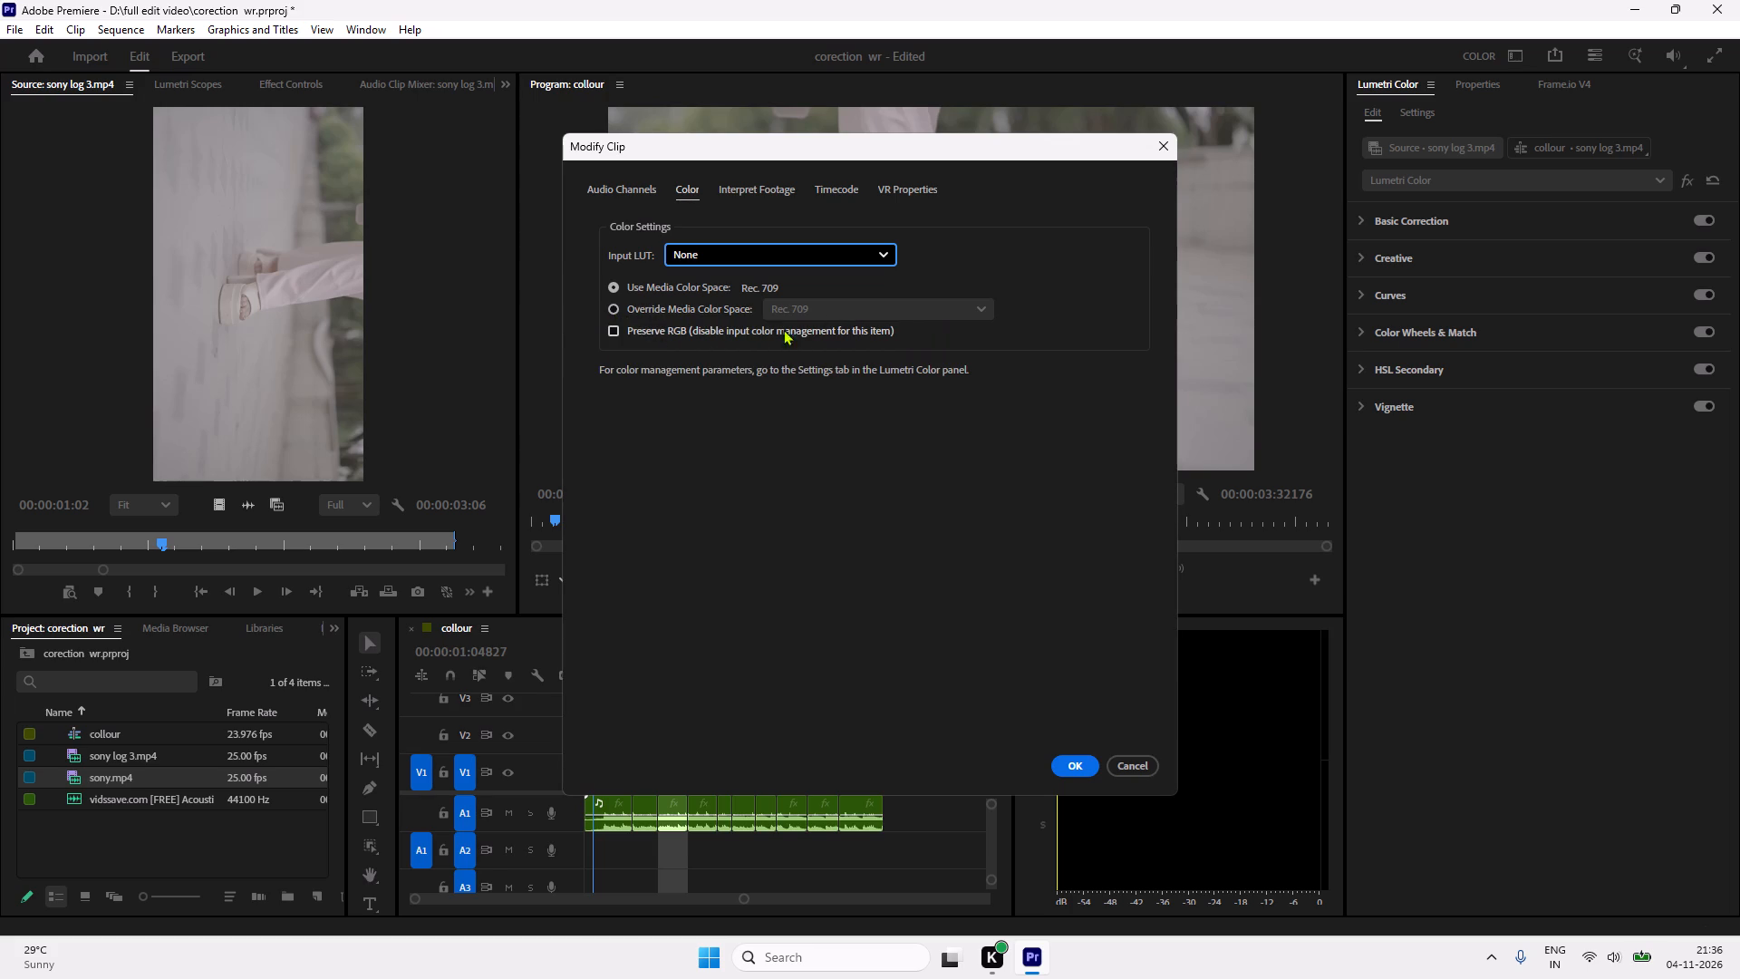
click(614, 308)
click(853, 317)
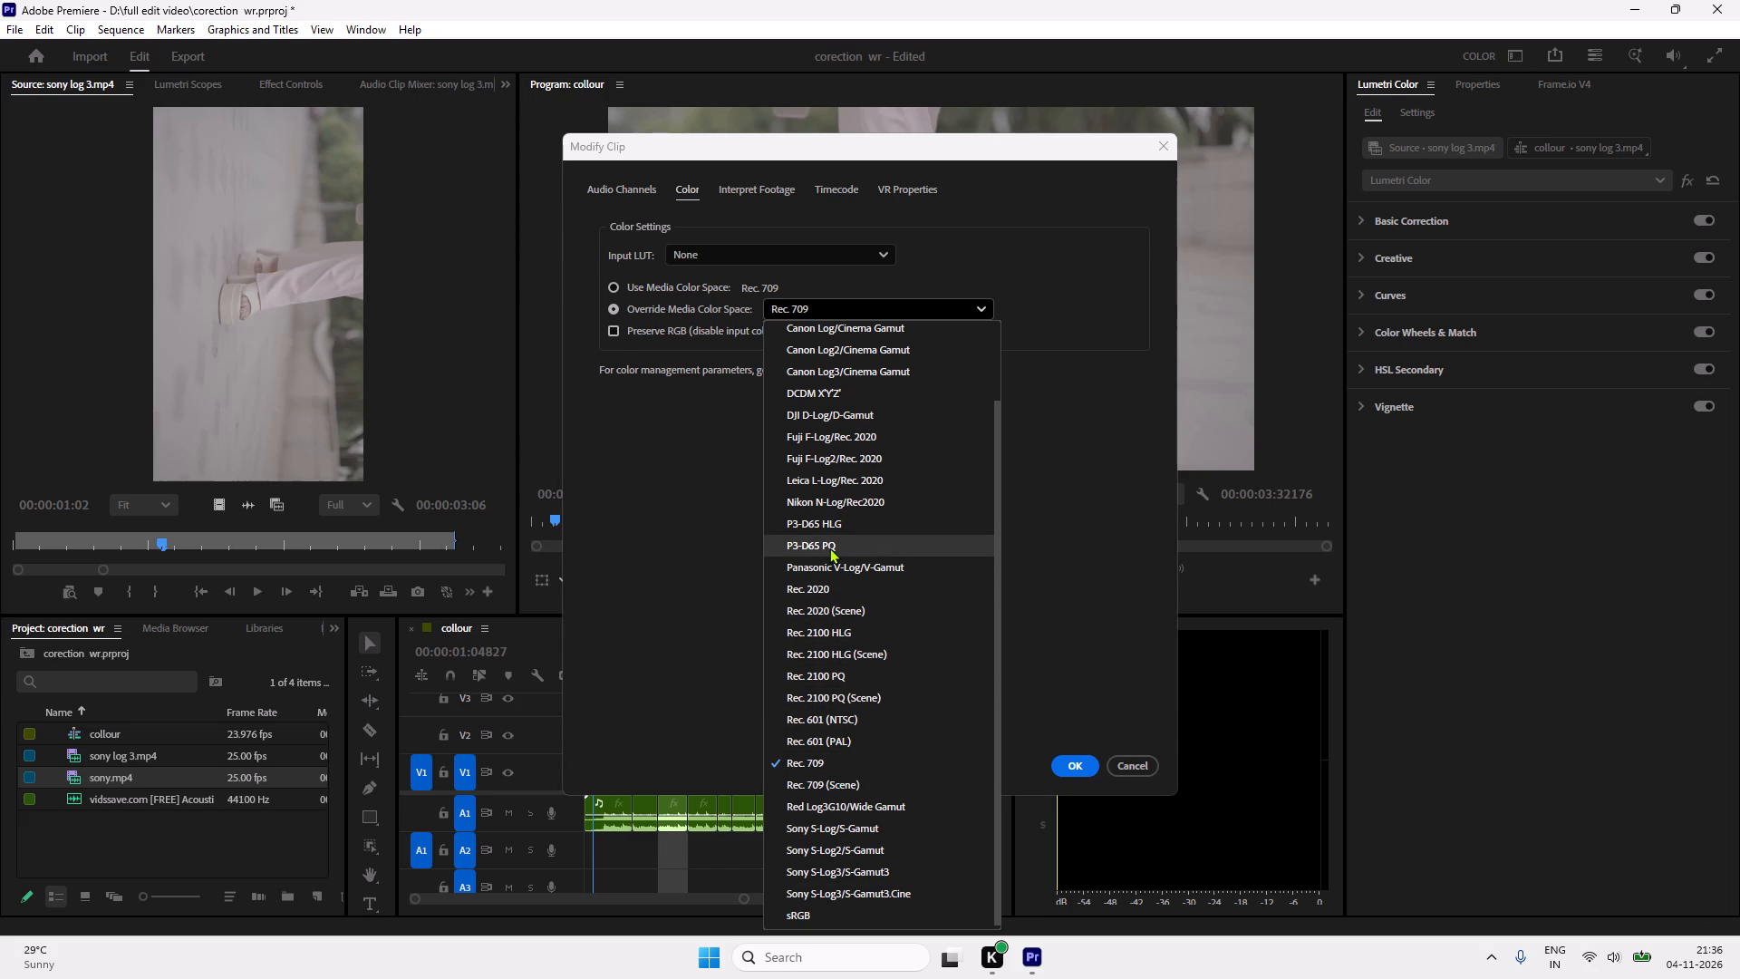
click(810, 763)
click(1073, 761)
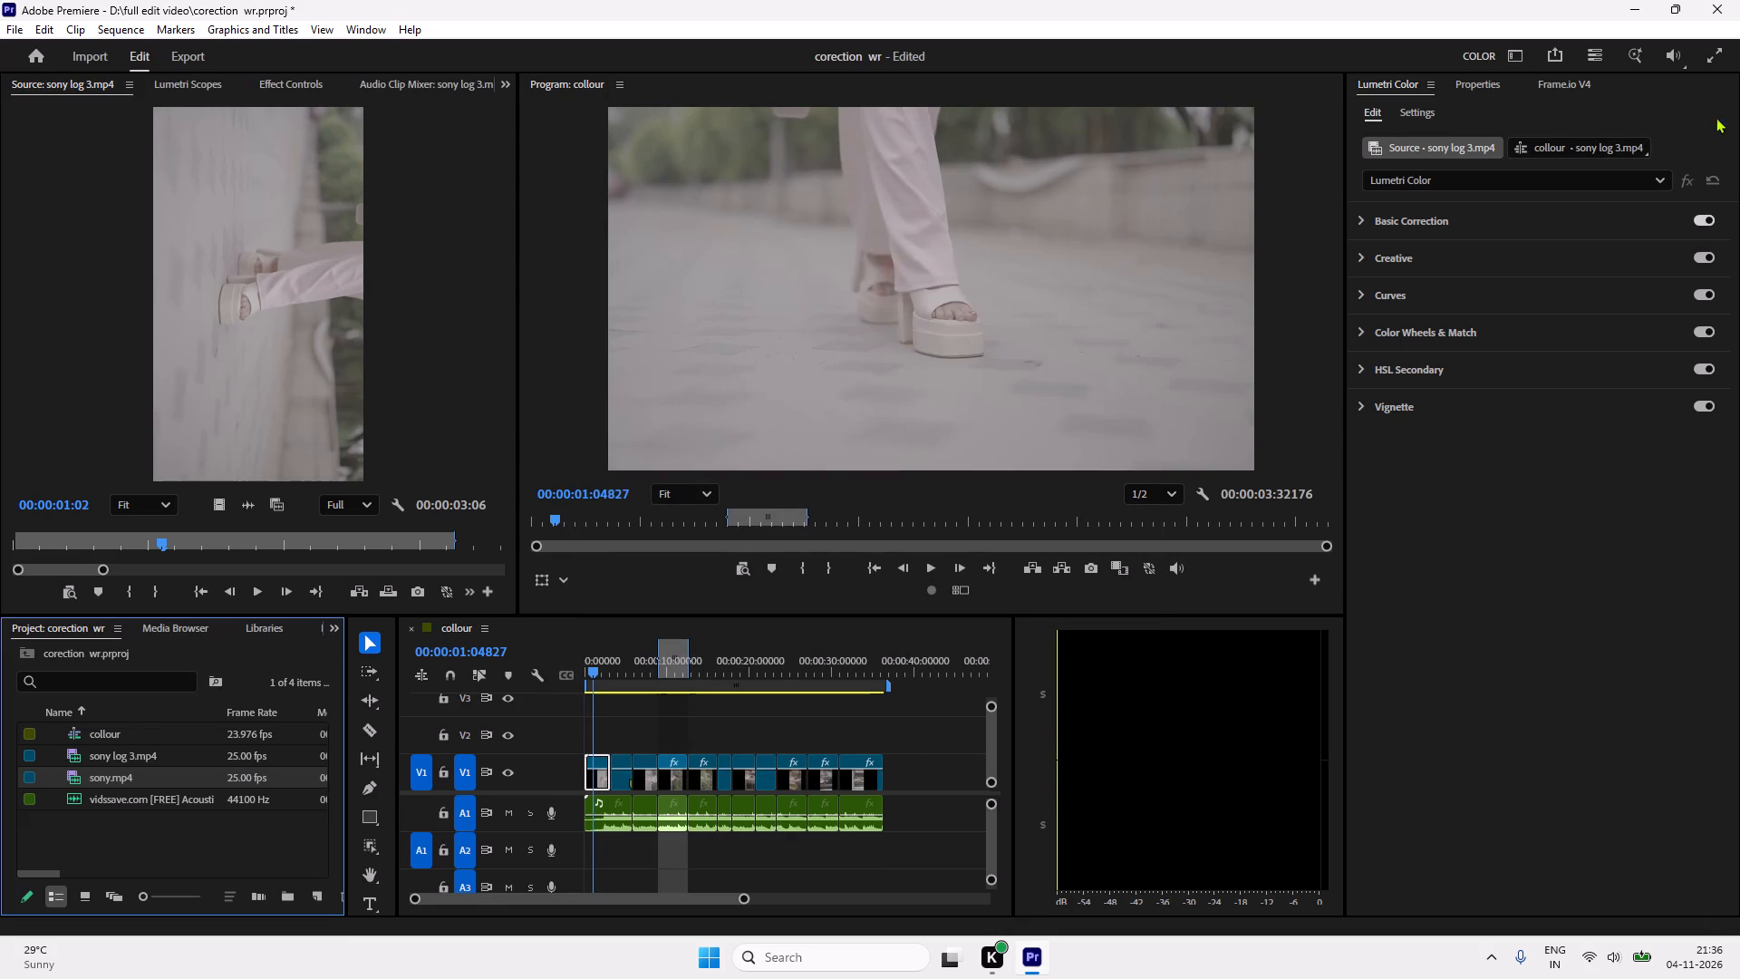
Expand the Basic Correction controls for sony log 3.mp4 and show the clip's transform and crop properties.
click(1411, 215)
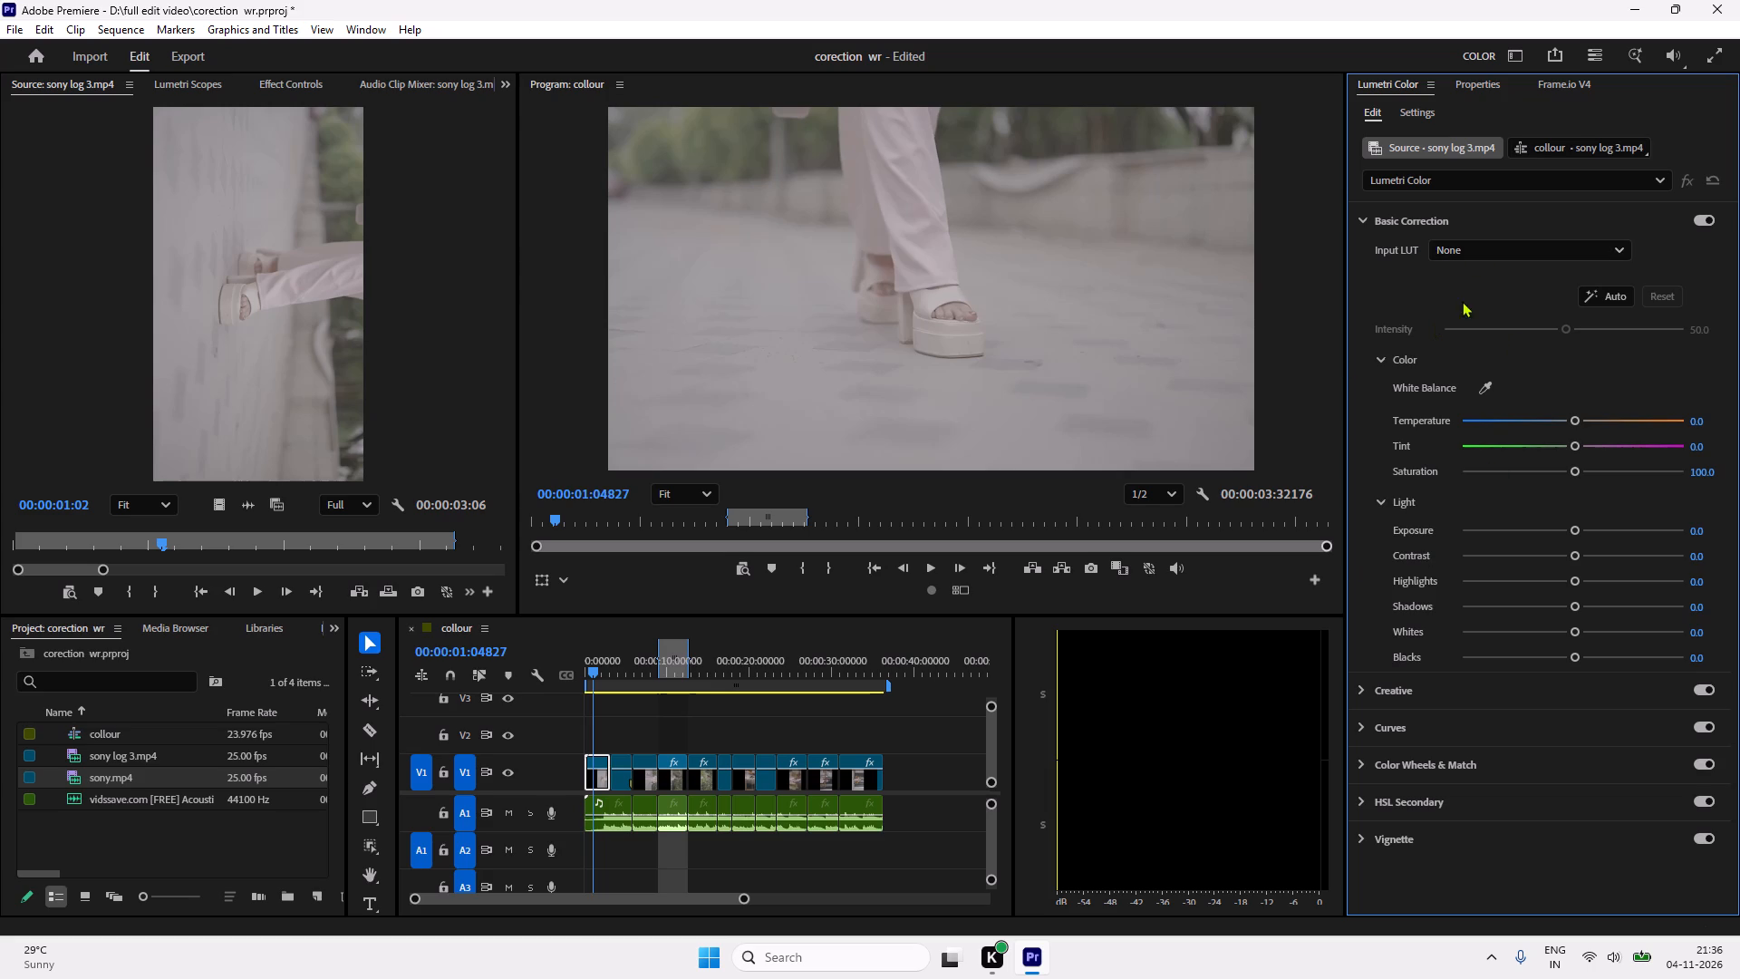
click(1476, 82)
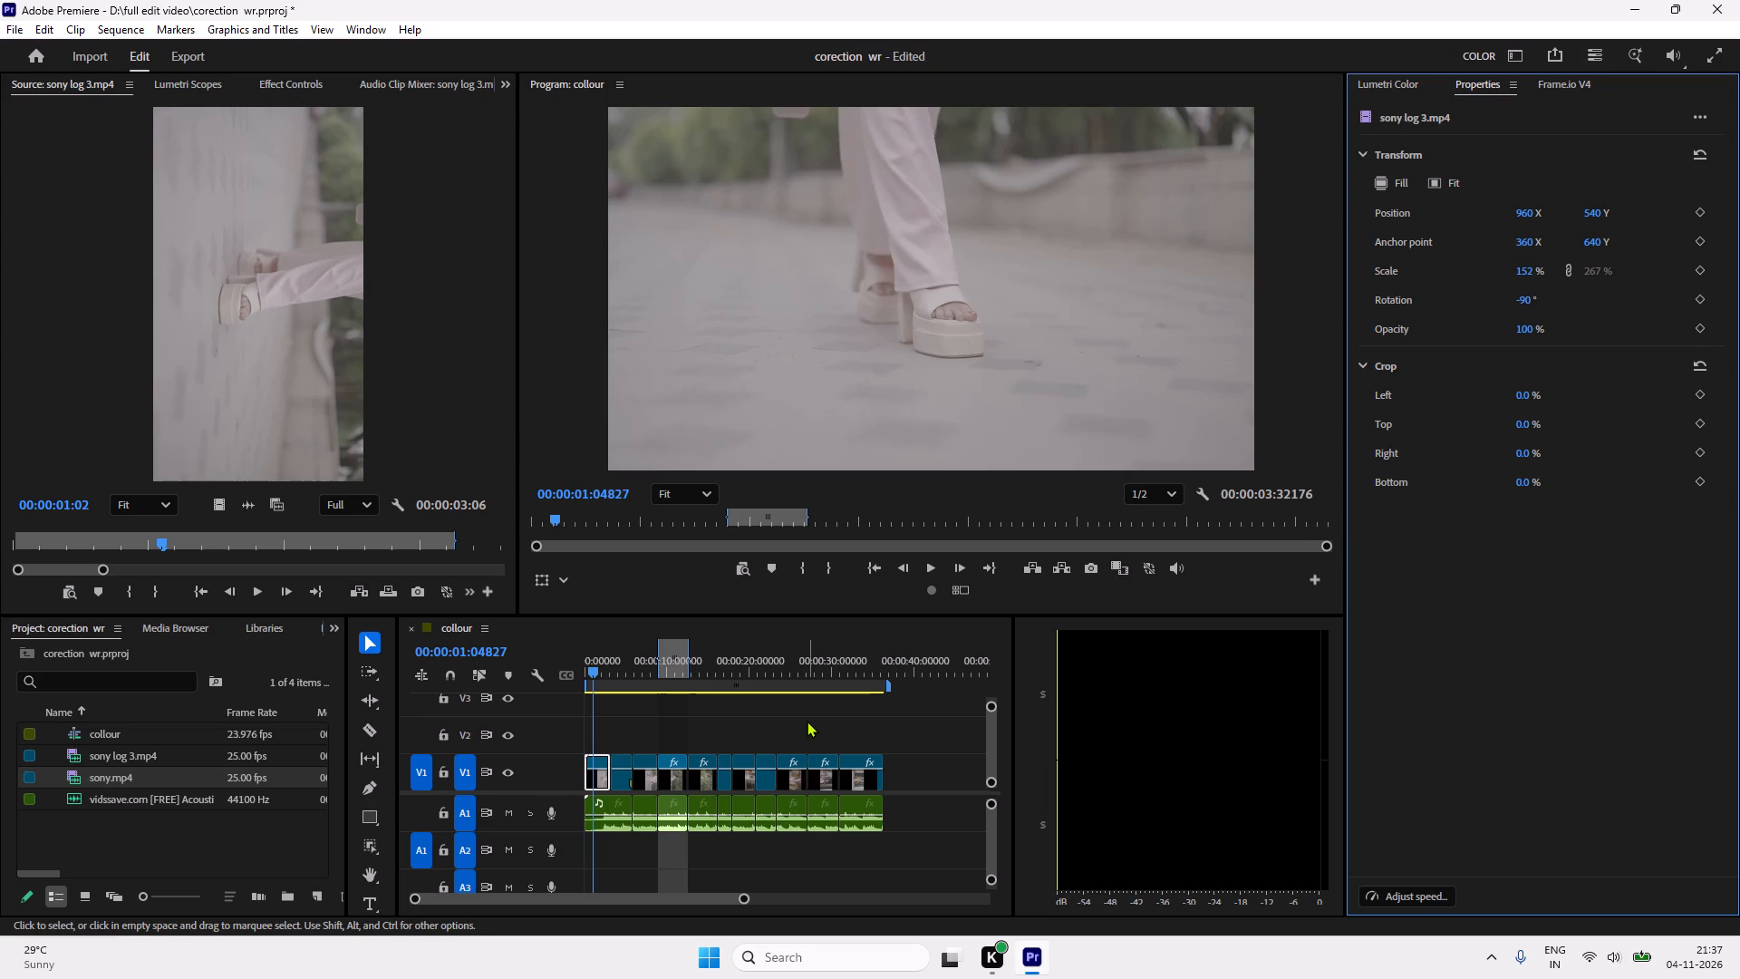
Display the Lumetri Scopes and add the Histogram alongside the Vectorscope YUV and Parade (RGB).
click(183, 85)
click(197, 113)
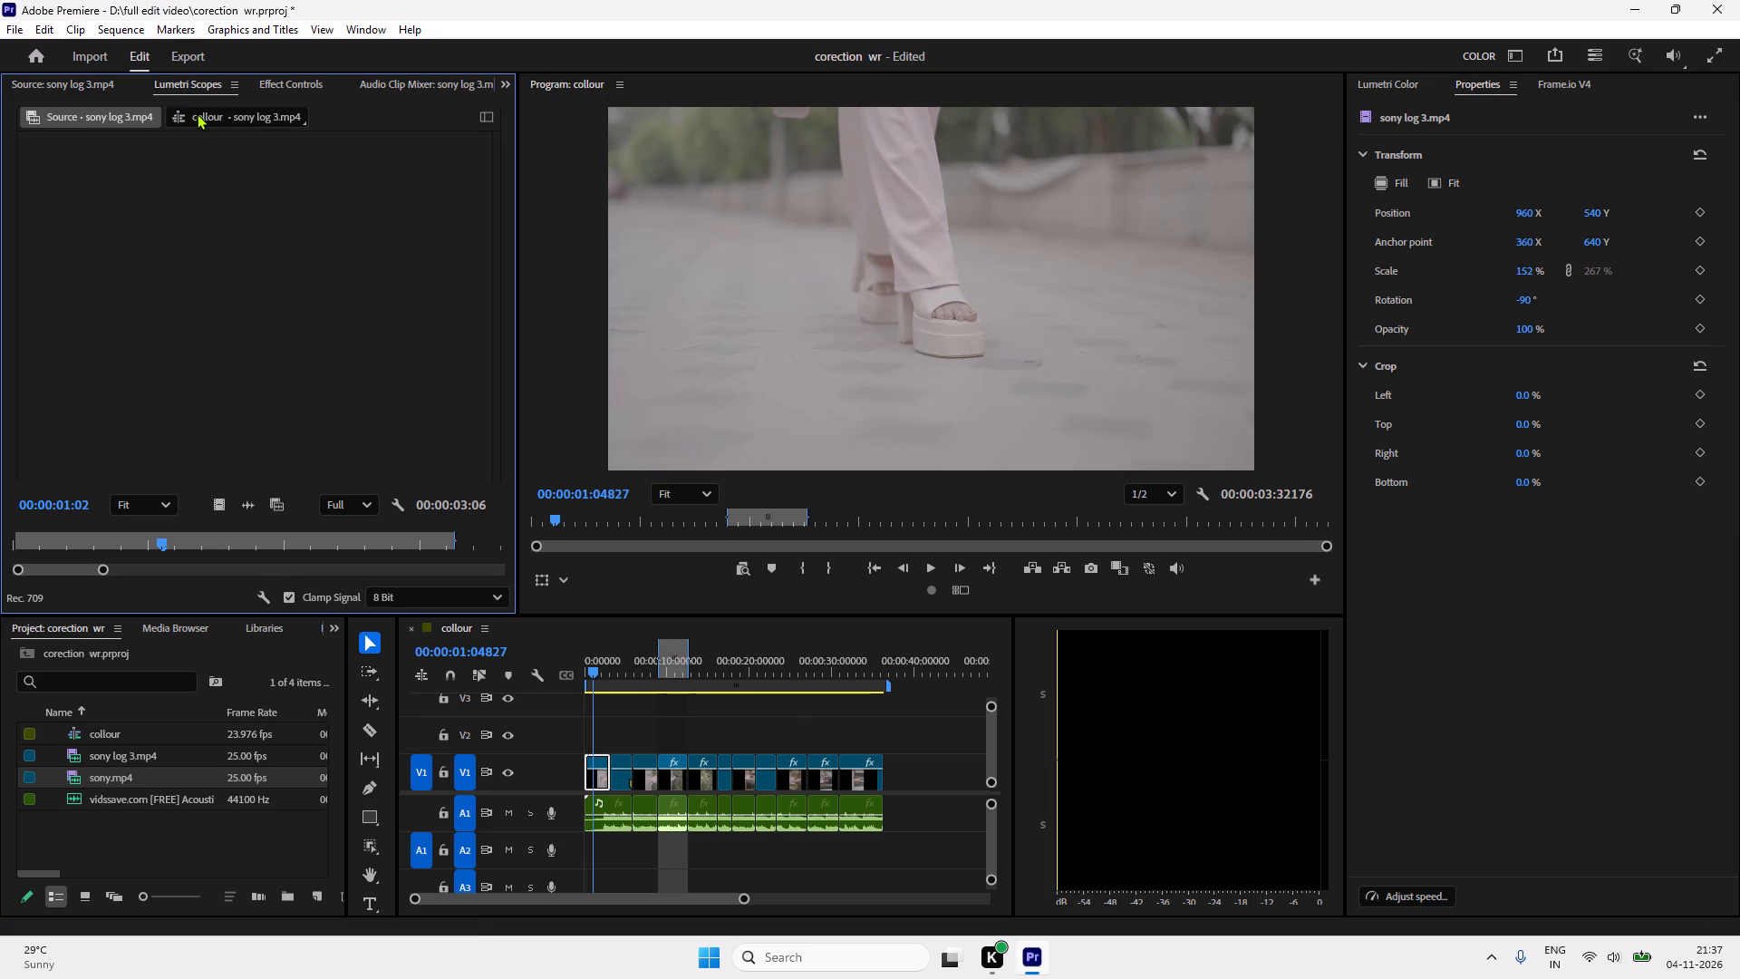
click(200, 117)
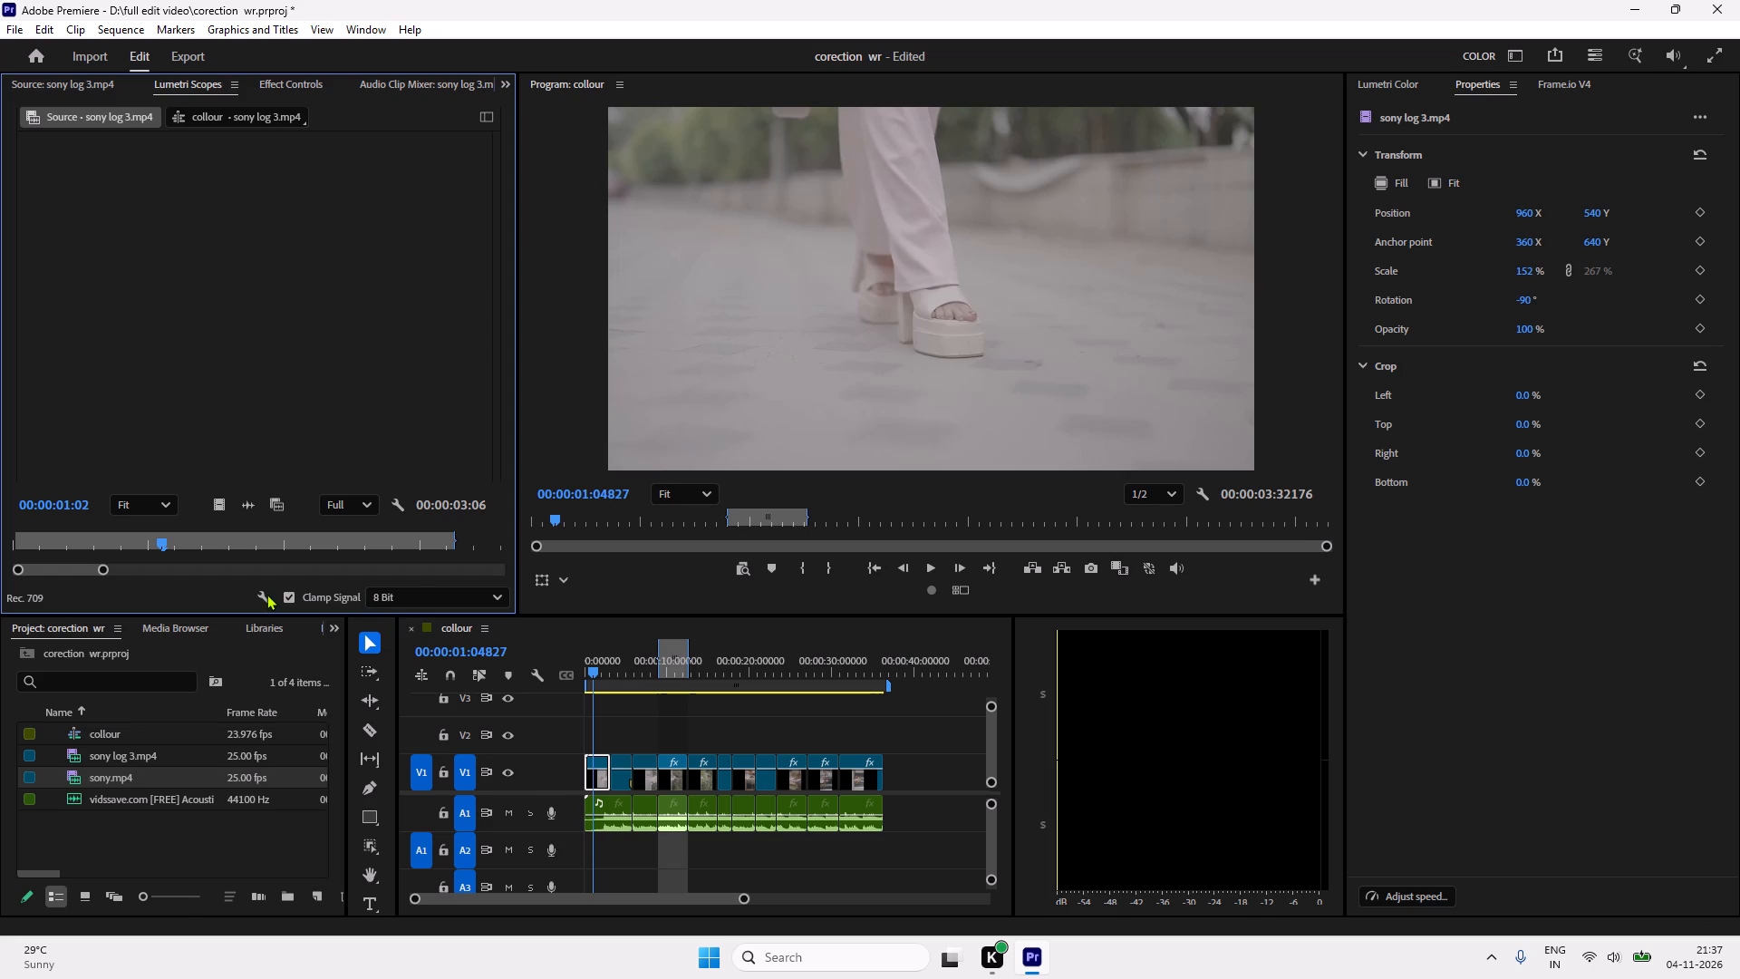
click(266, 594)
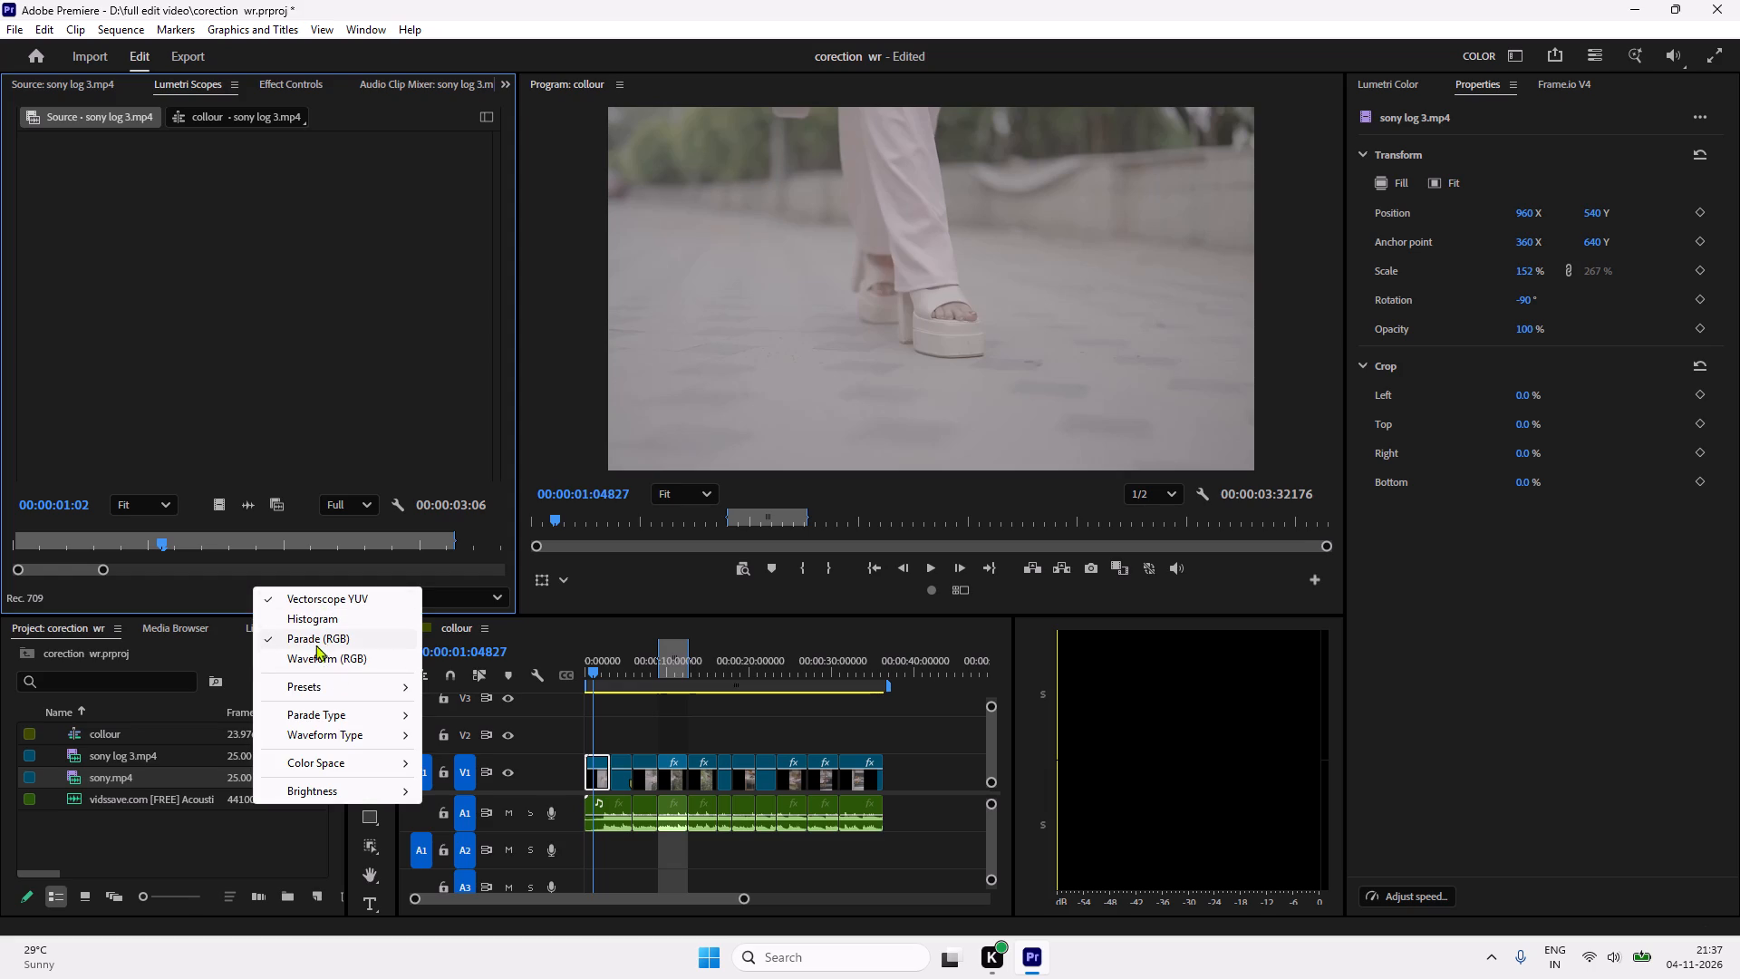
click(308, 621)
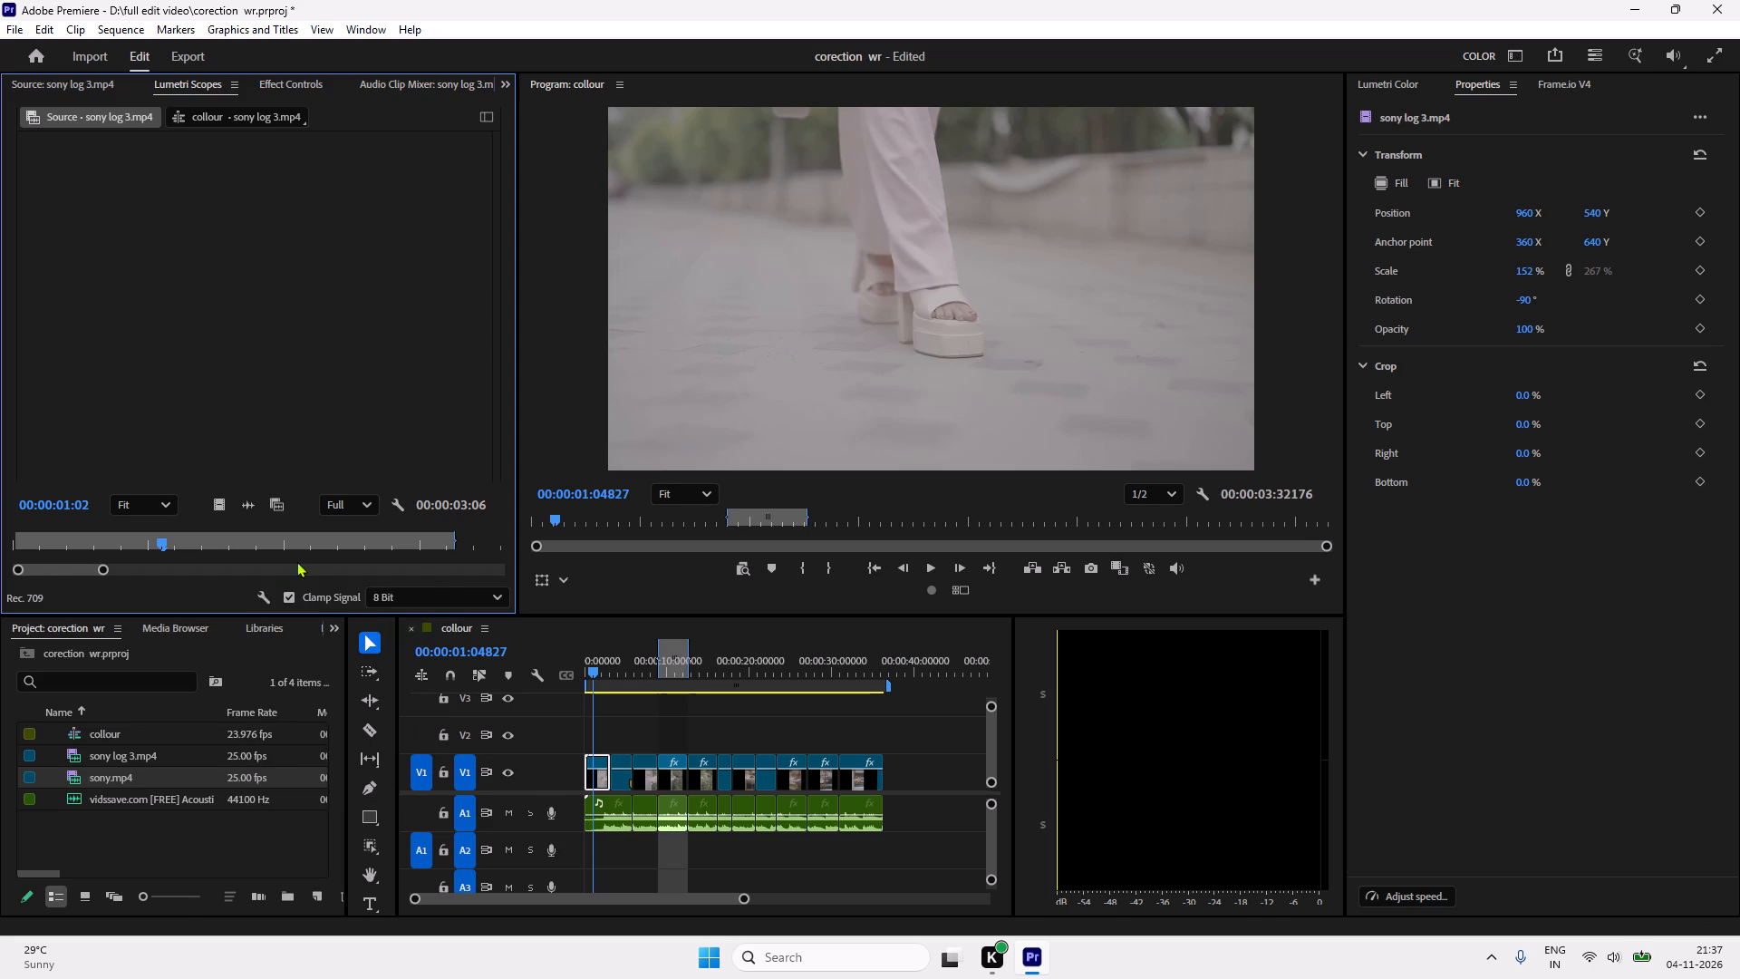
Place the playhead at 00:00:01:15393 in the colour sequence and show the Lumetri Color controls for the first timeline clip.
click(594, 670)
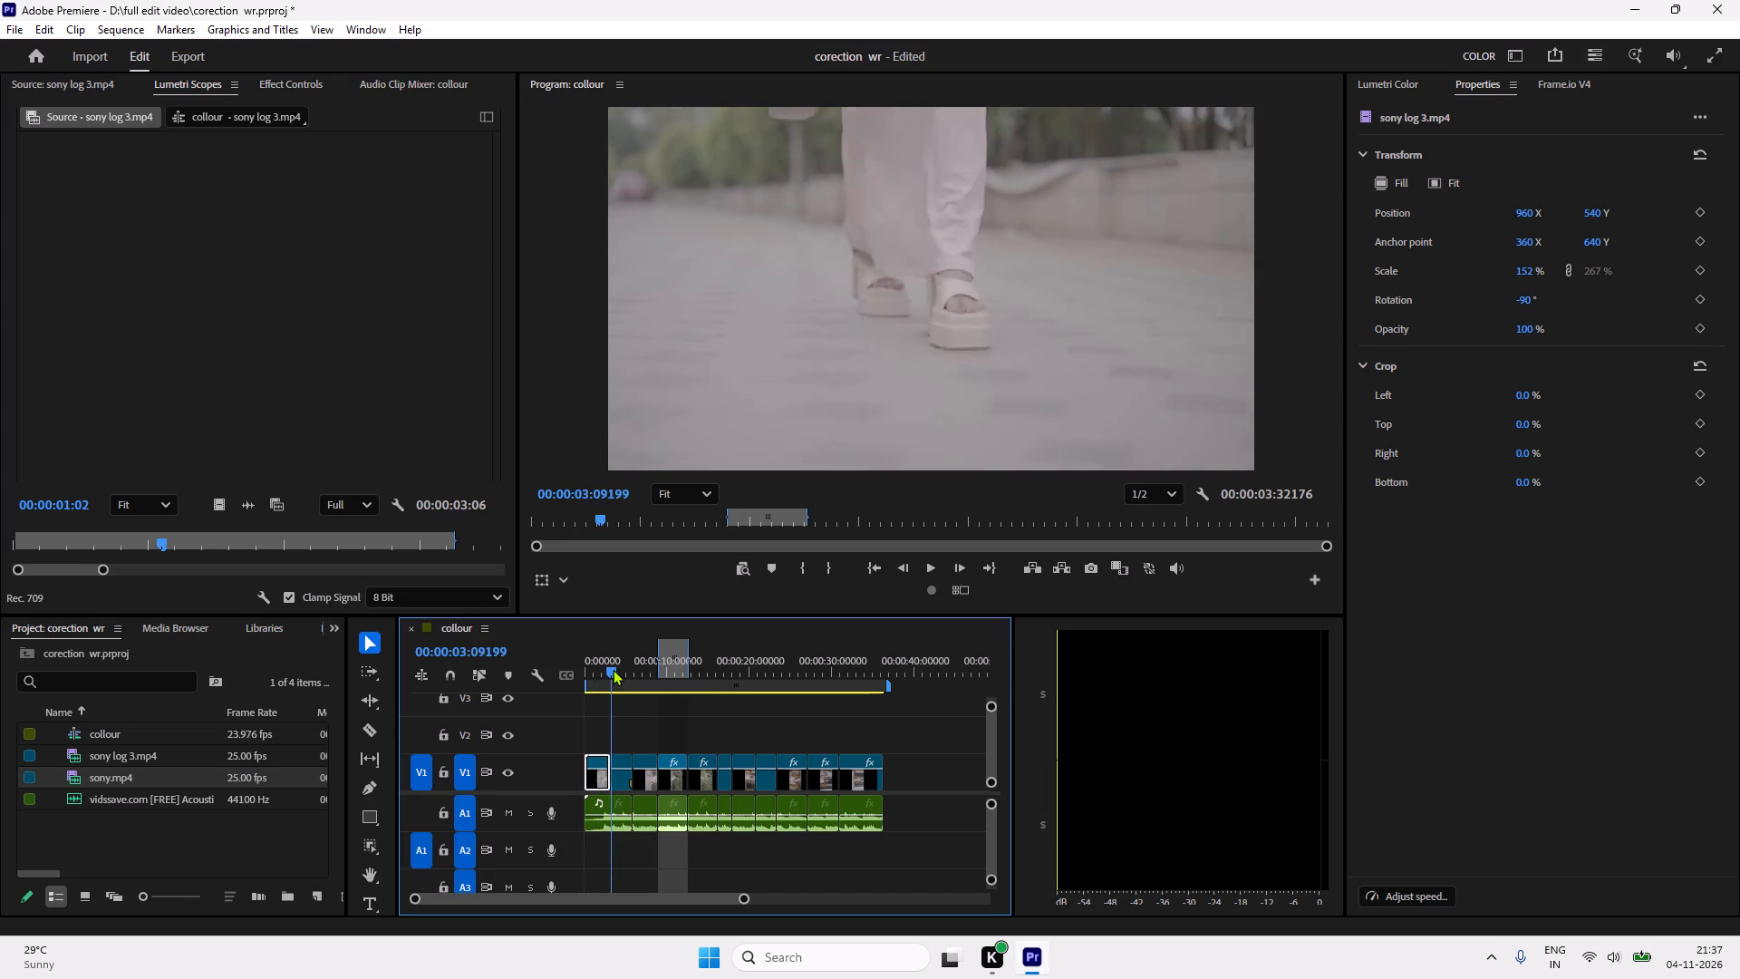
click(1400, 78)
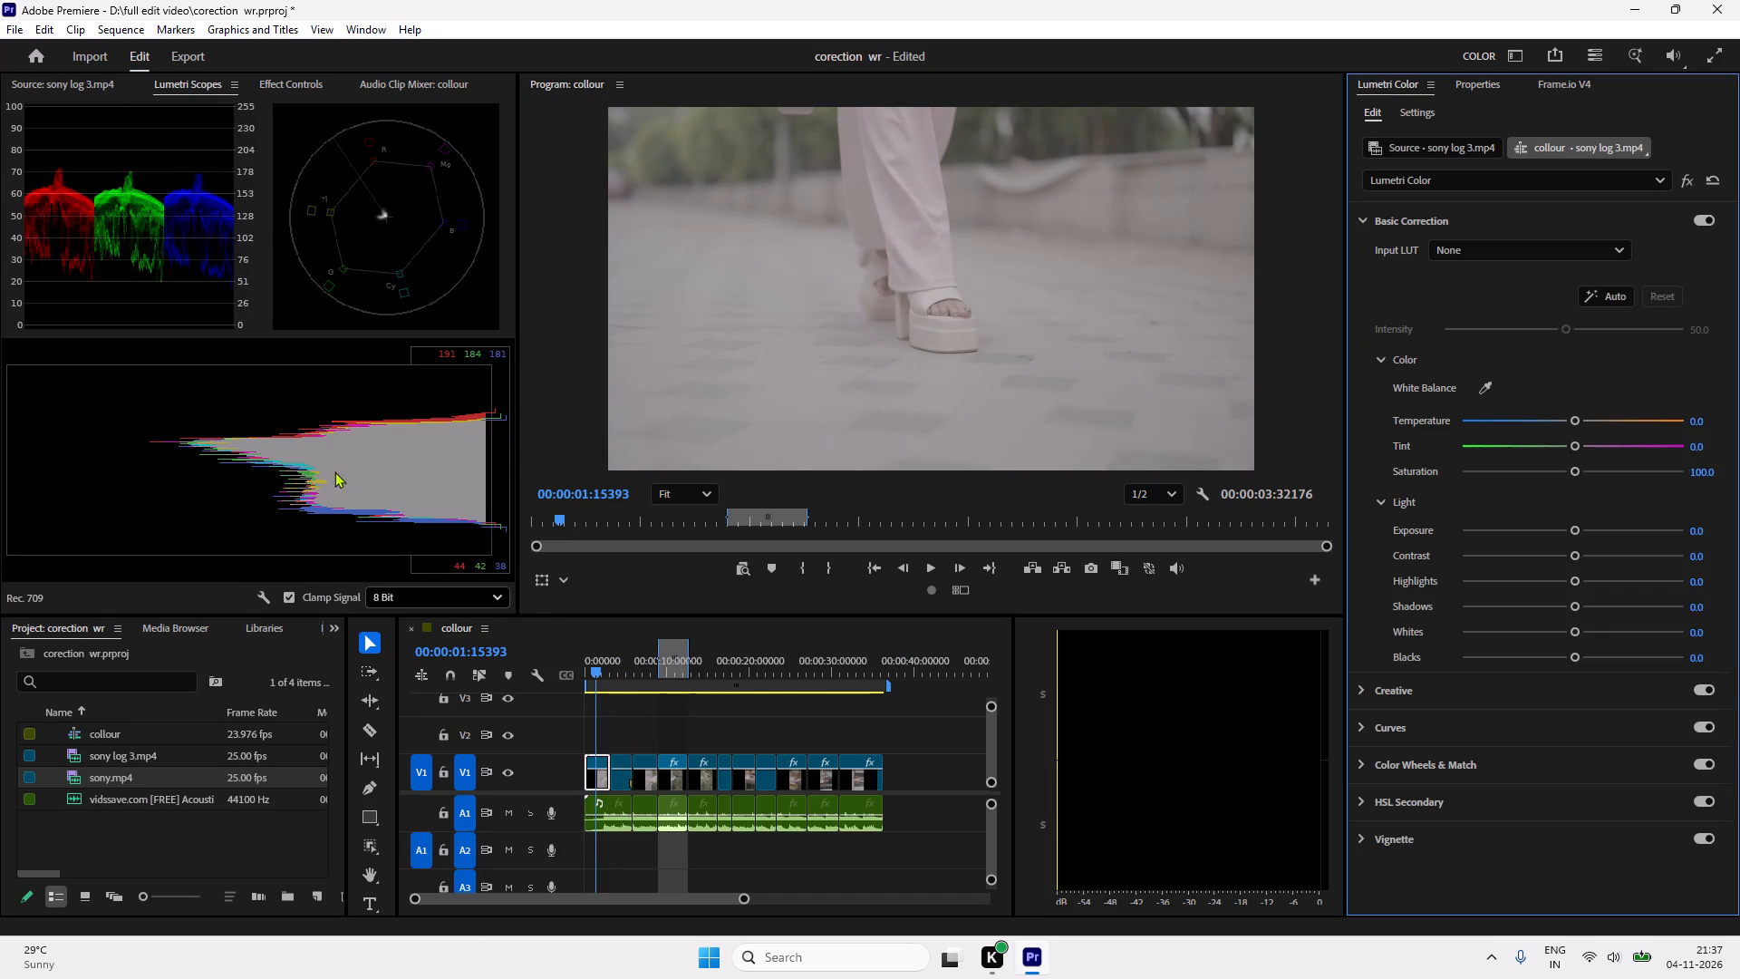
Turn off the Histogram in the Lumetri Scopes.
click(265, 594)
click(305, 616)
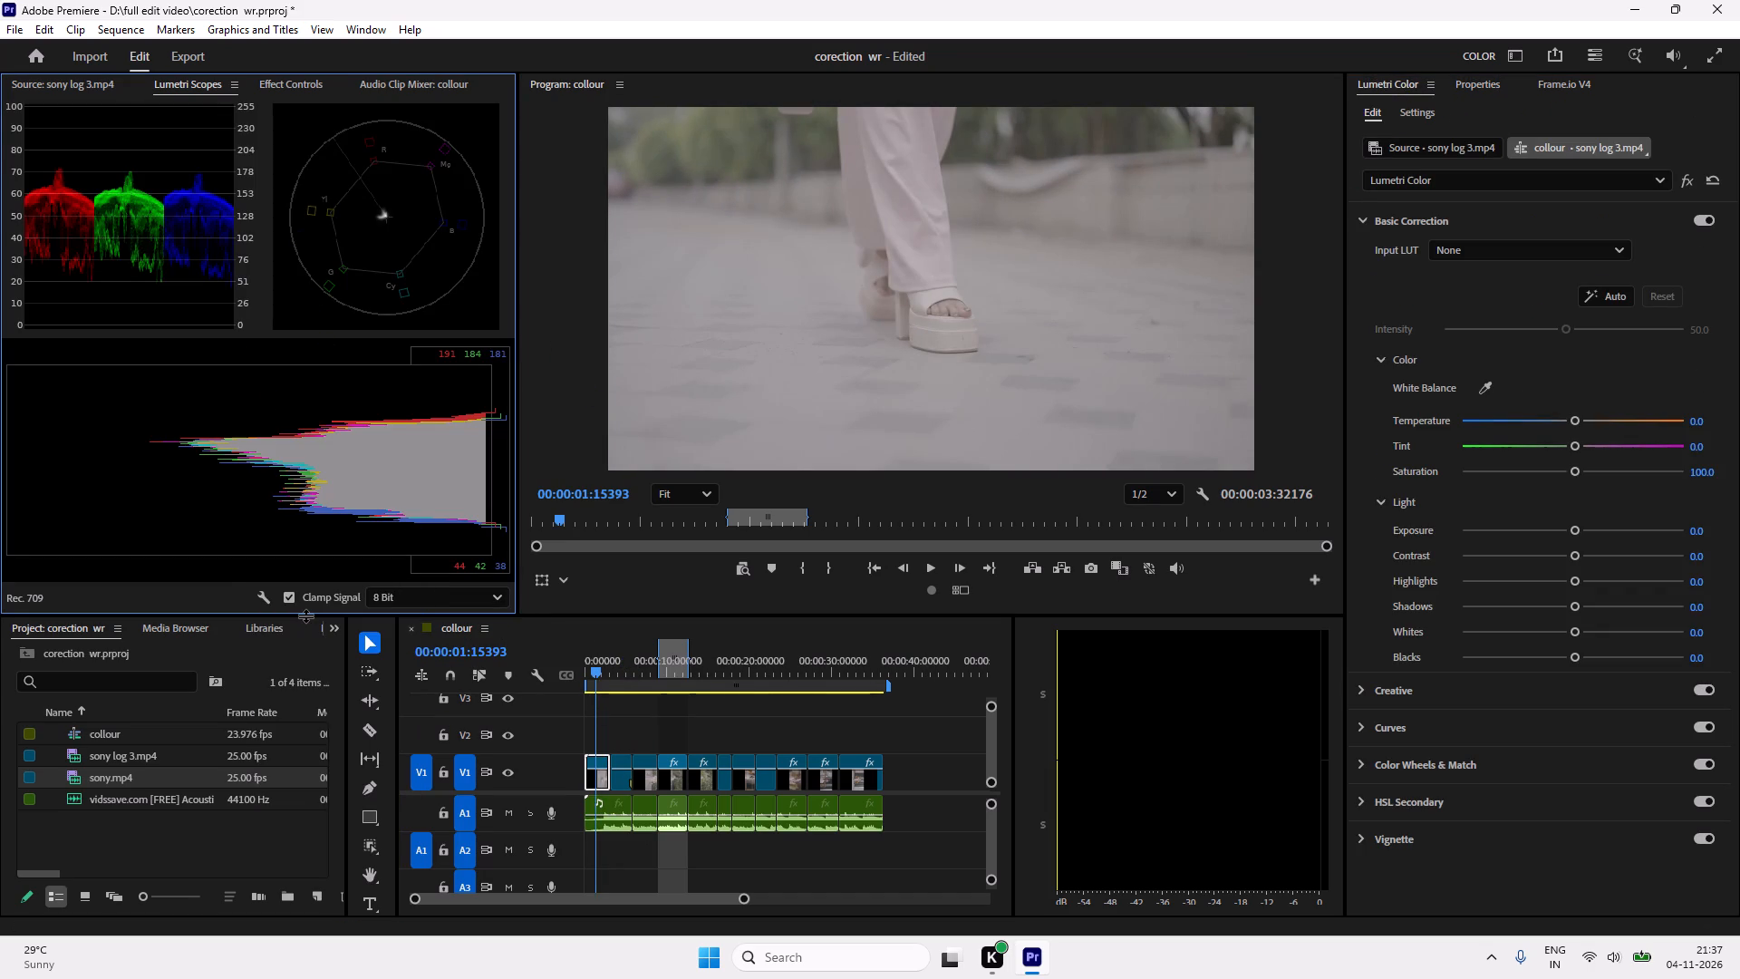
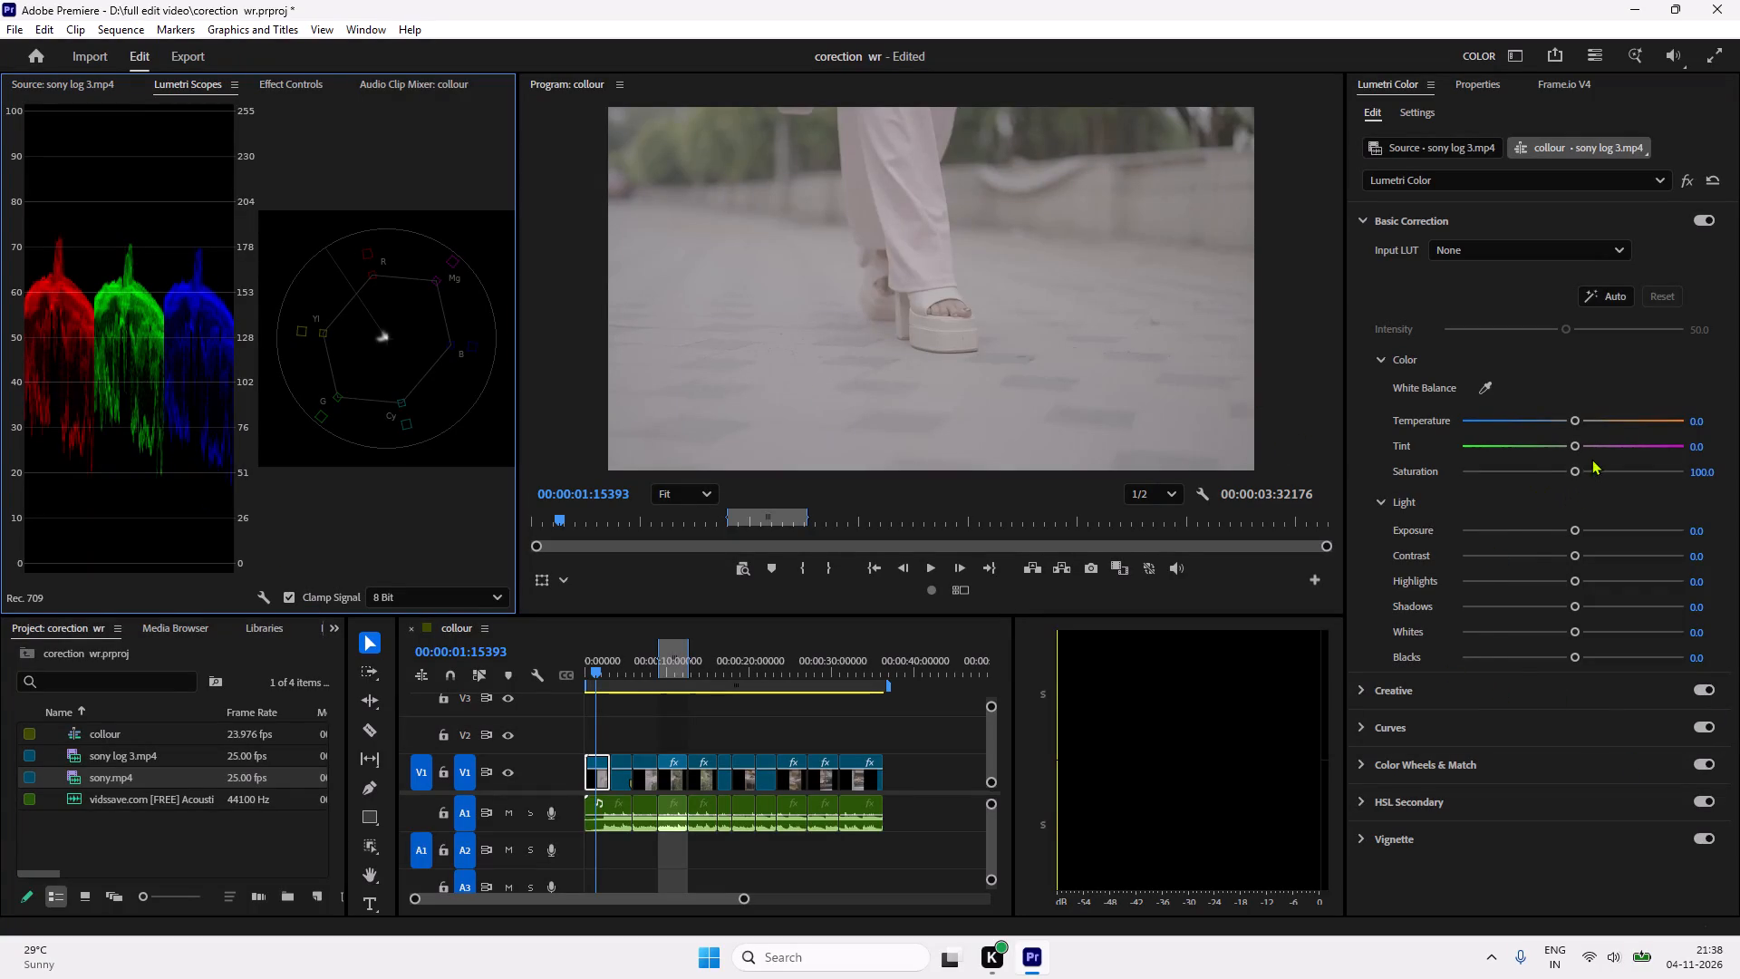
Set the first timeline clip's Exposure to 0.1 and Contrast to 52.8 in Basic Correction.
drag(1572, 529, 1609, 529)
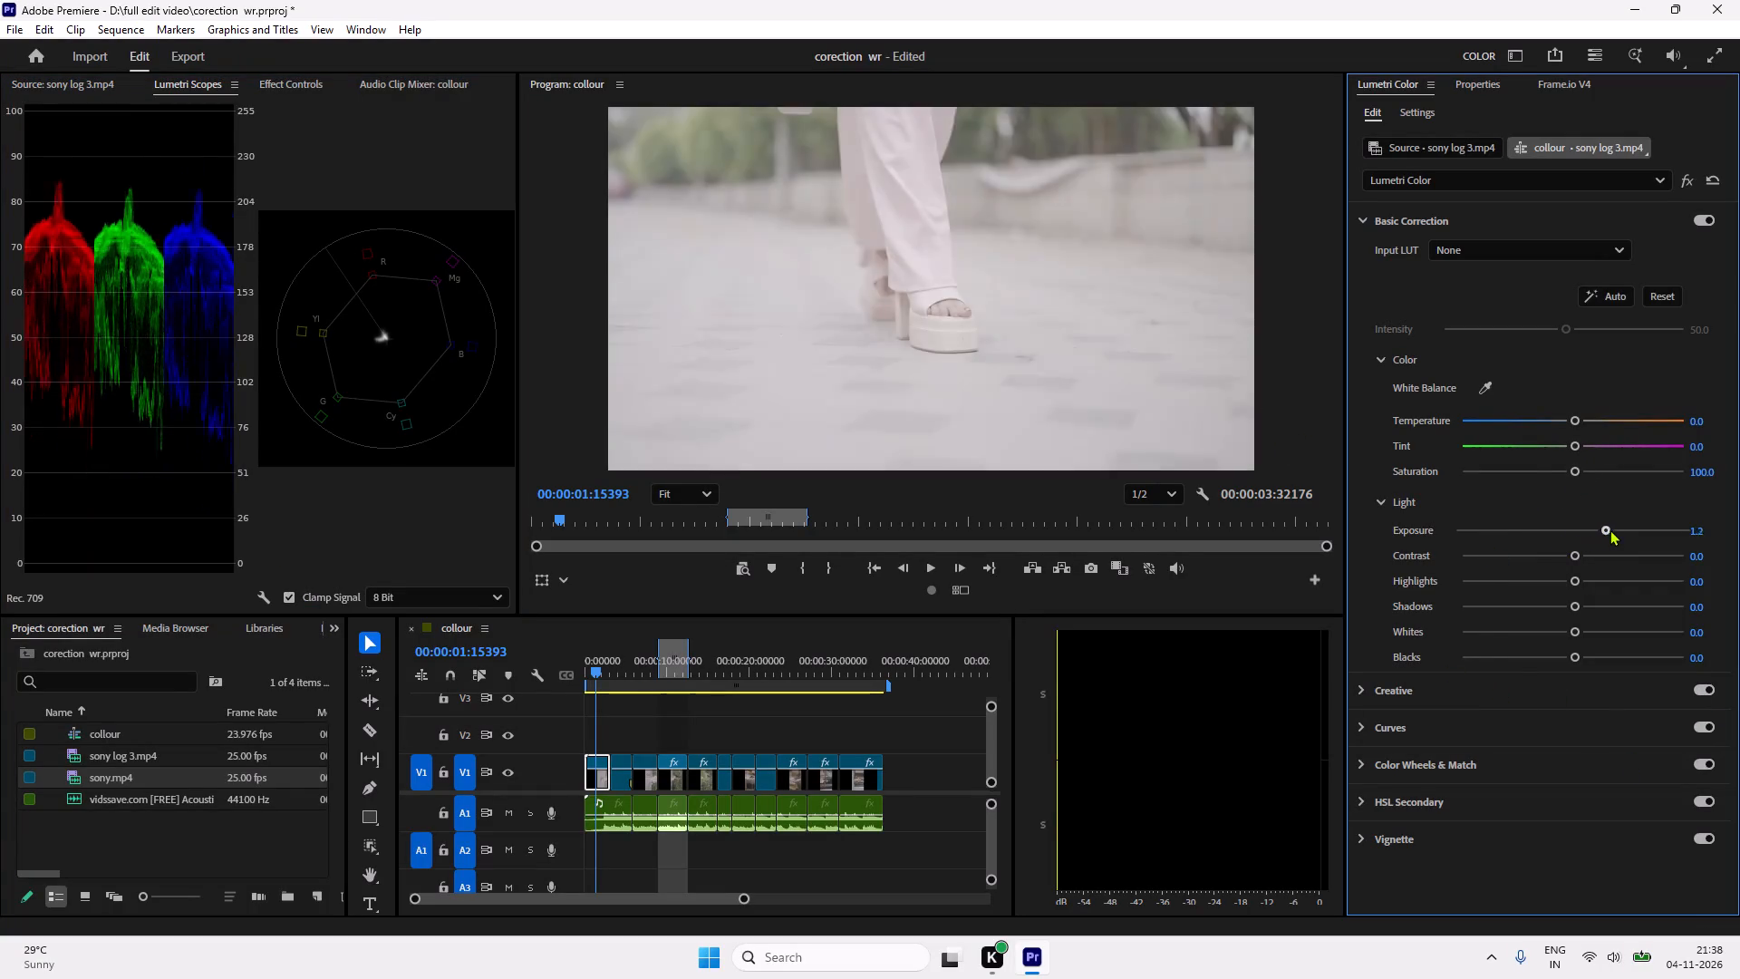
drag(1609, 529, 1580, 537)
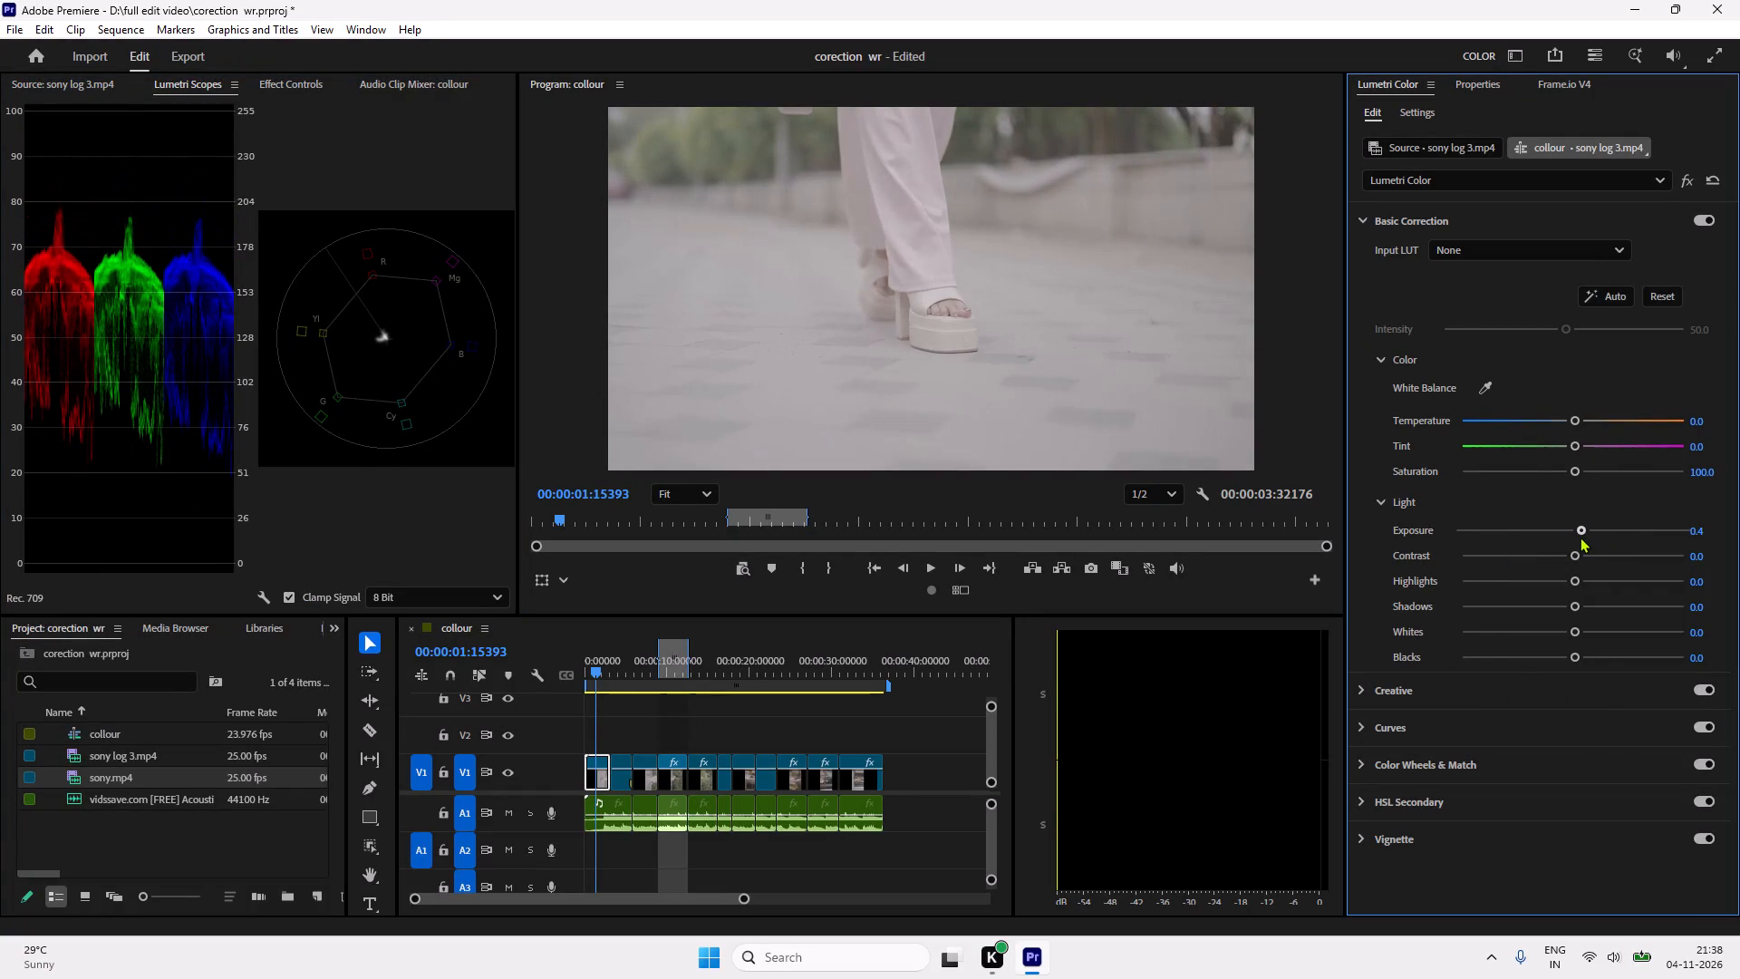
drag(1580, 537, 1582, 540)
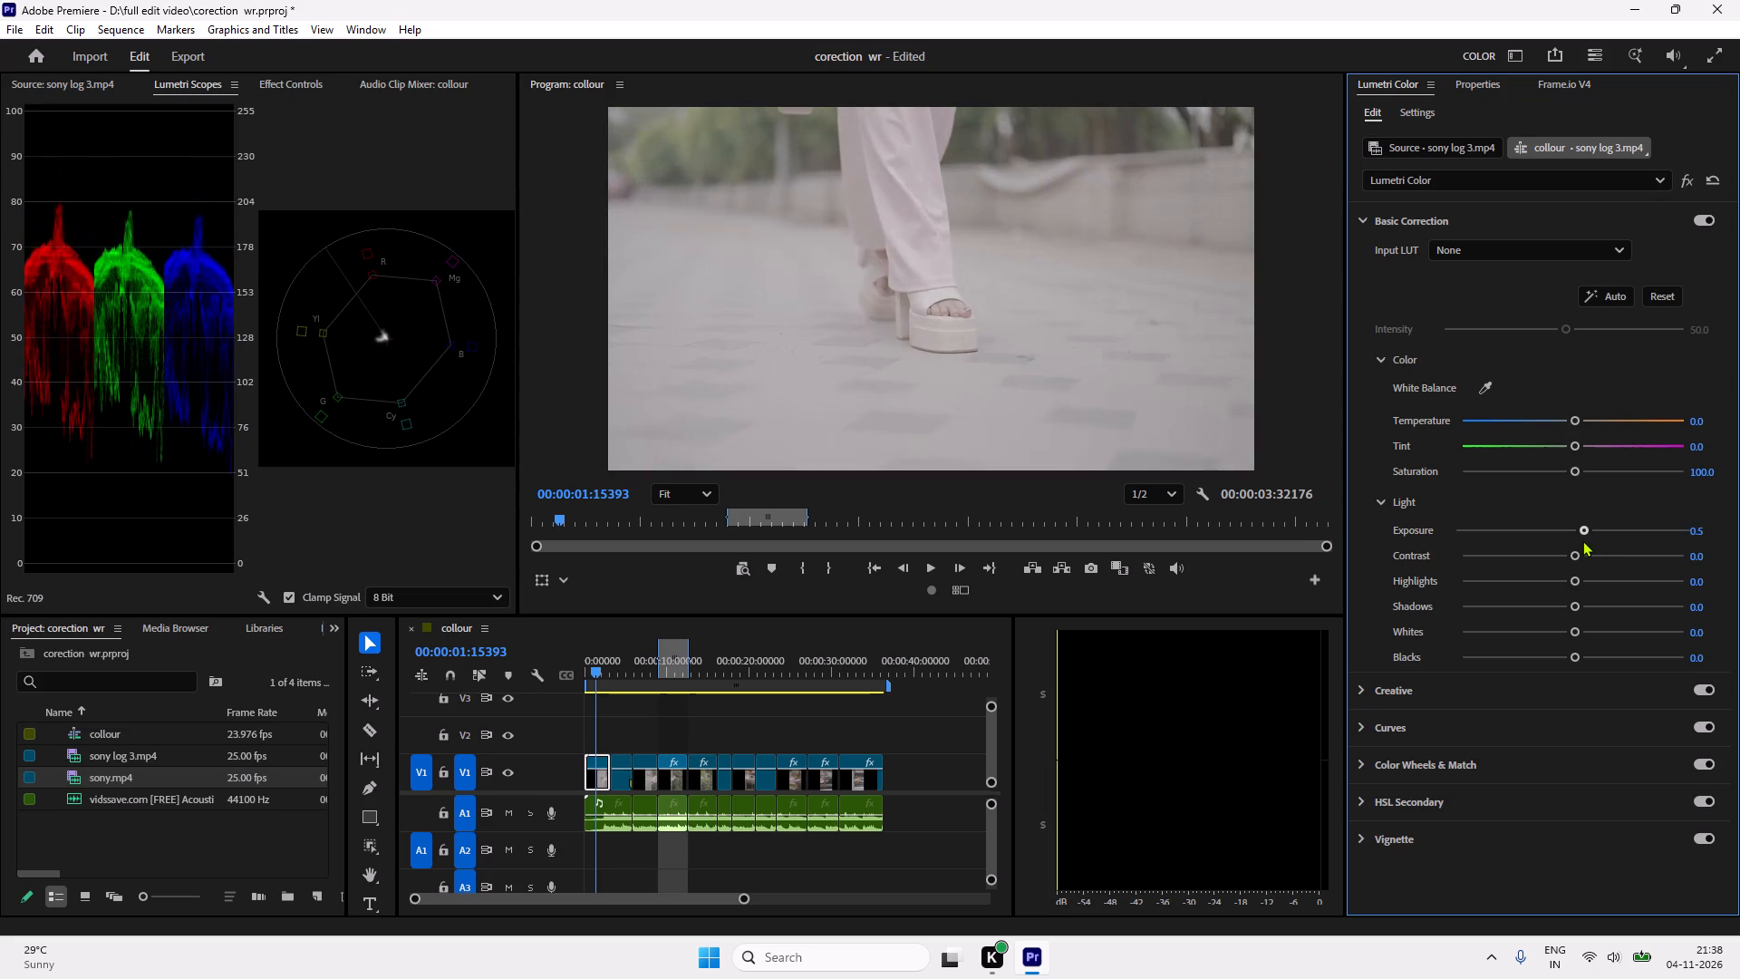
drag(1582, 540, 1574, 542)
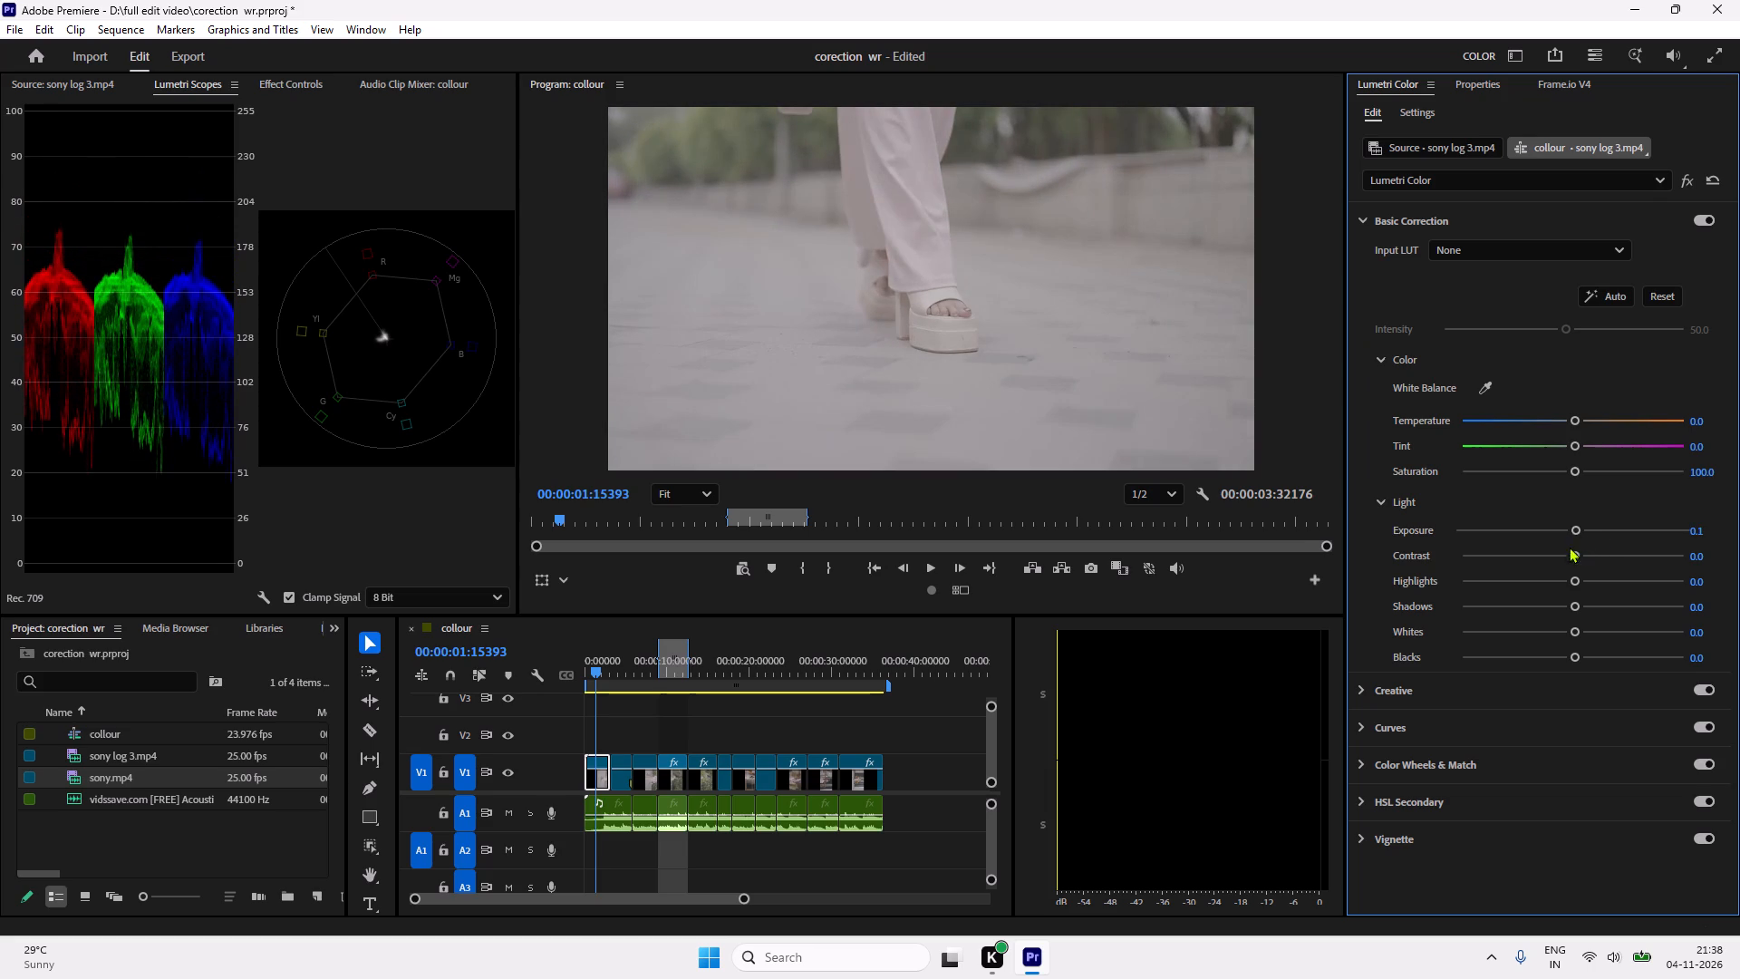
drag(1576, 552, 1603, 553)
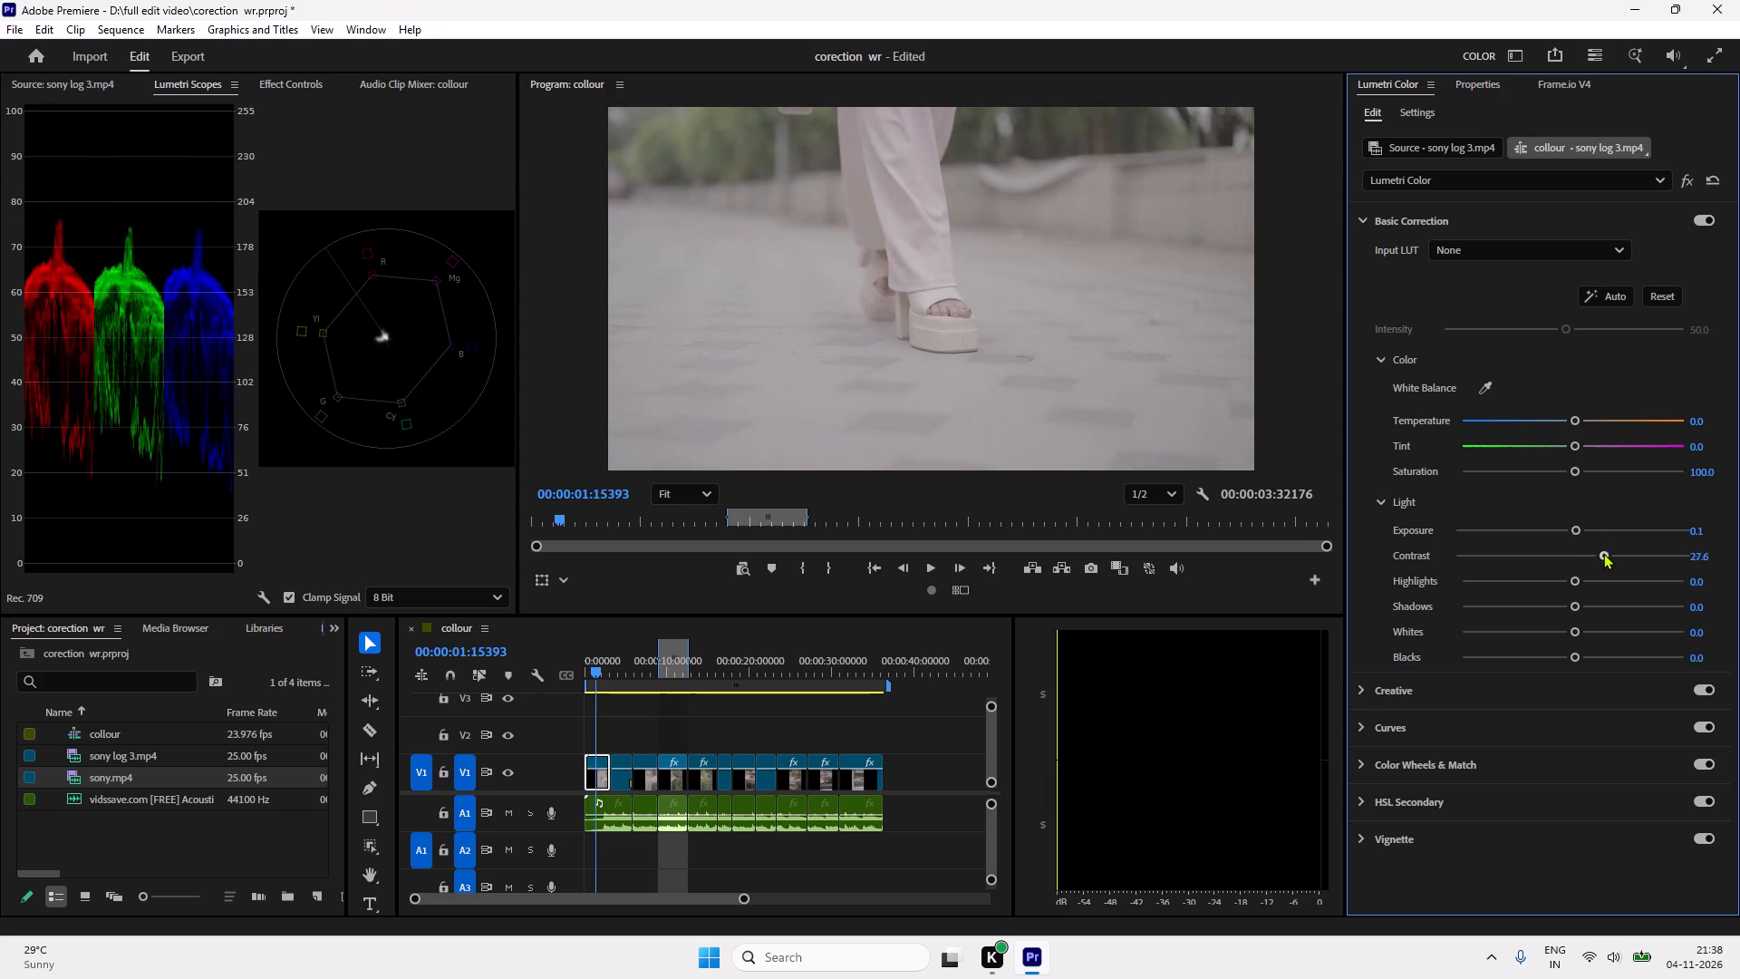
drag(1603, 553, 1657, 553)
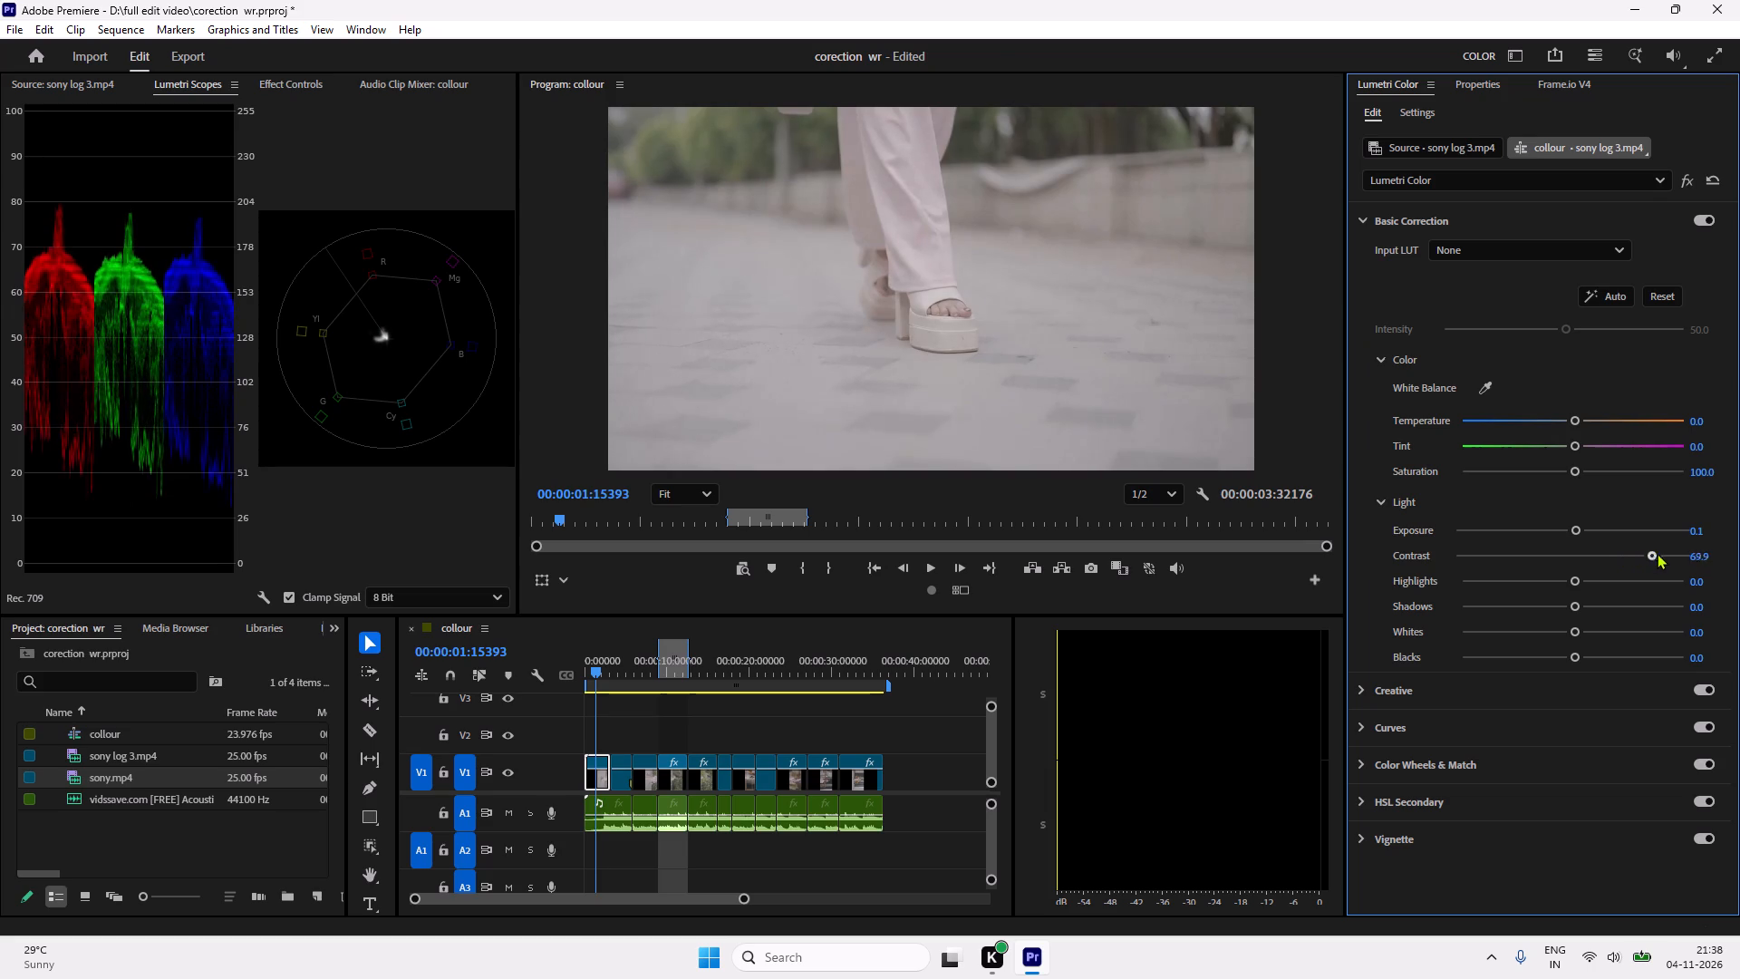
drag(1657, 553, 1683, 556)
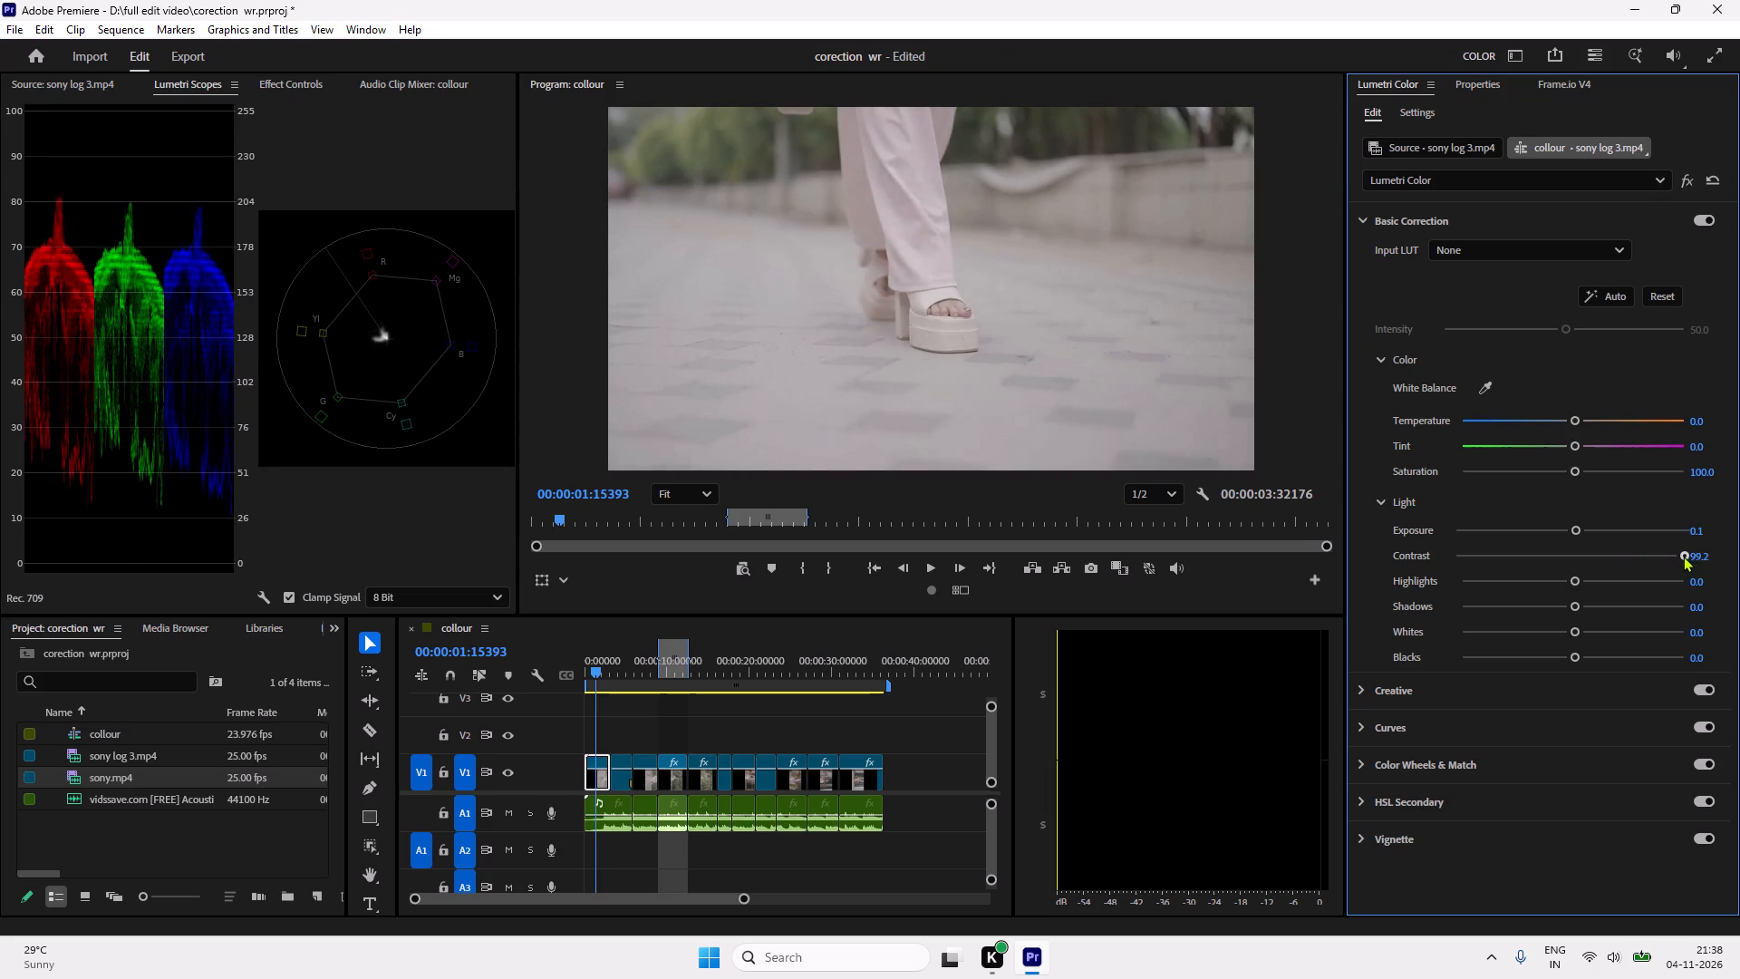
drag(1683, 556, 1630, 560)
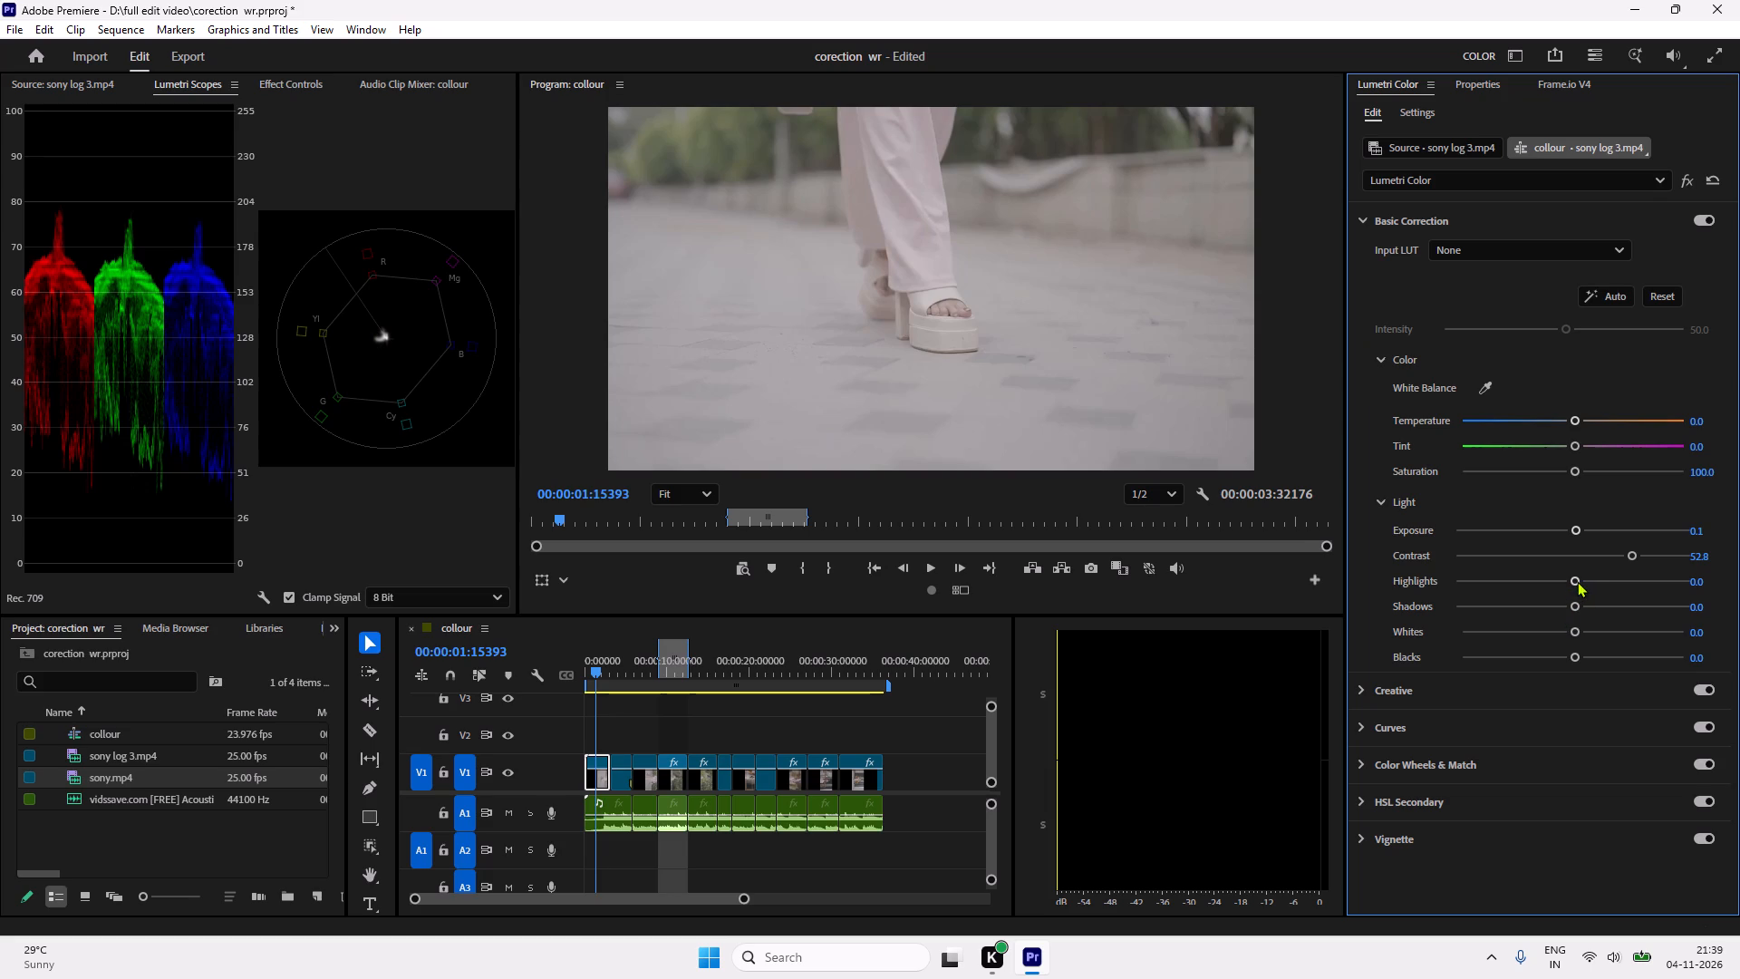
Set the clip's Highlights to 34.1 and Shadows to -21.1.
drag(1577, 579, 1591, 593)
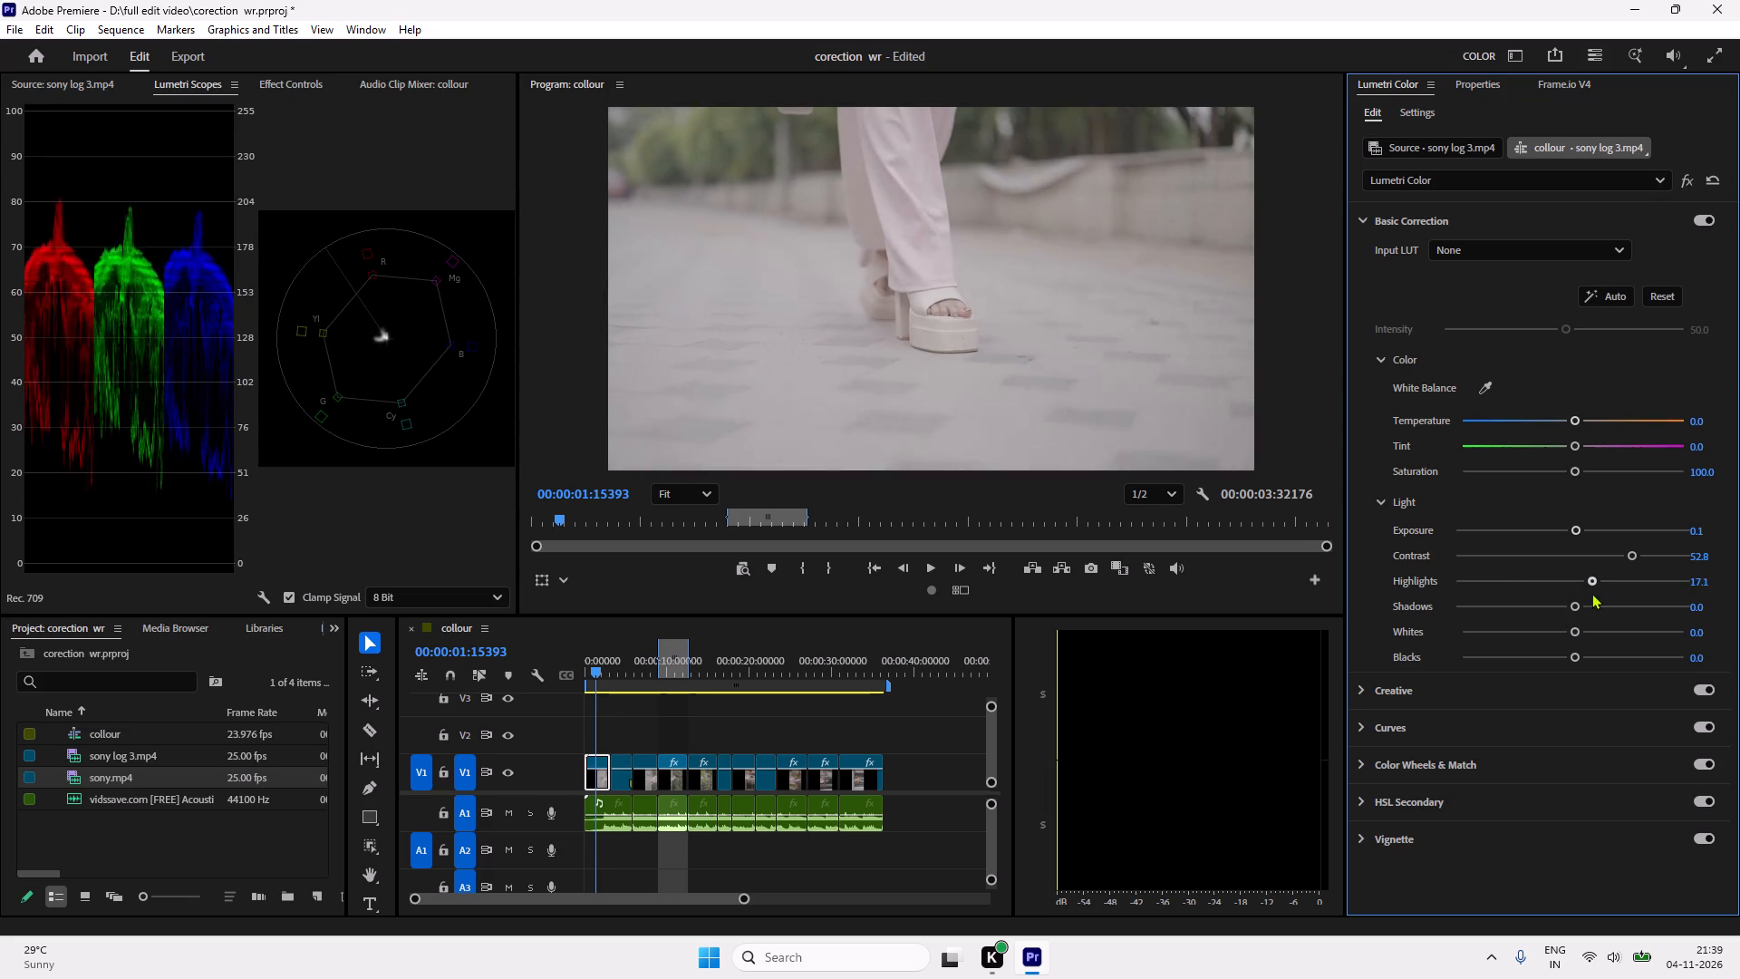
drag(1591, 593, 1609, 596)
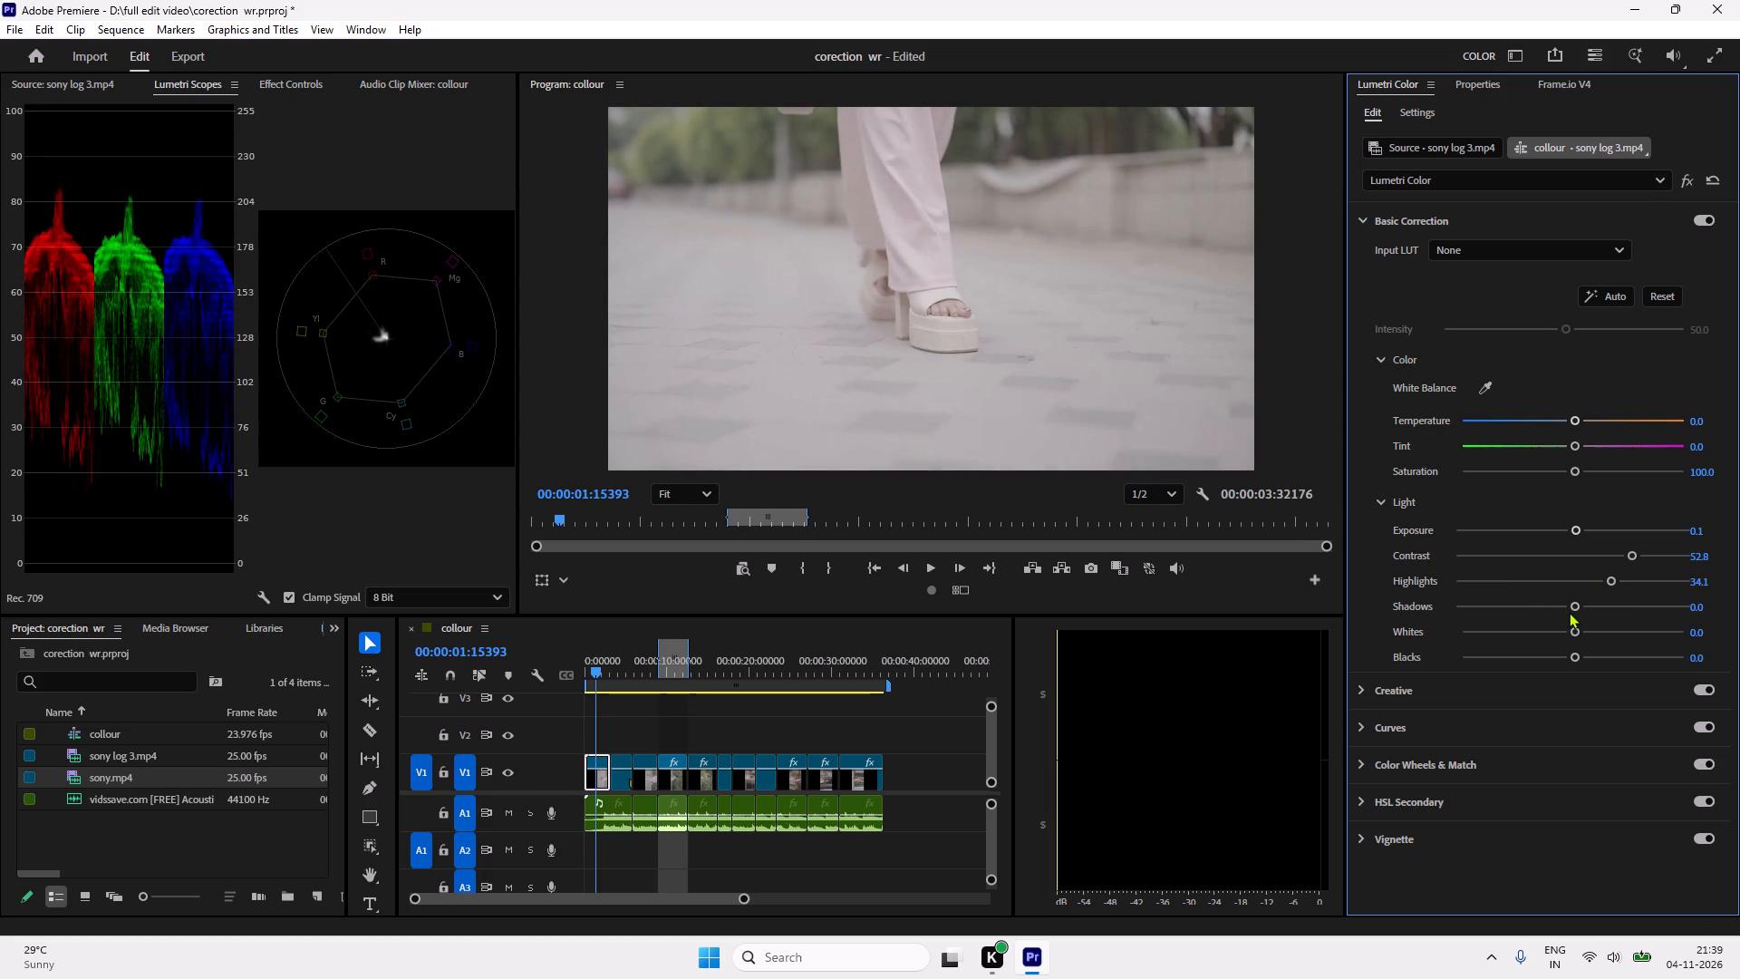
drag(1577, 607, 1548, 619)
drag(1542, 621, 1522, 634)
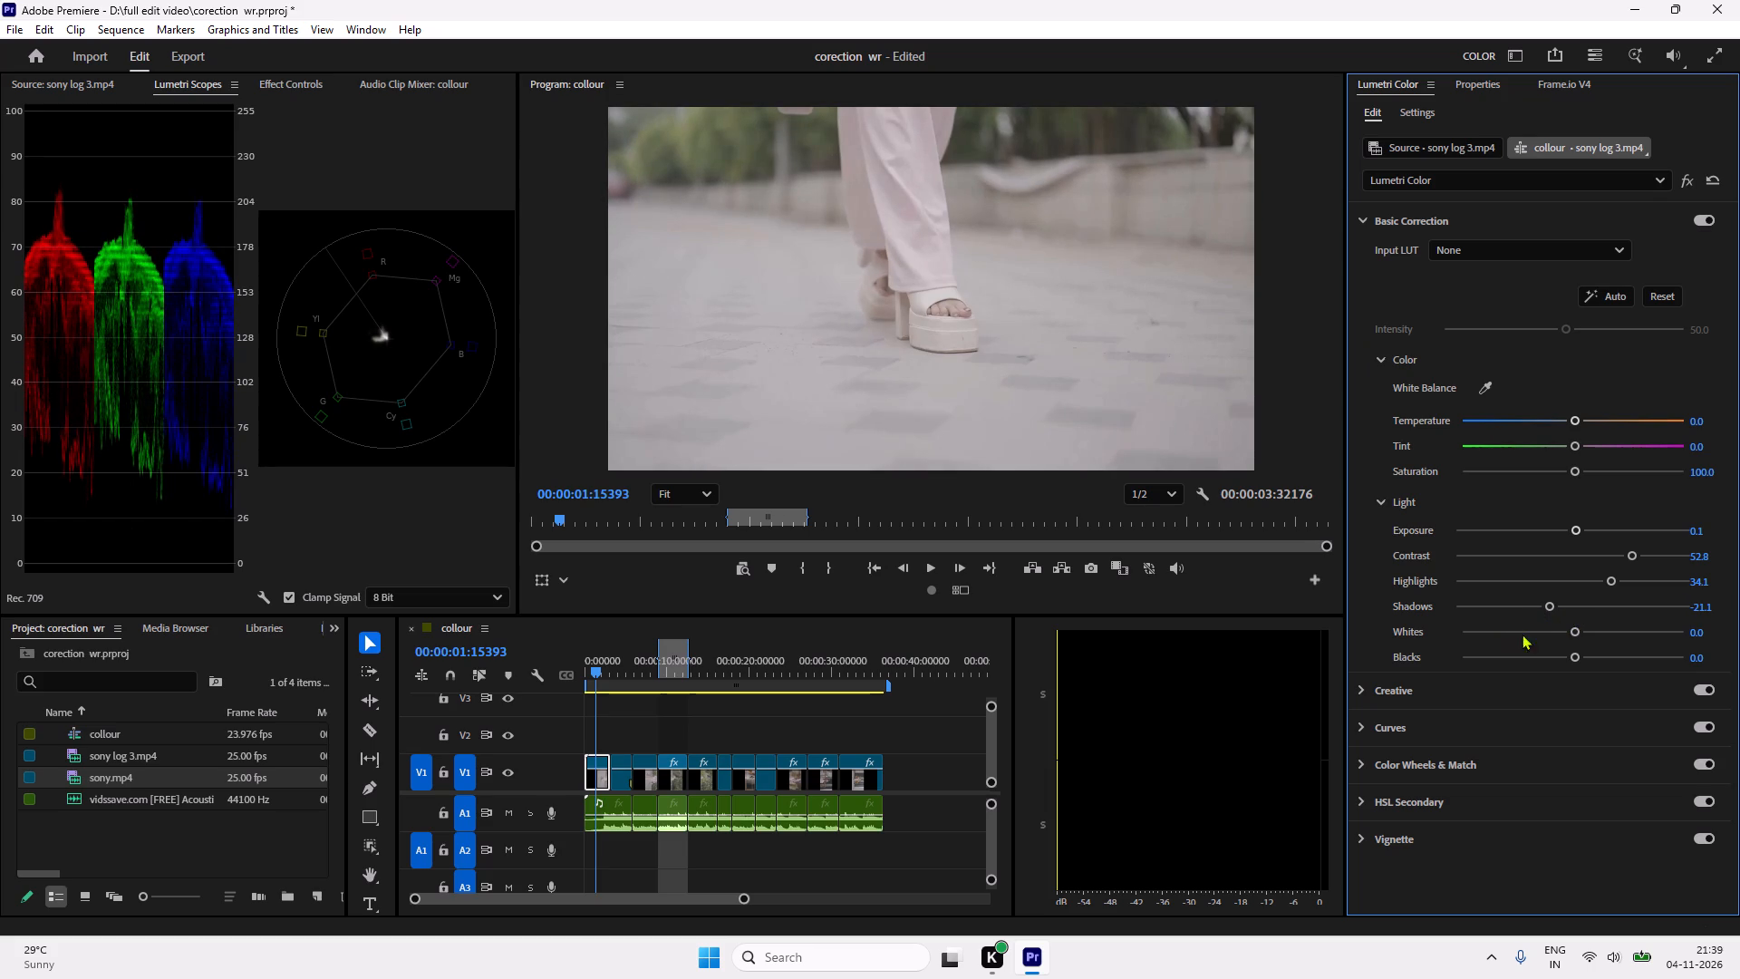
drag(1522, 634, 1519, 634)
Set the clip's Whites to -16.3 and Blacks to -1.6.
click(1548, 634)
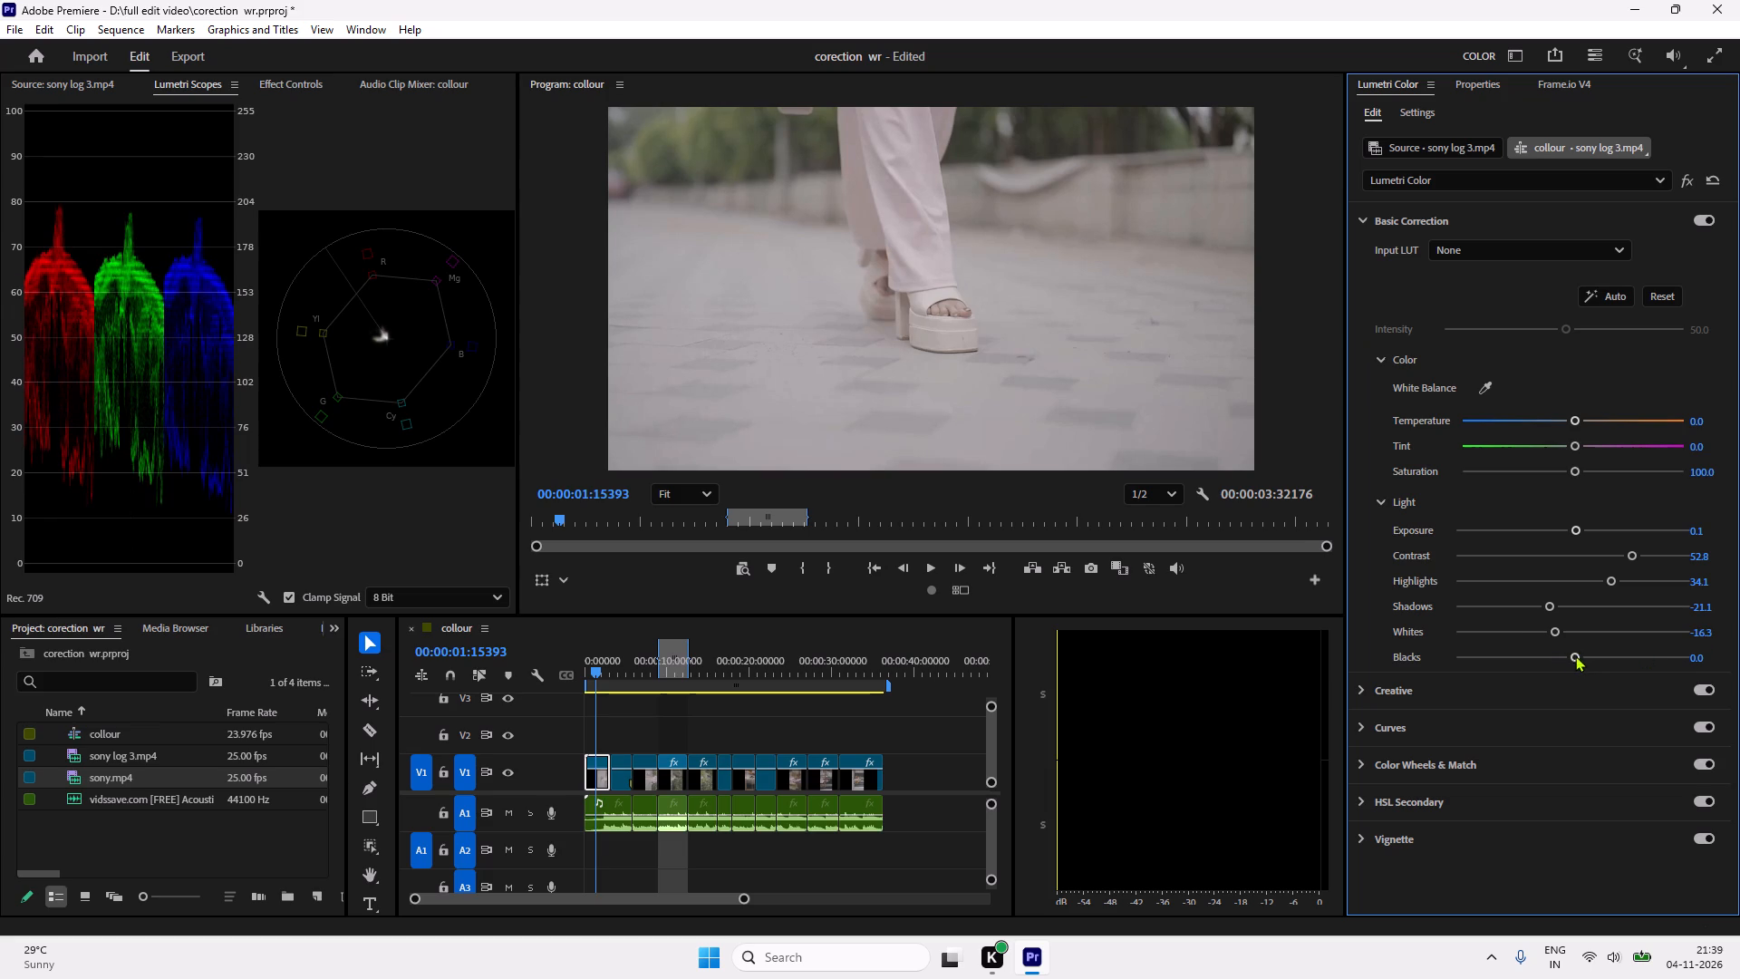
drag(1572, 656, 1505, 666)
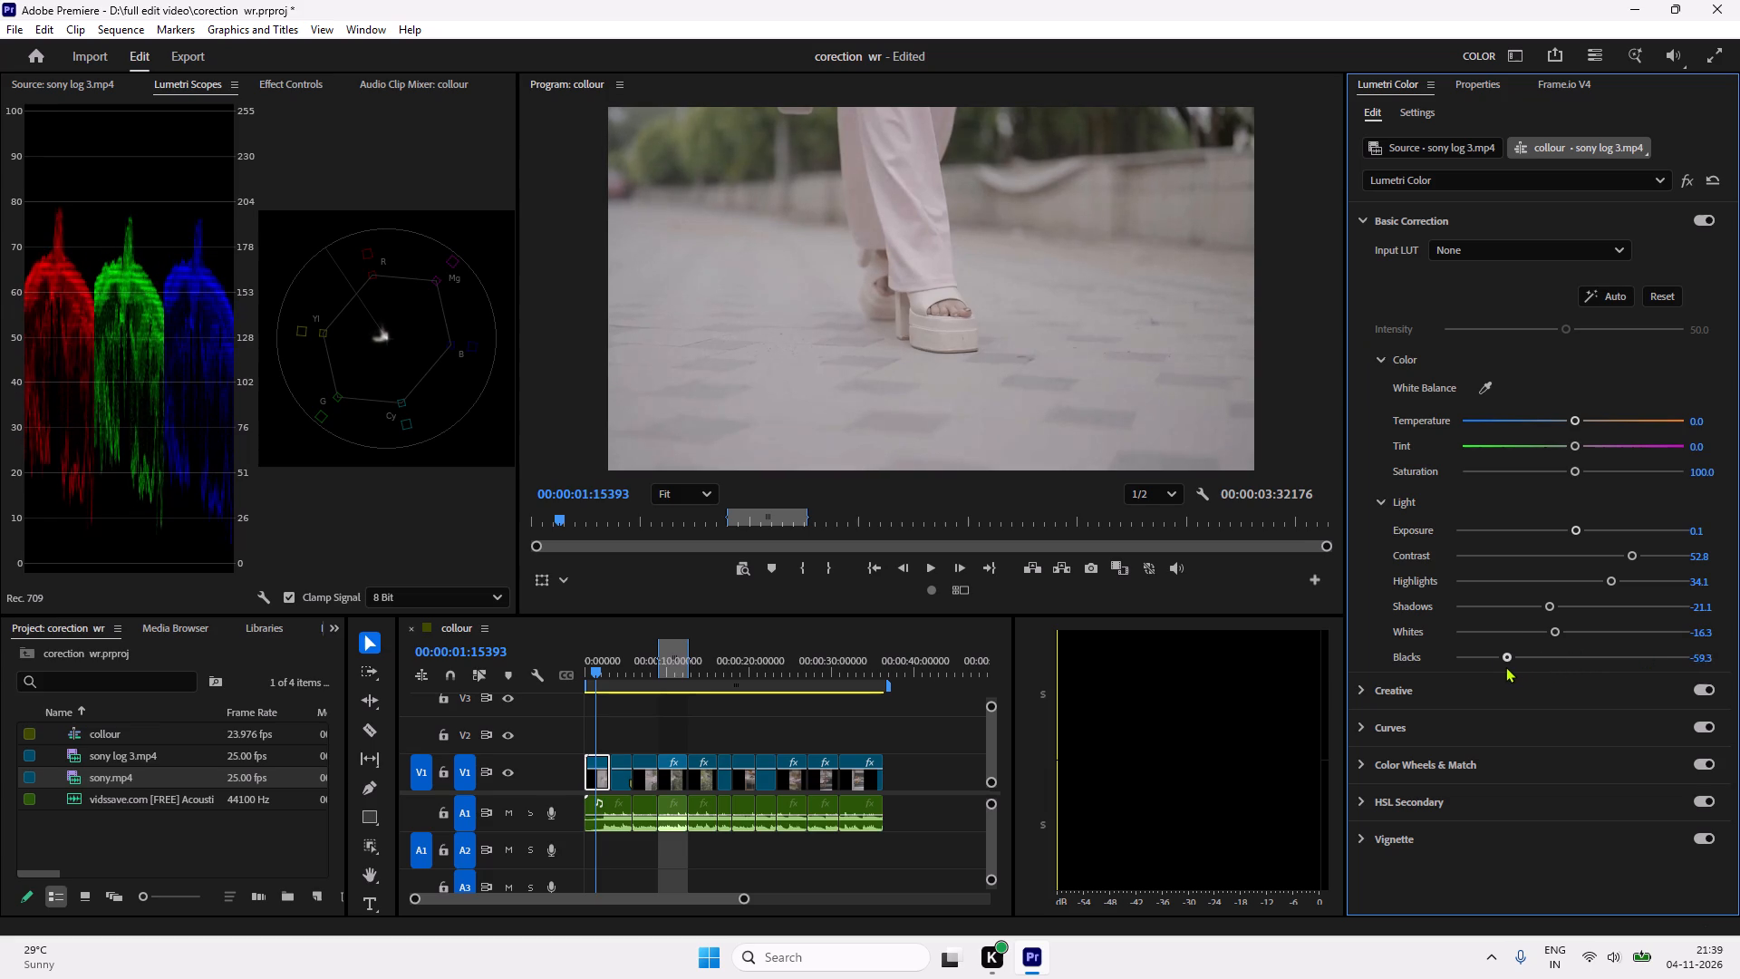
drag(1505, 666, 1571, 664)
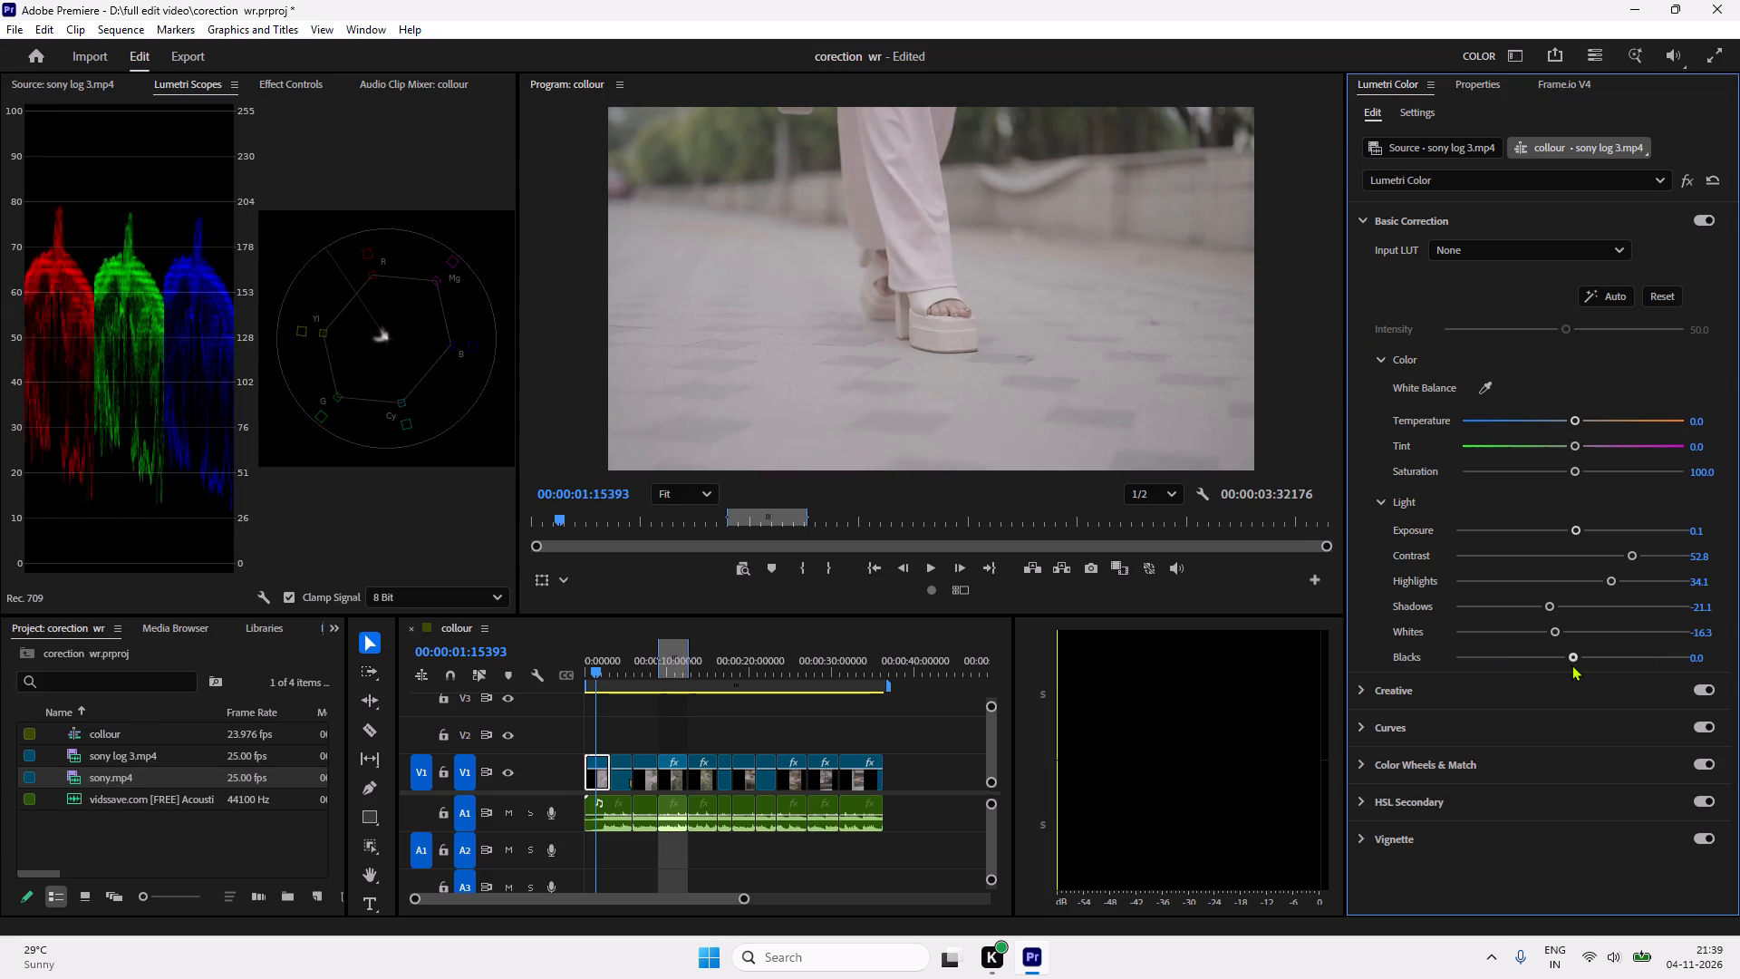
drag(1571, 664, 1570, 664)
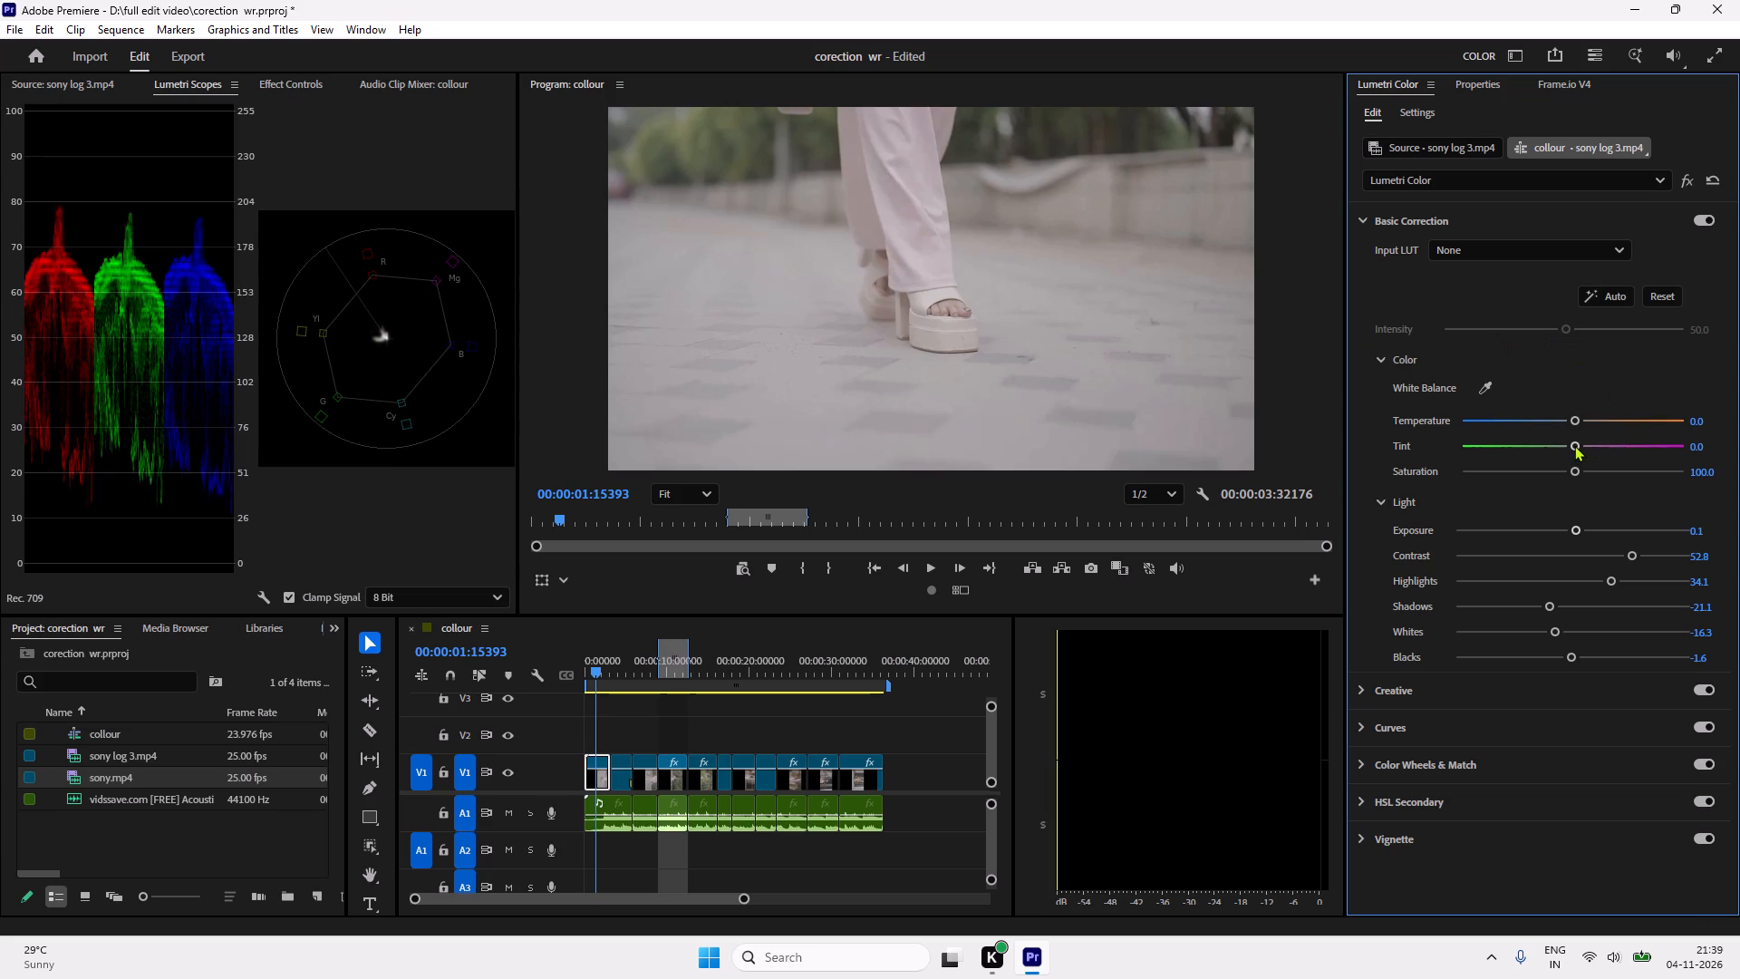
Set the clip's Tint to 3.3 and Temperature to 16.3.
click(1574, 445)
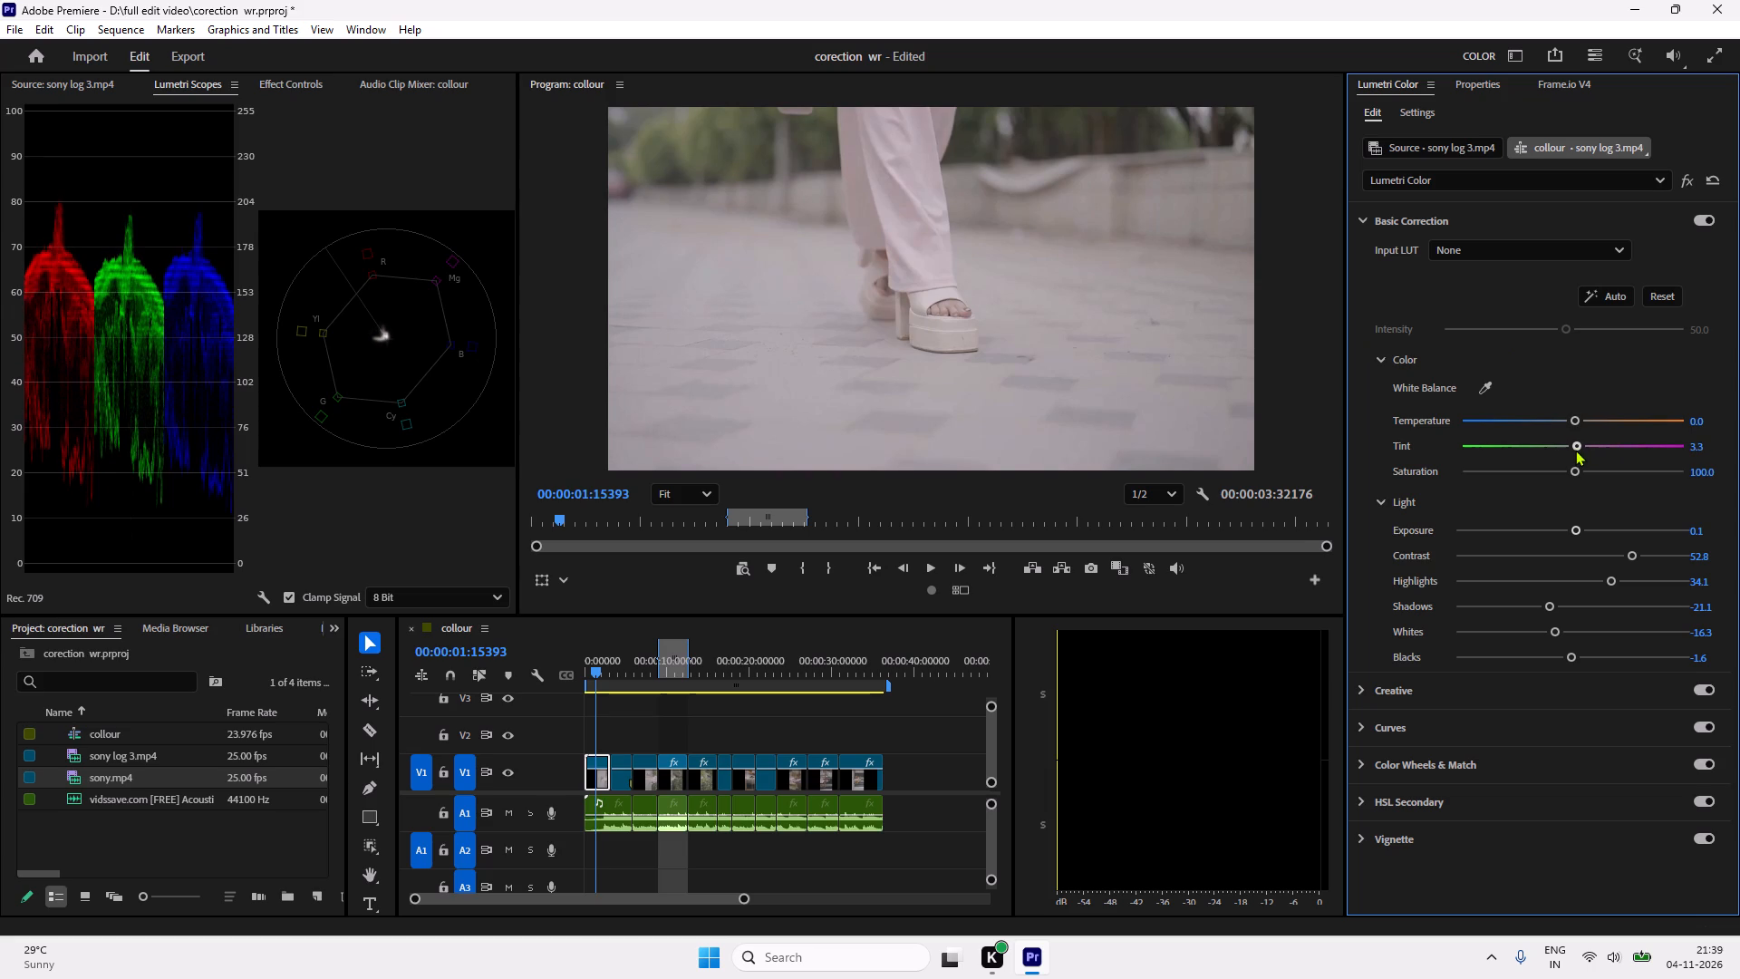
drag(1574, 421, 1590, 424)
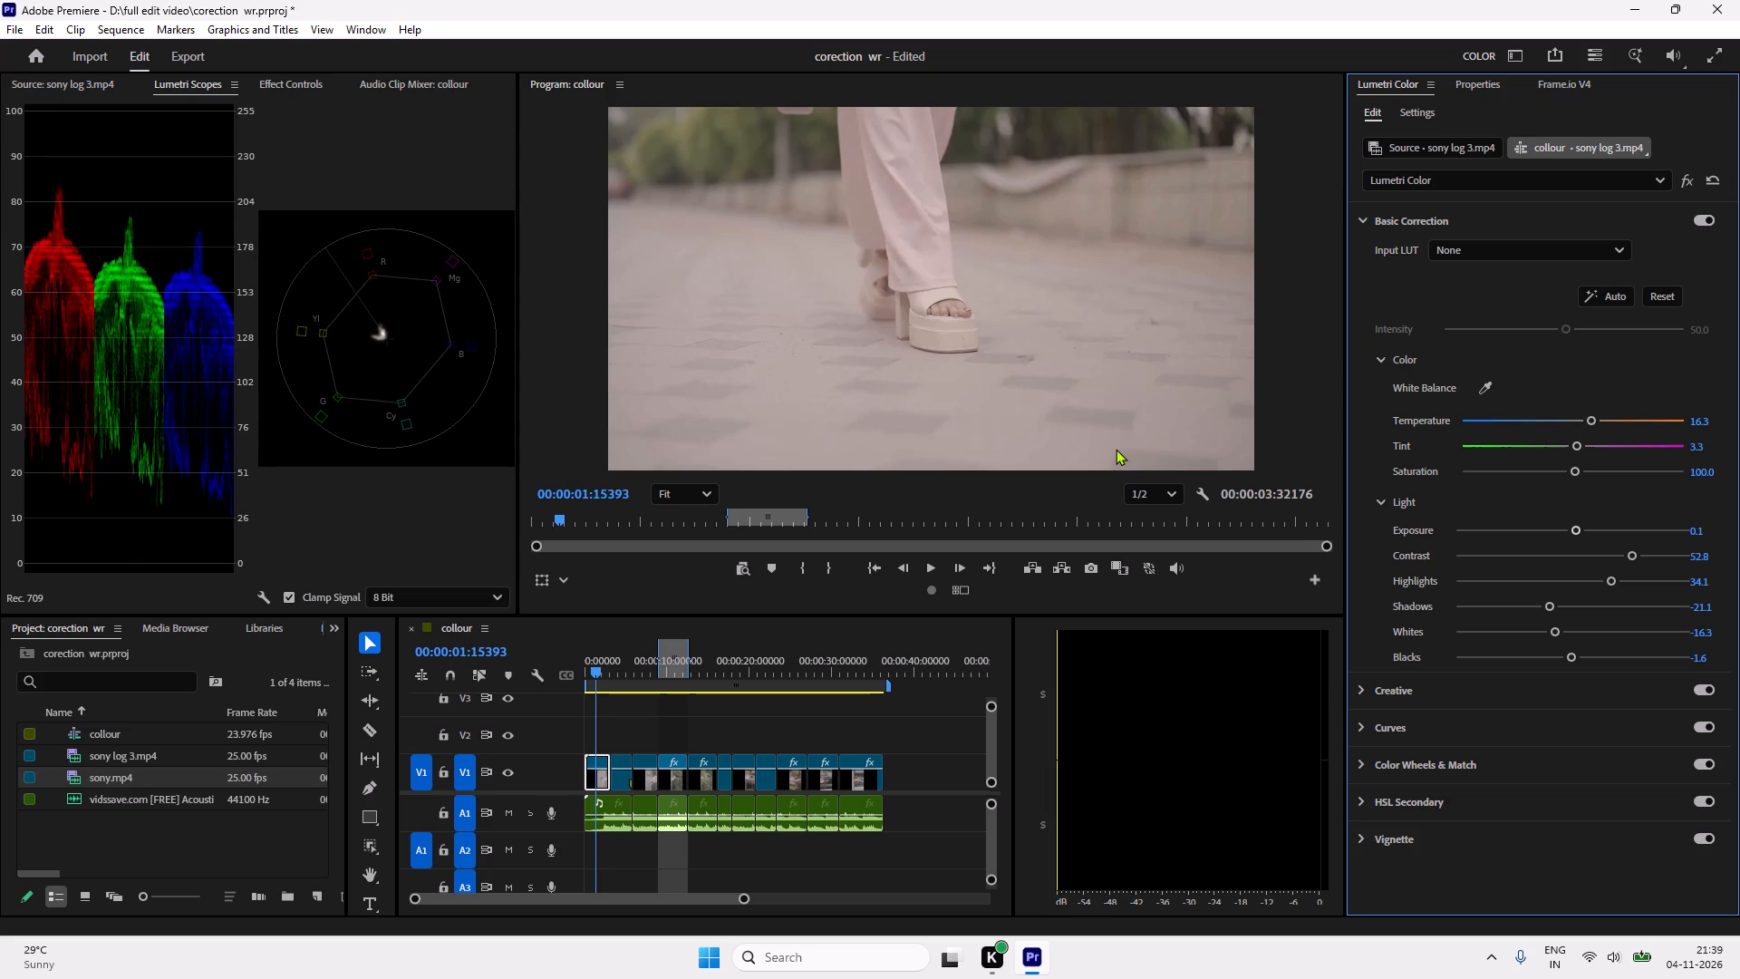
Set the clip's Exposure to -0.4.
drag(1575, 527, 1590, 528)
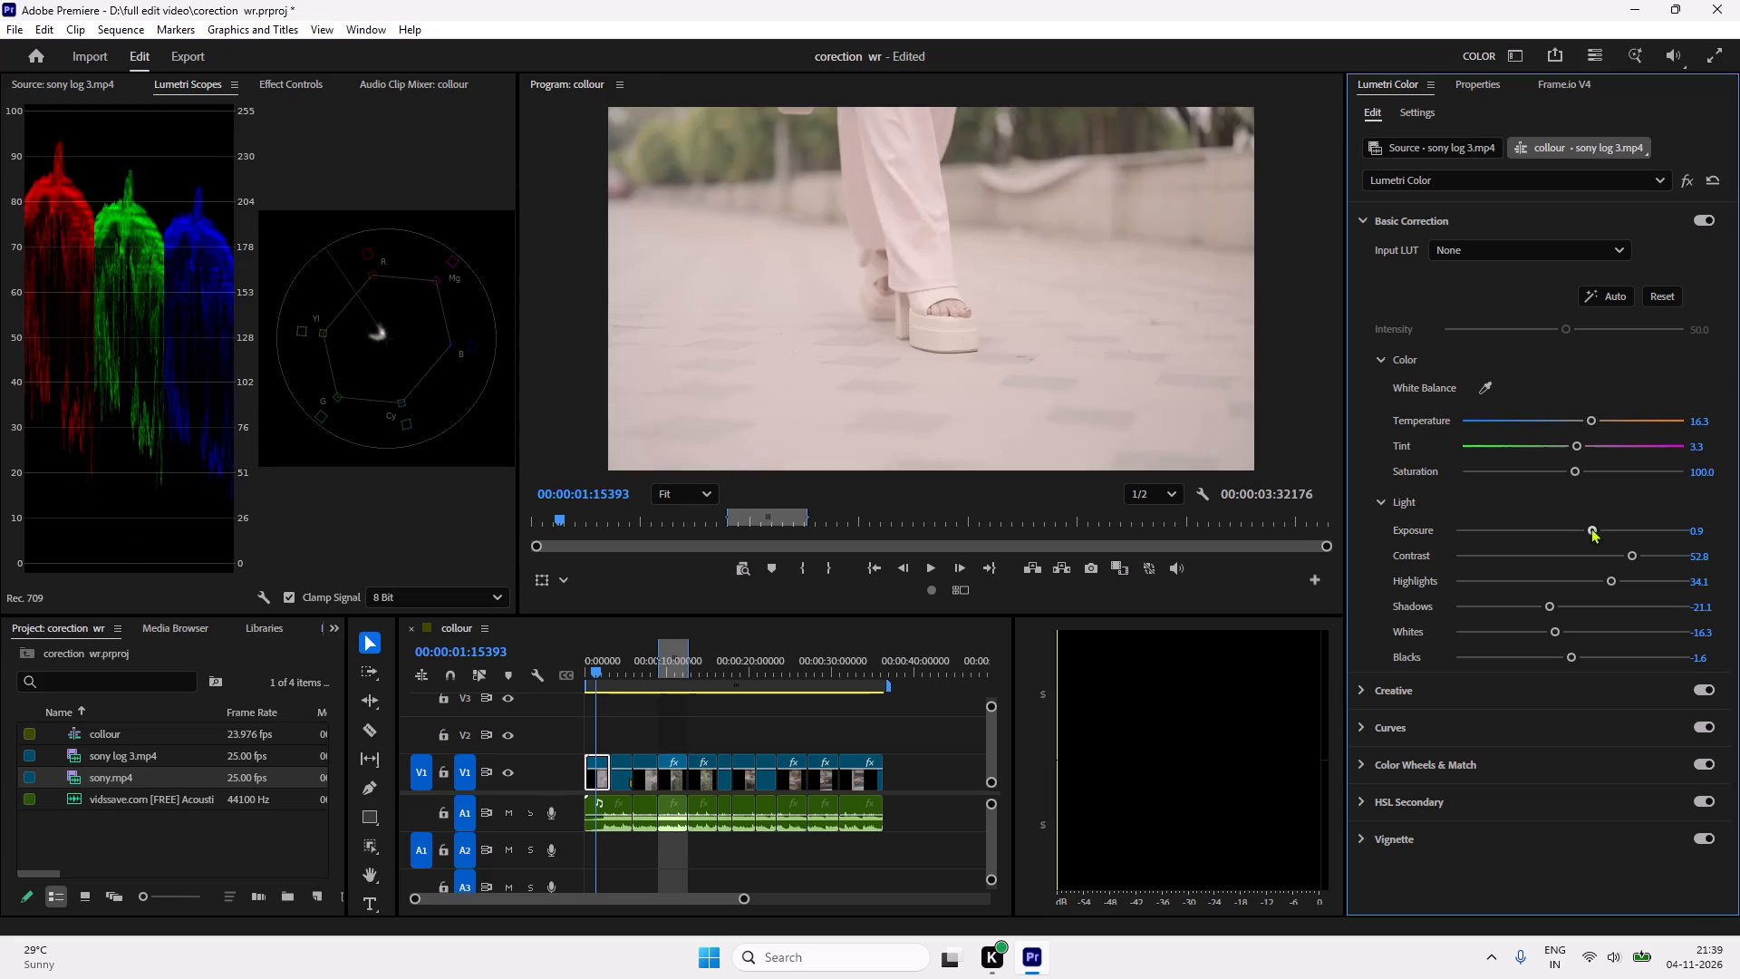
drag(1590, 528, 1563, 528)
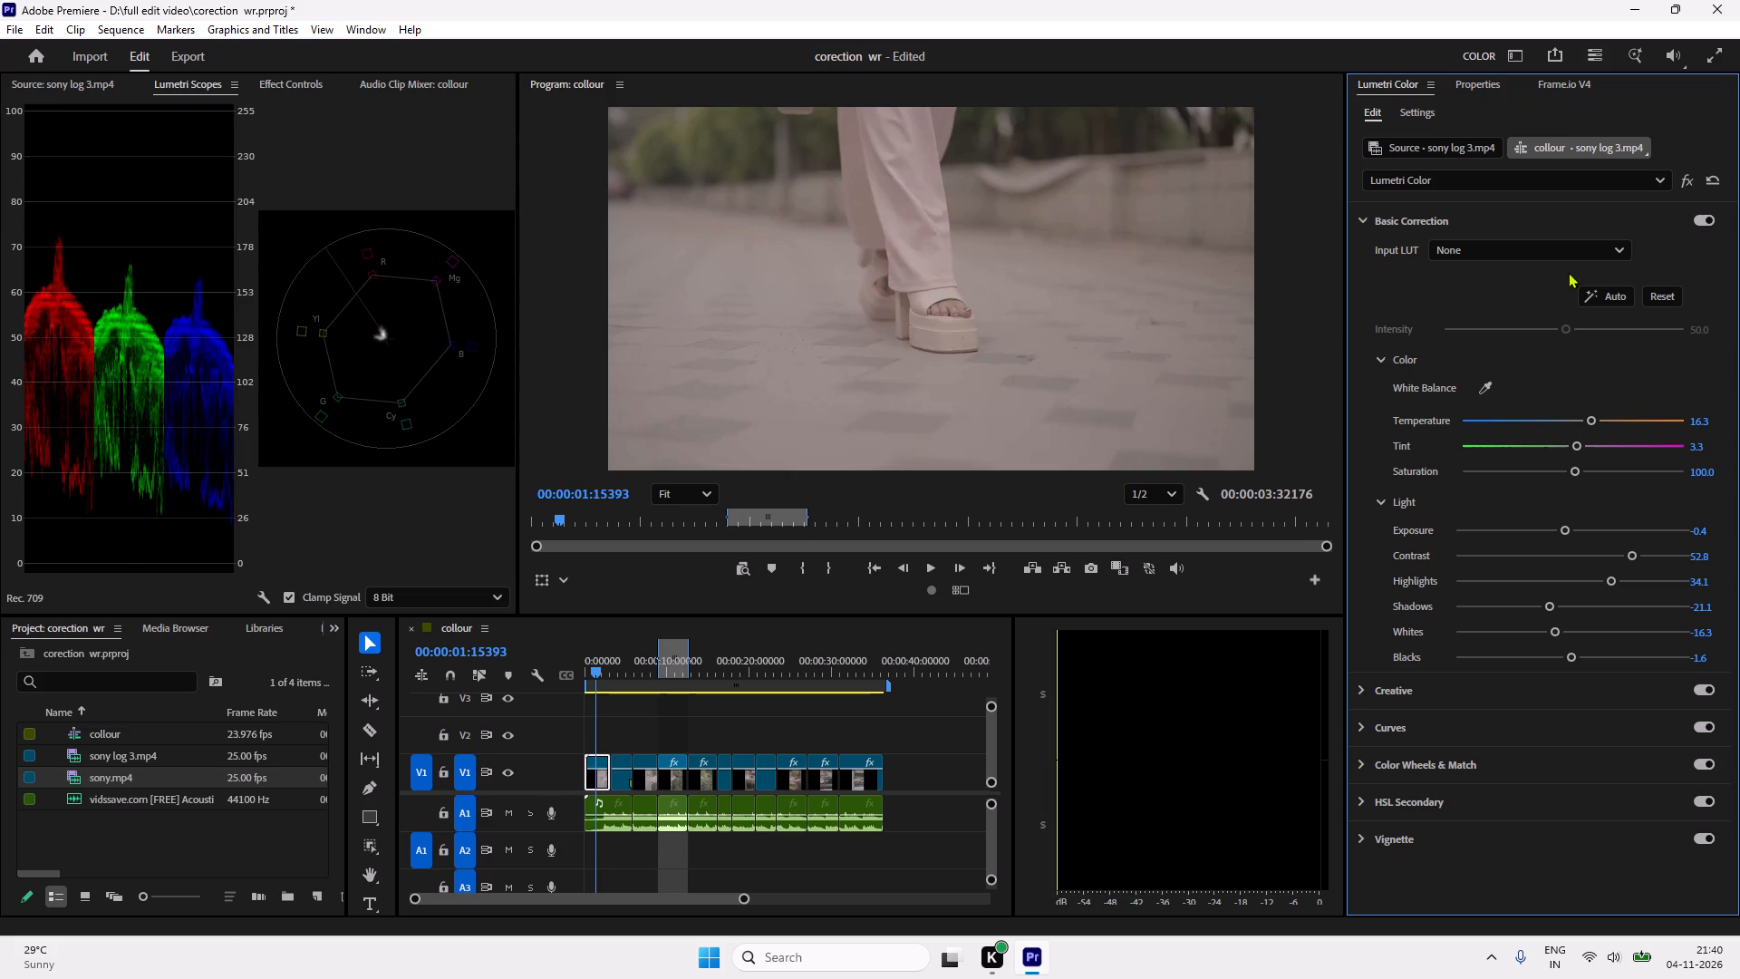
Sample the white balance from the front shoe and set the Temperature to 7.3.
click(1489, 385)
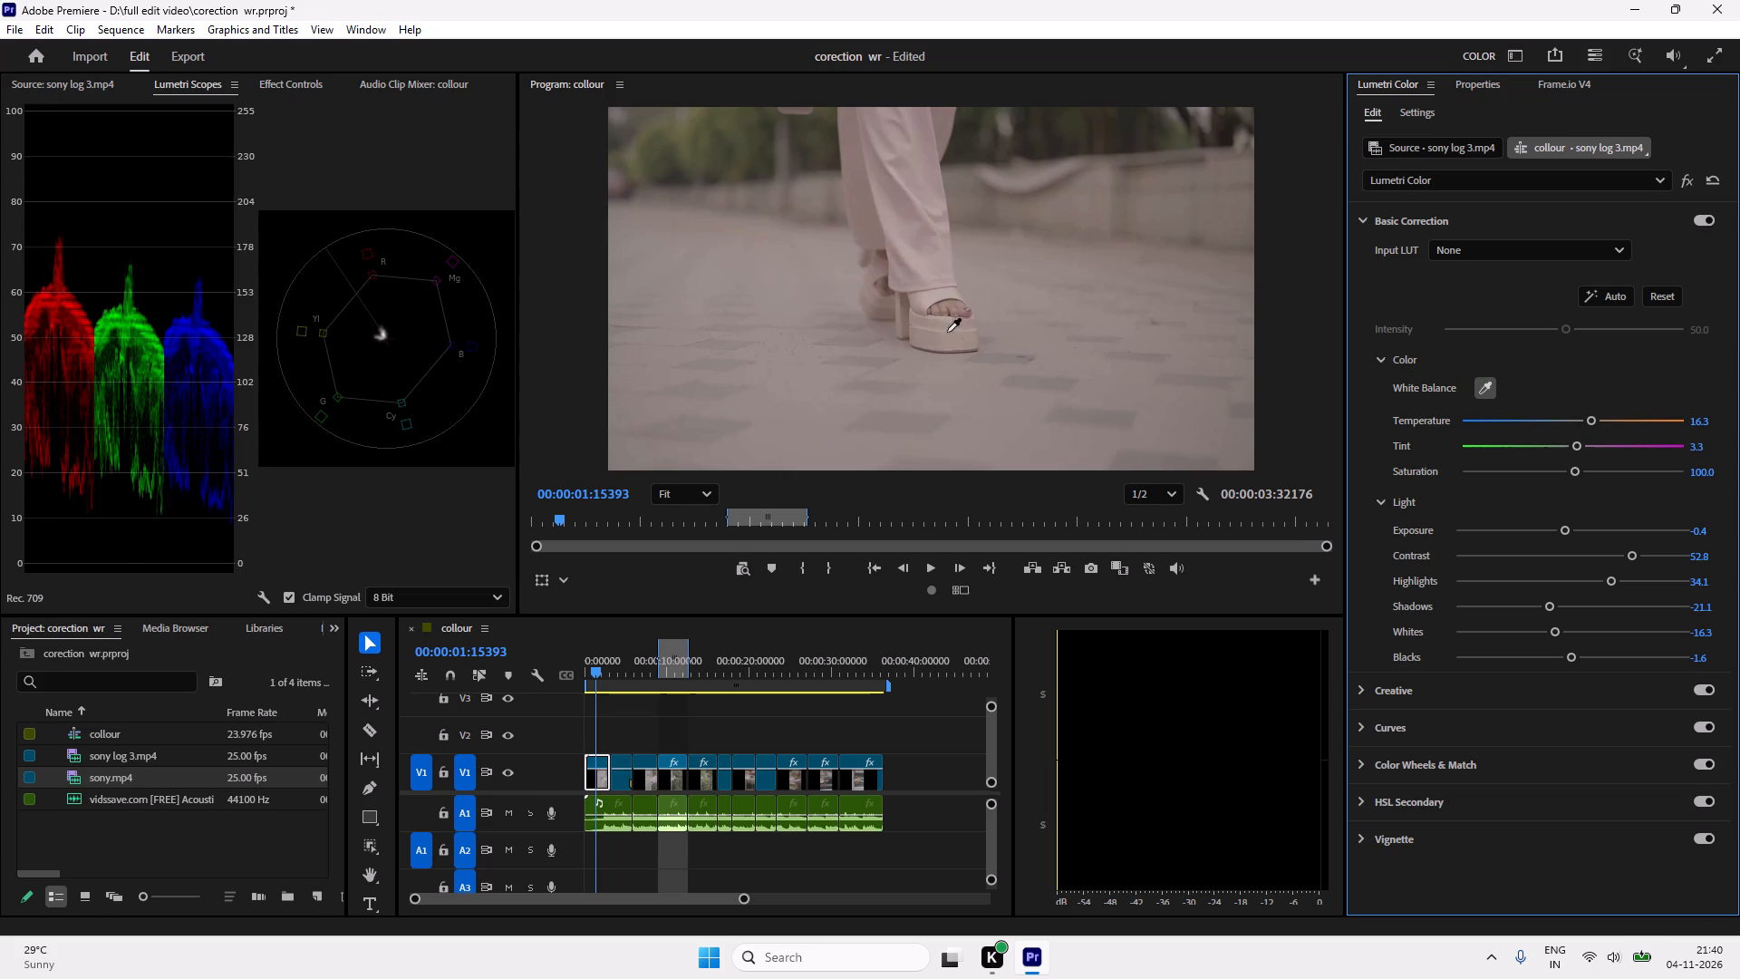
click(947, 333)
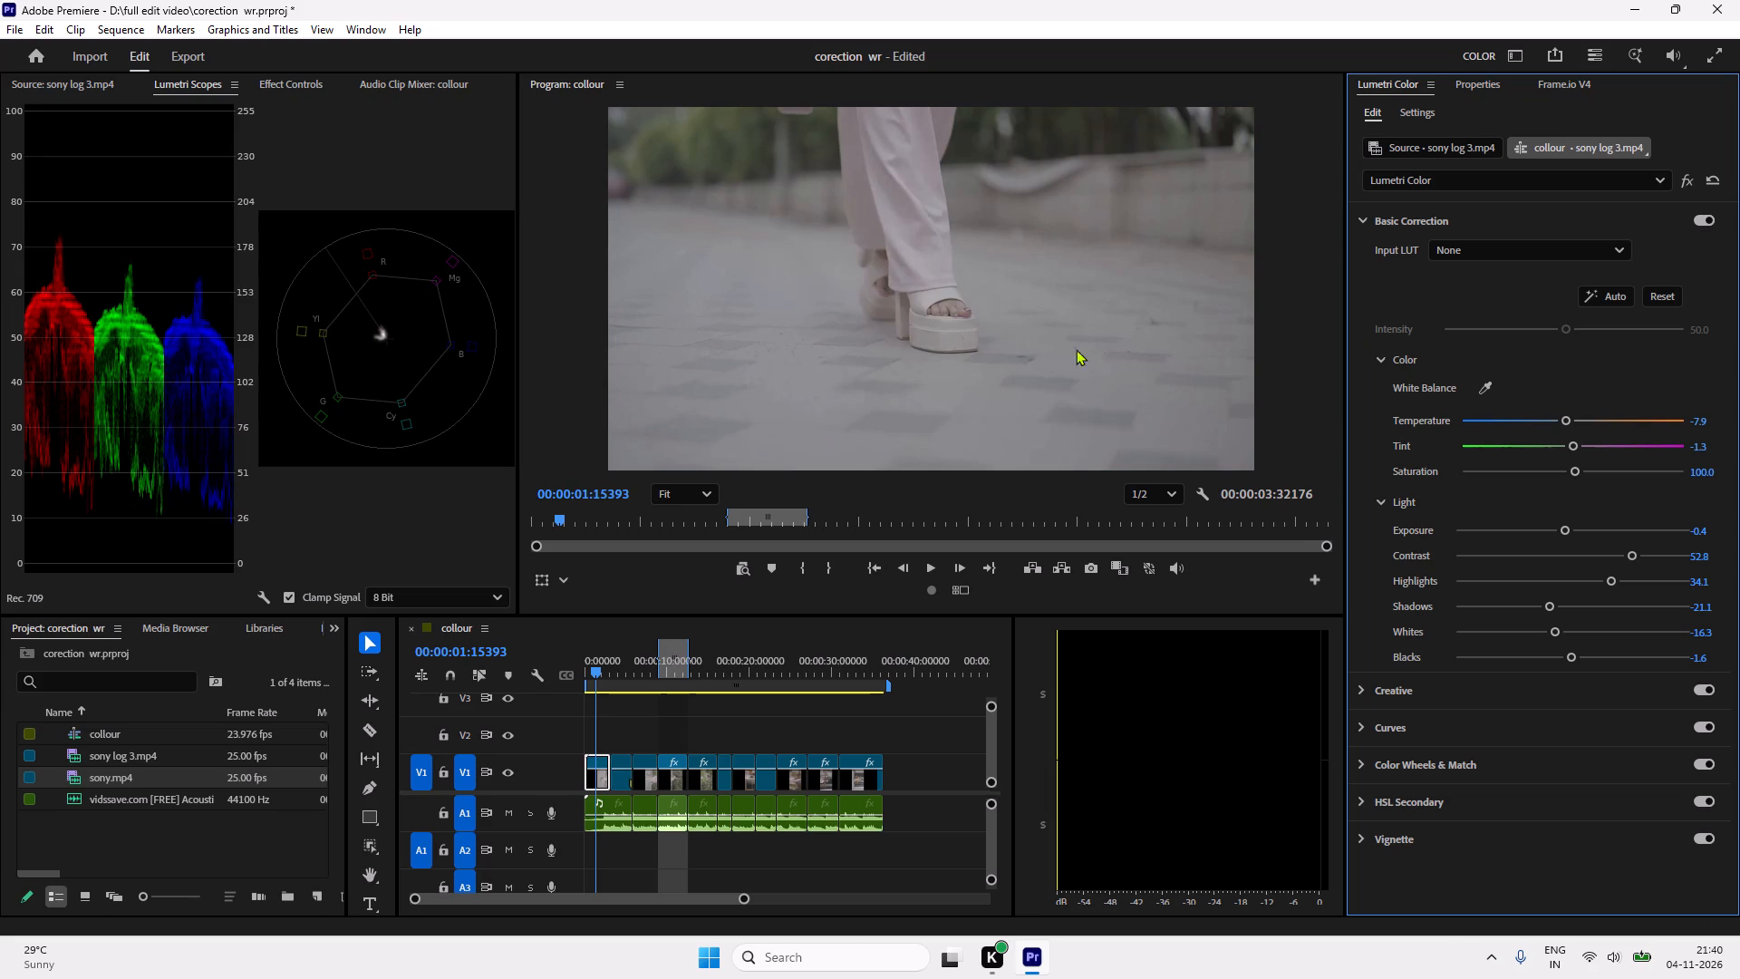
drag(1564, 413, 1579, 417)
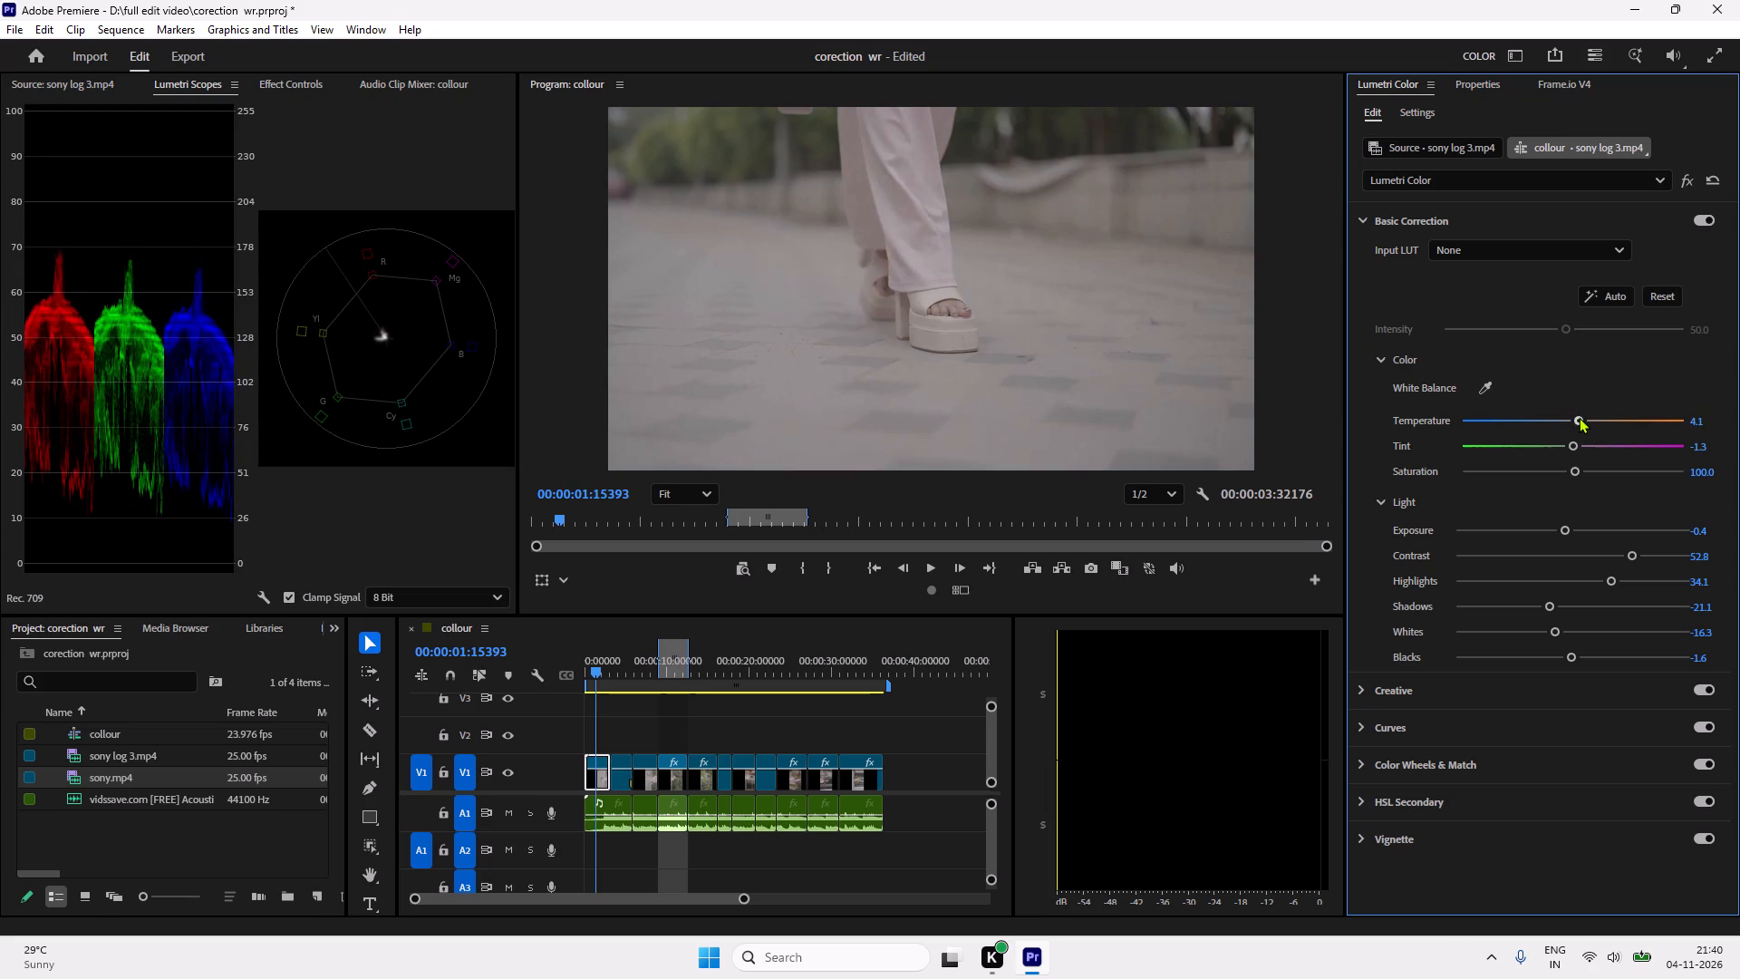
drag(1579, 417, 1580, 417)
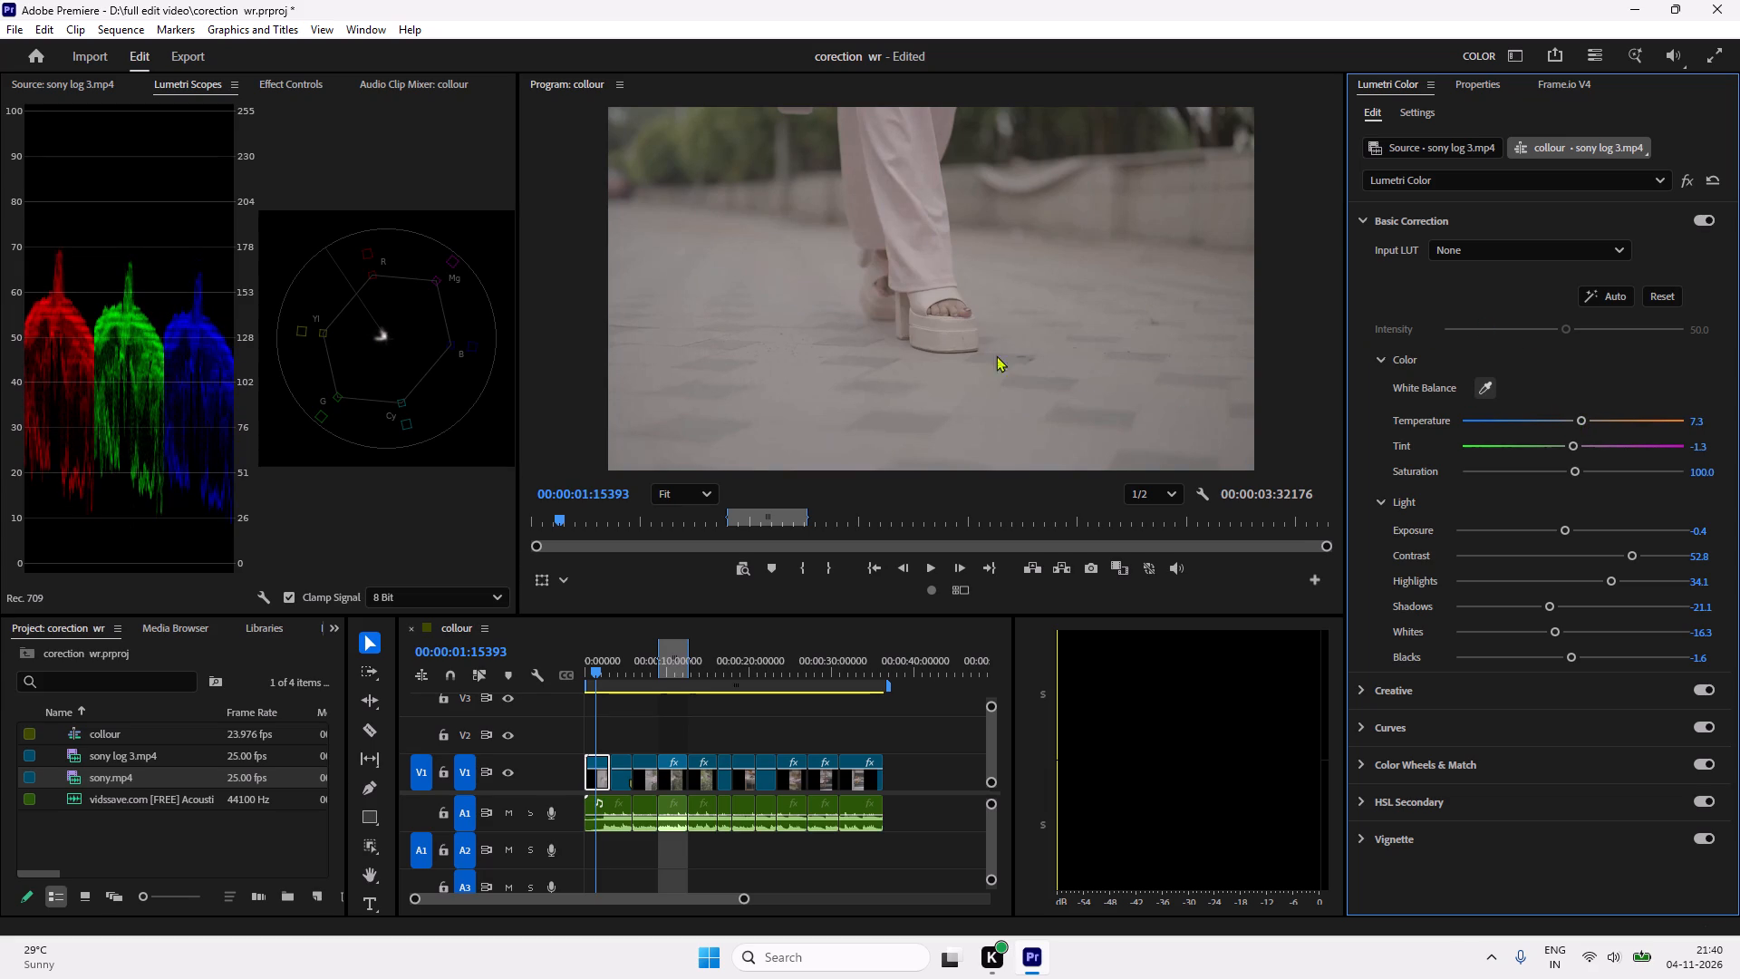
Draw a small ellipse mask over the toes of the front foot and assign it to the clip's Opacity effect.
click(310, 77)
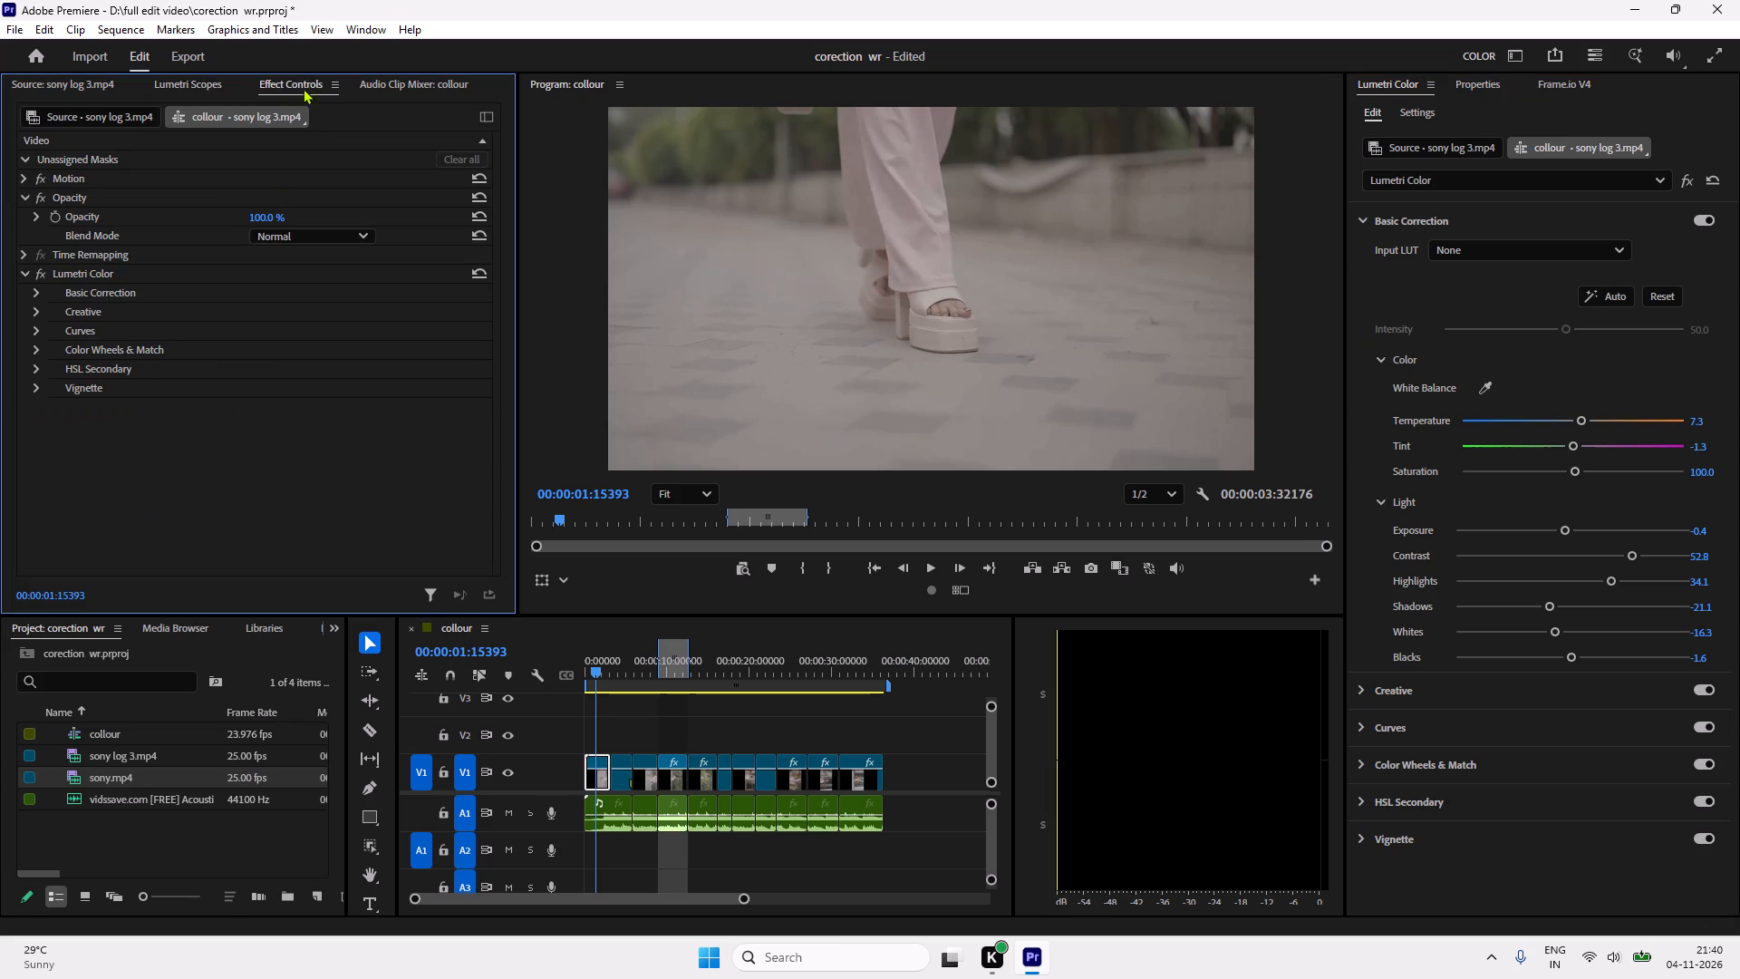
click(118, 210)
click(30, 214)
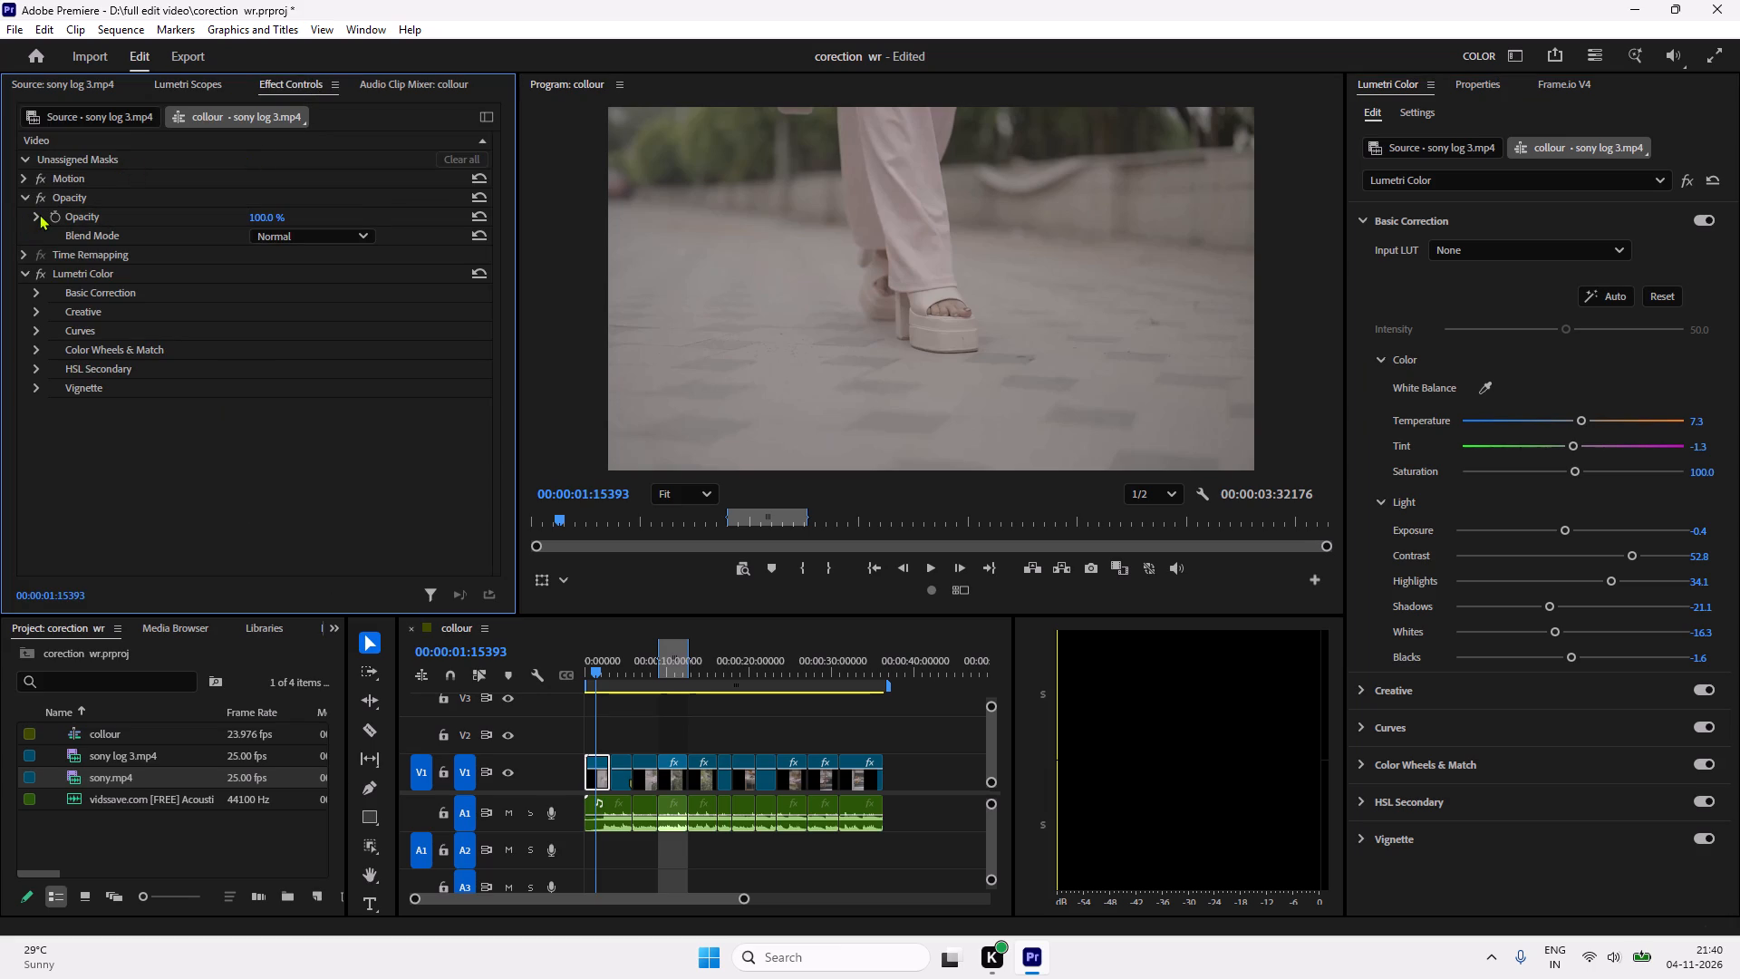
click(39, 214)
click(39, 214)
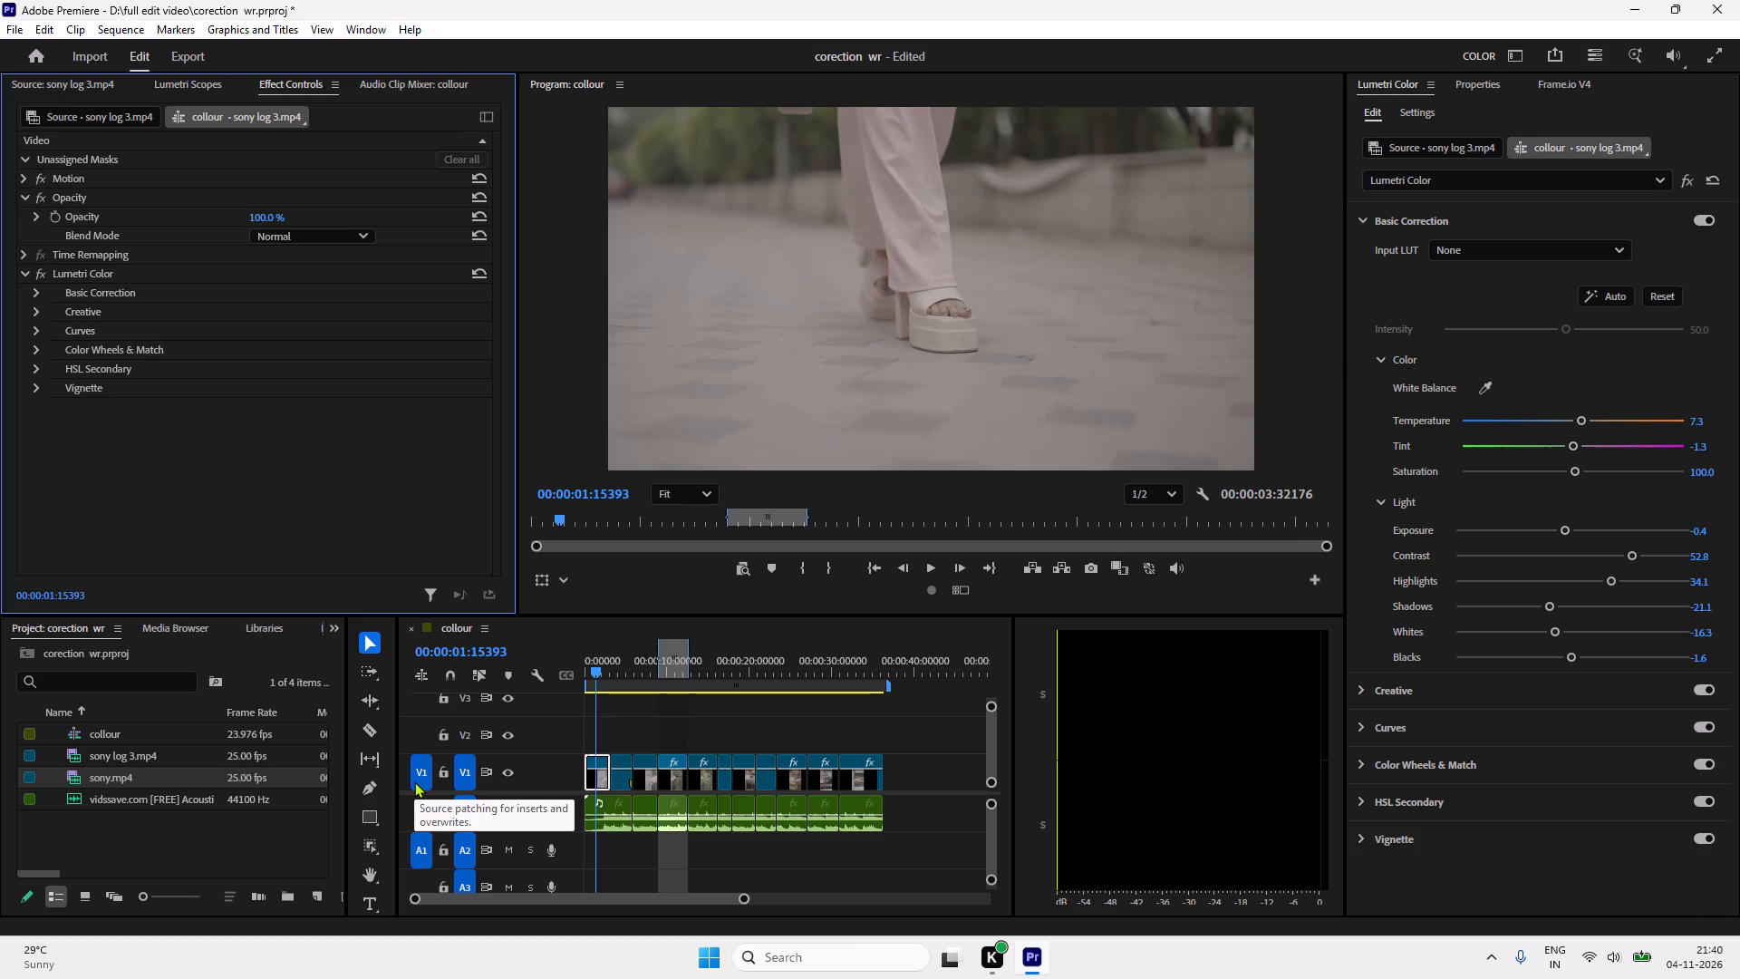
scroll(940, 287, up, 7)
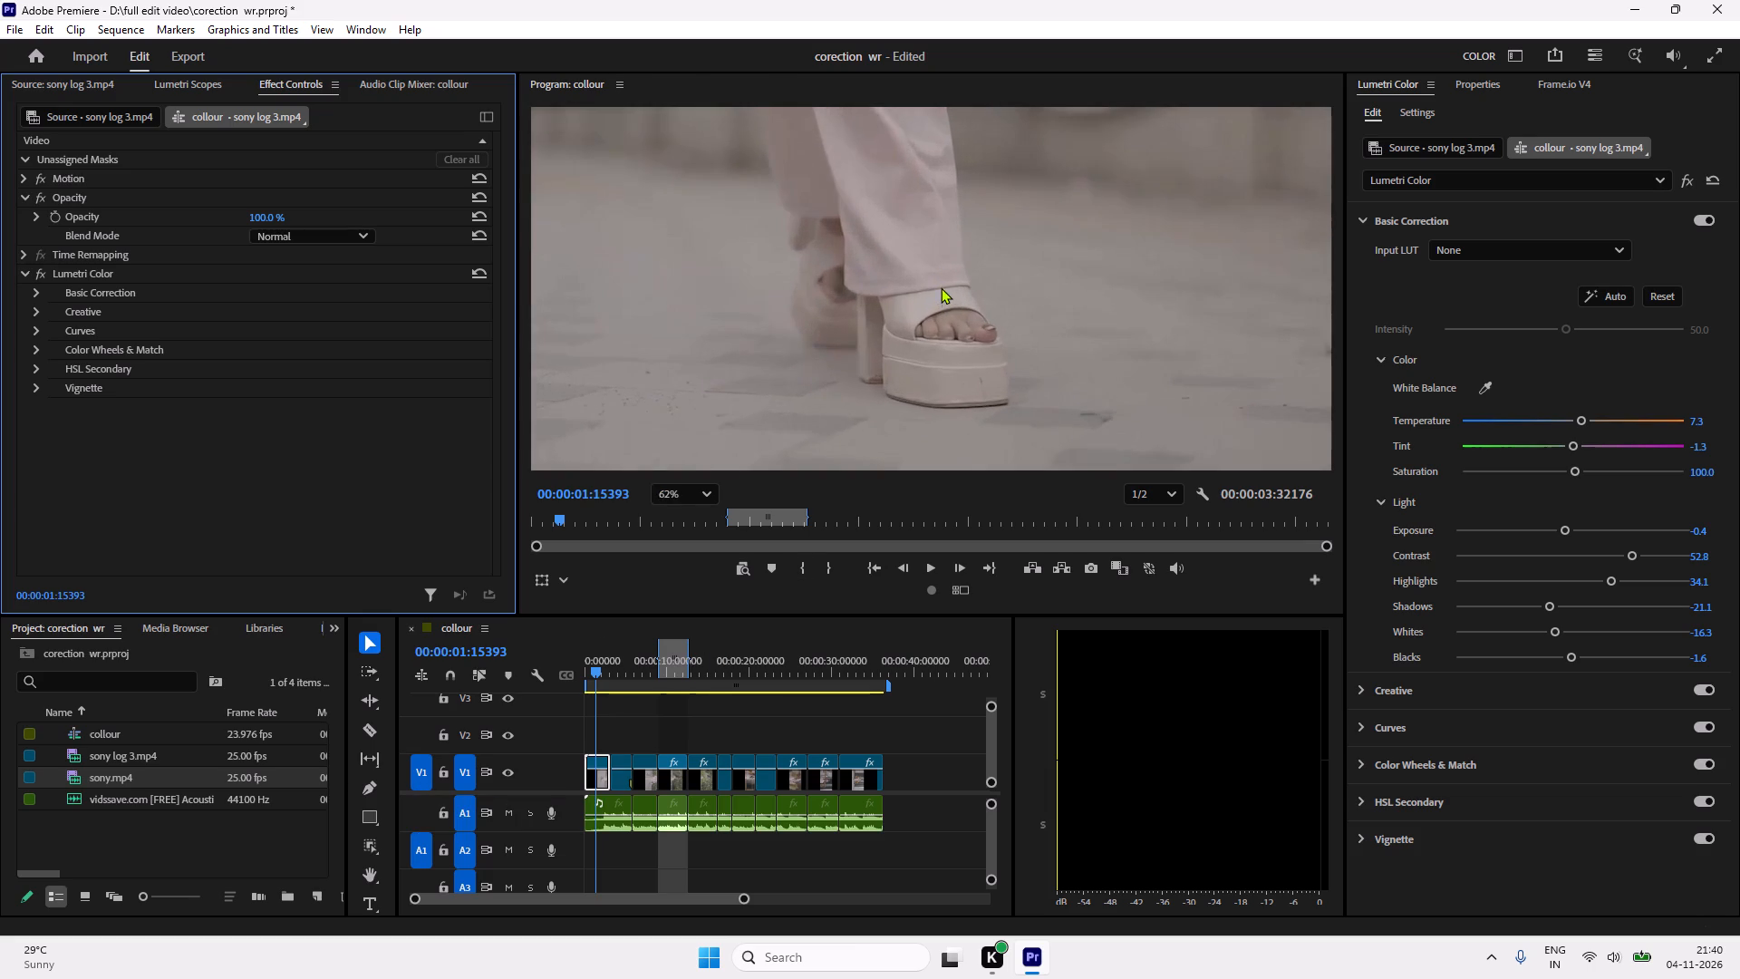
scroll(955, 324, up, 5)
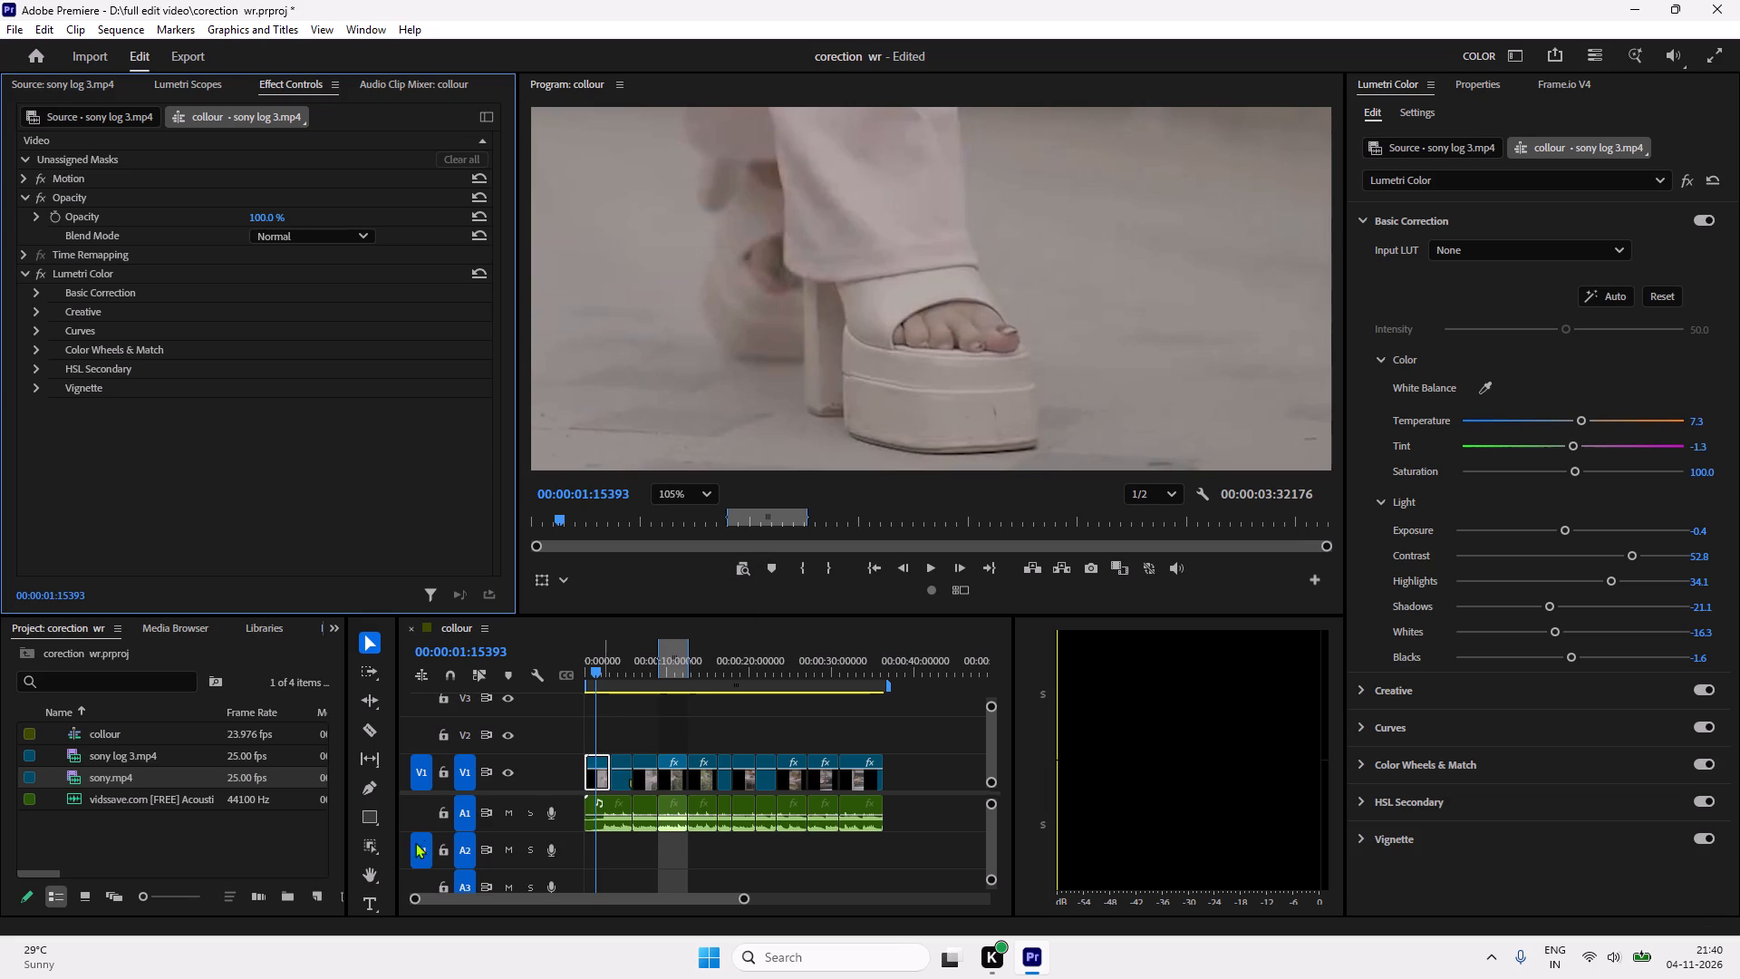
drag(364, 847, 417, 861)
drag(932, 313, 946, 319)
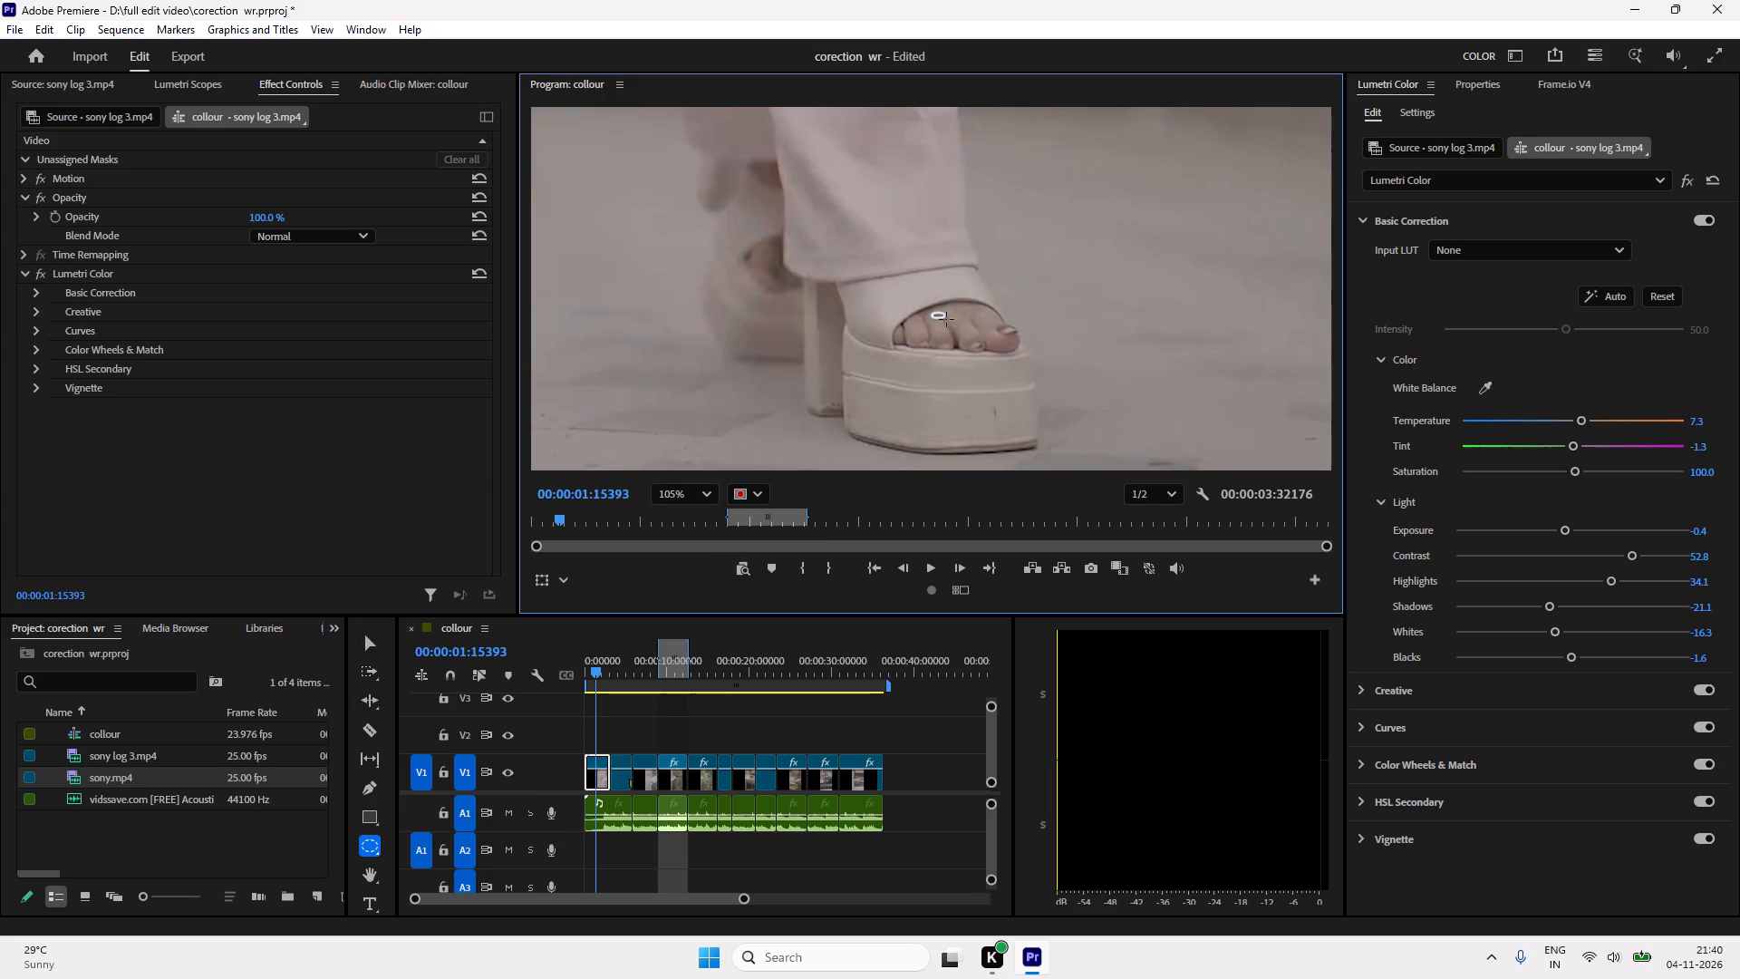
drag(946, 319, 978, 333)
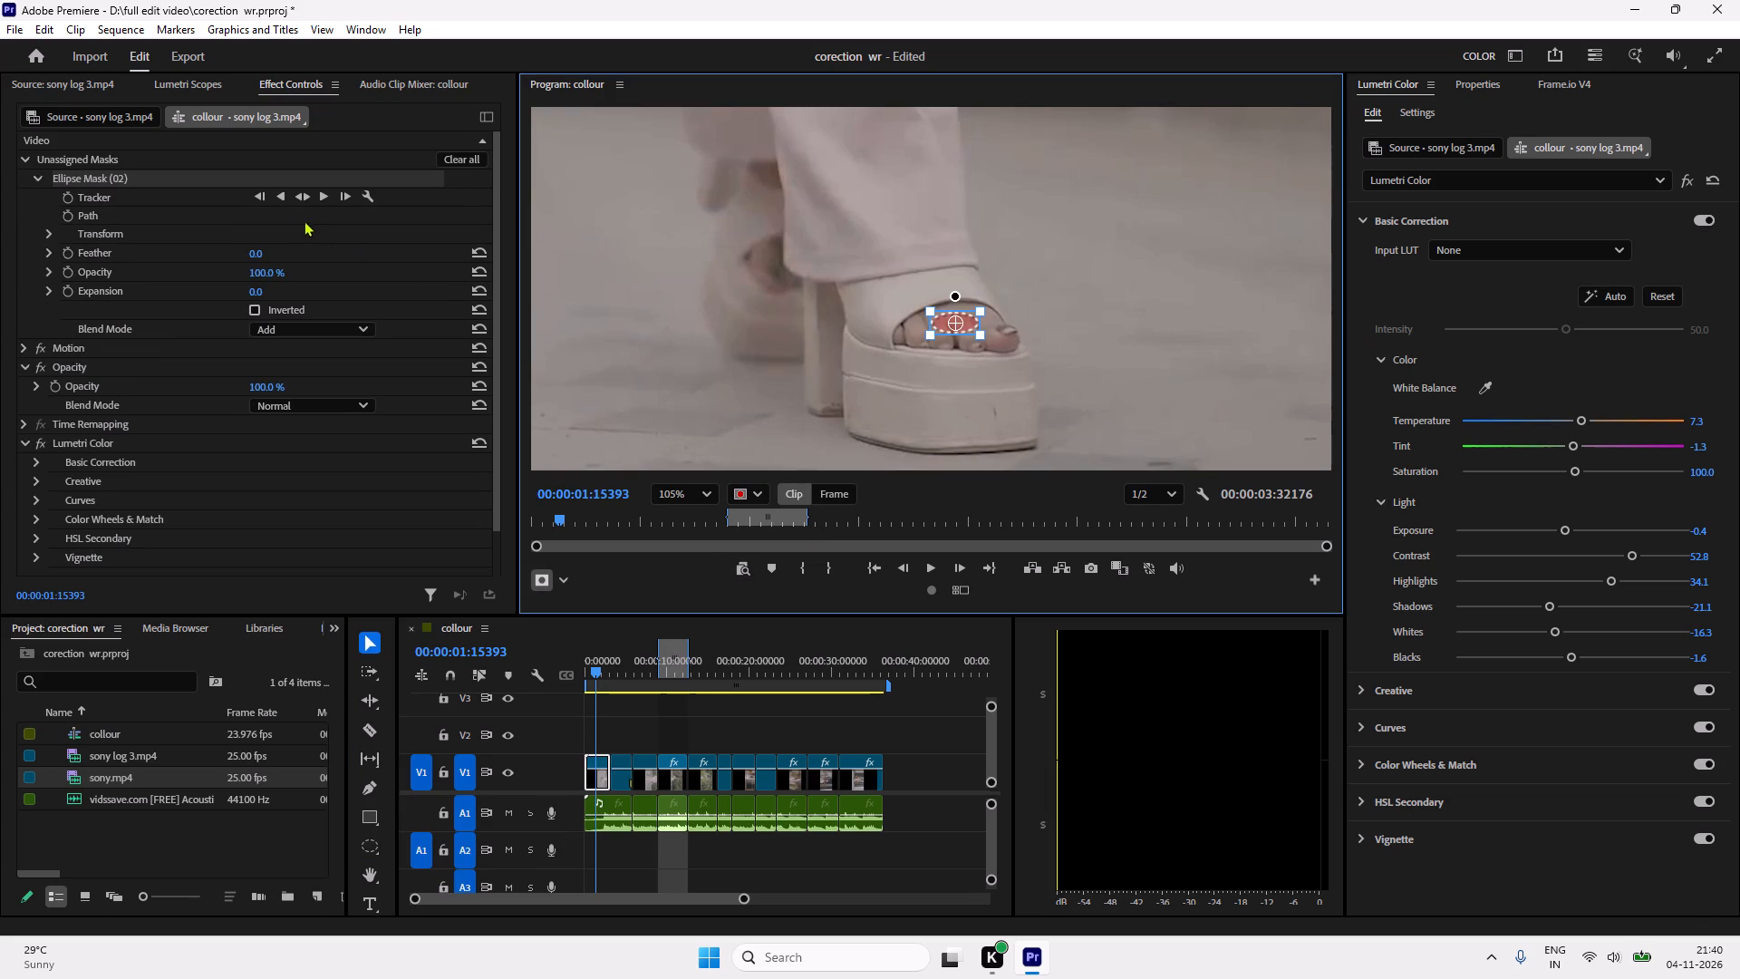
drag(96, 173, 90, 368)
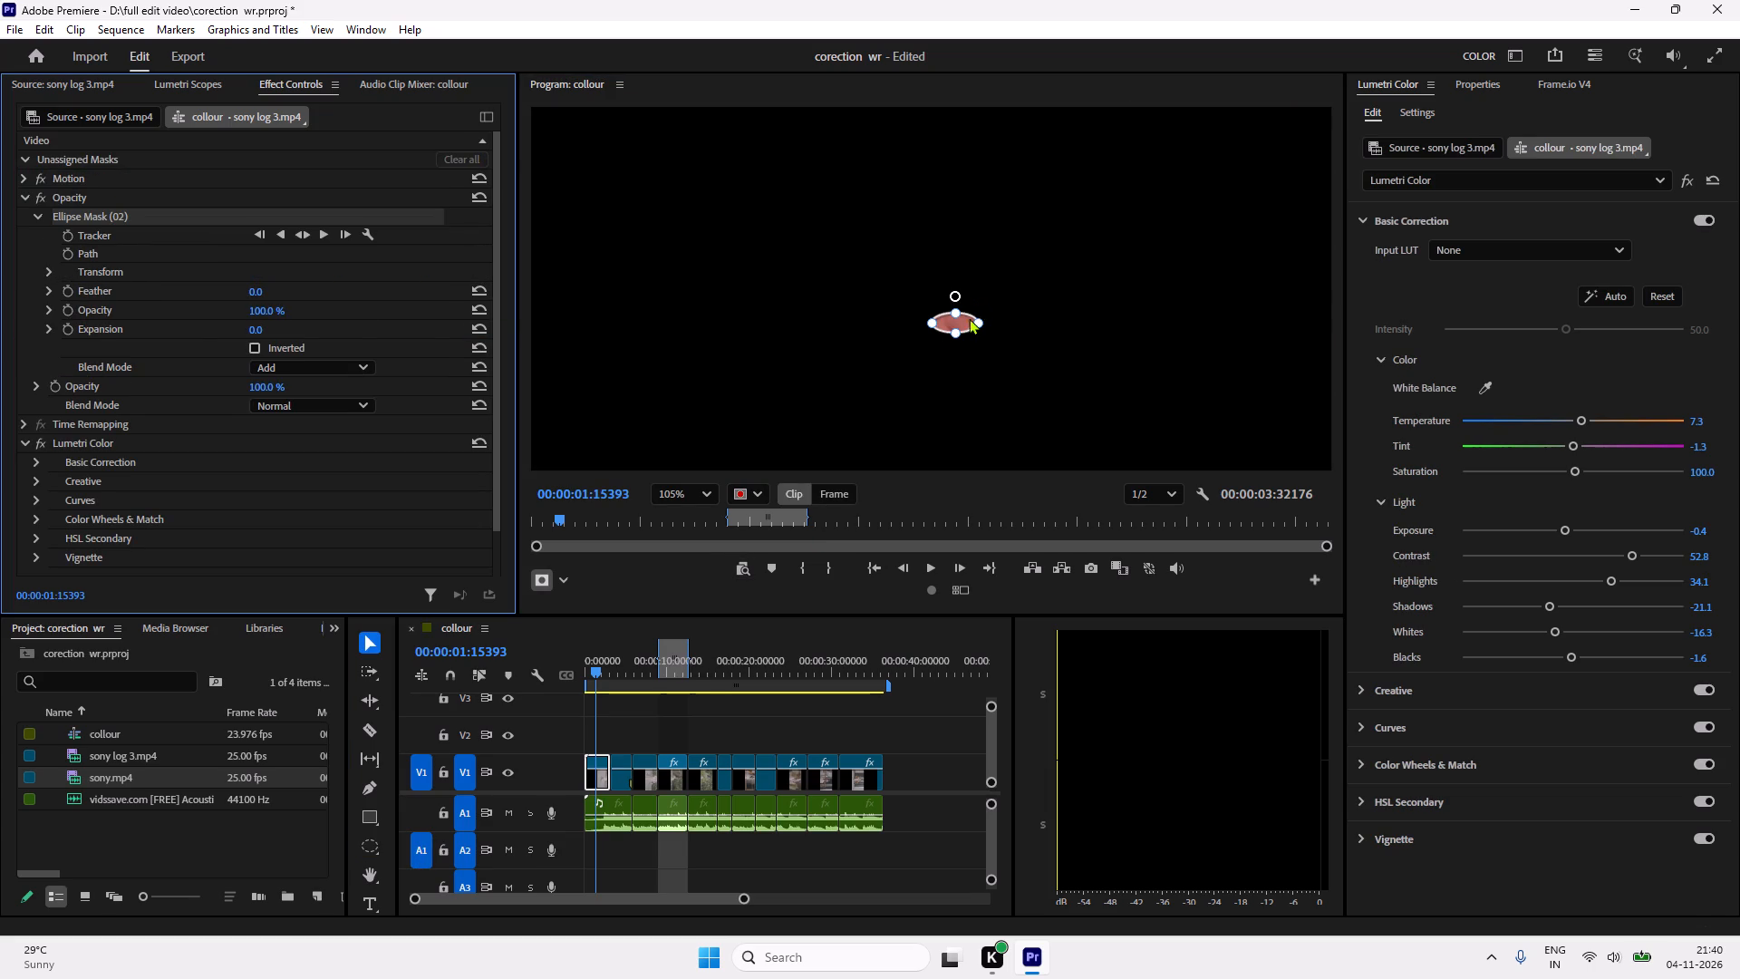
Display the Lumetri Scopes and set the Temperature to 26.0 using the masked skin area as reference.
scroll(962, 326, up, 15)
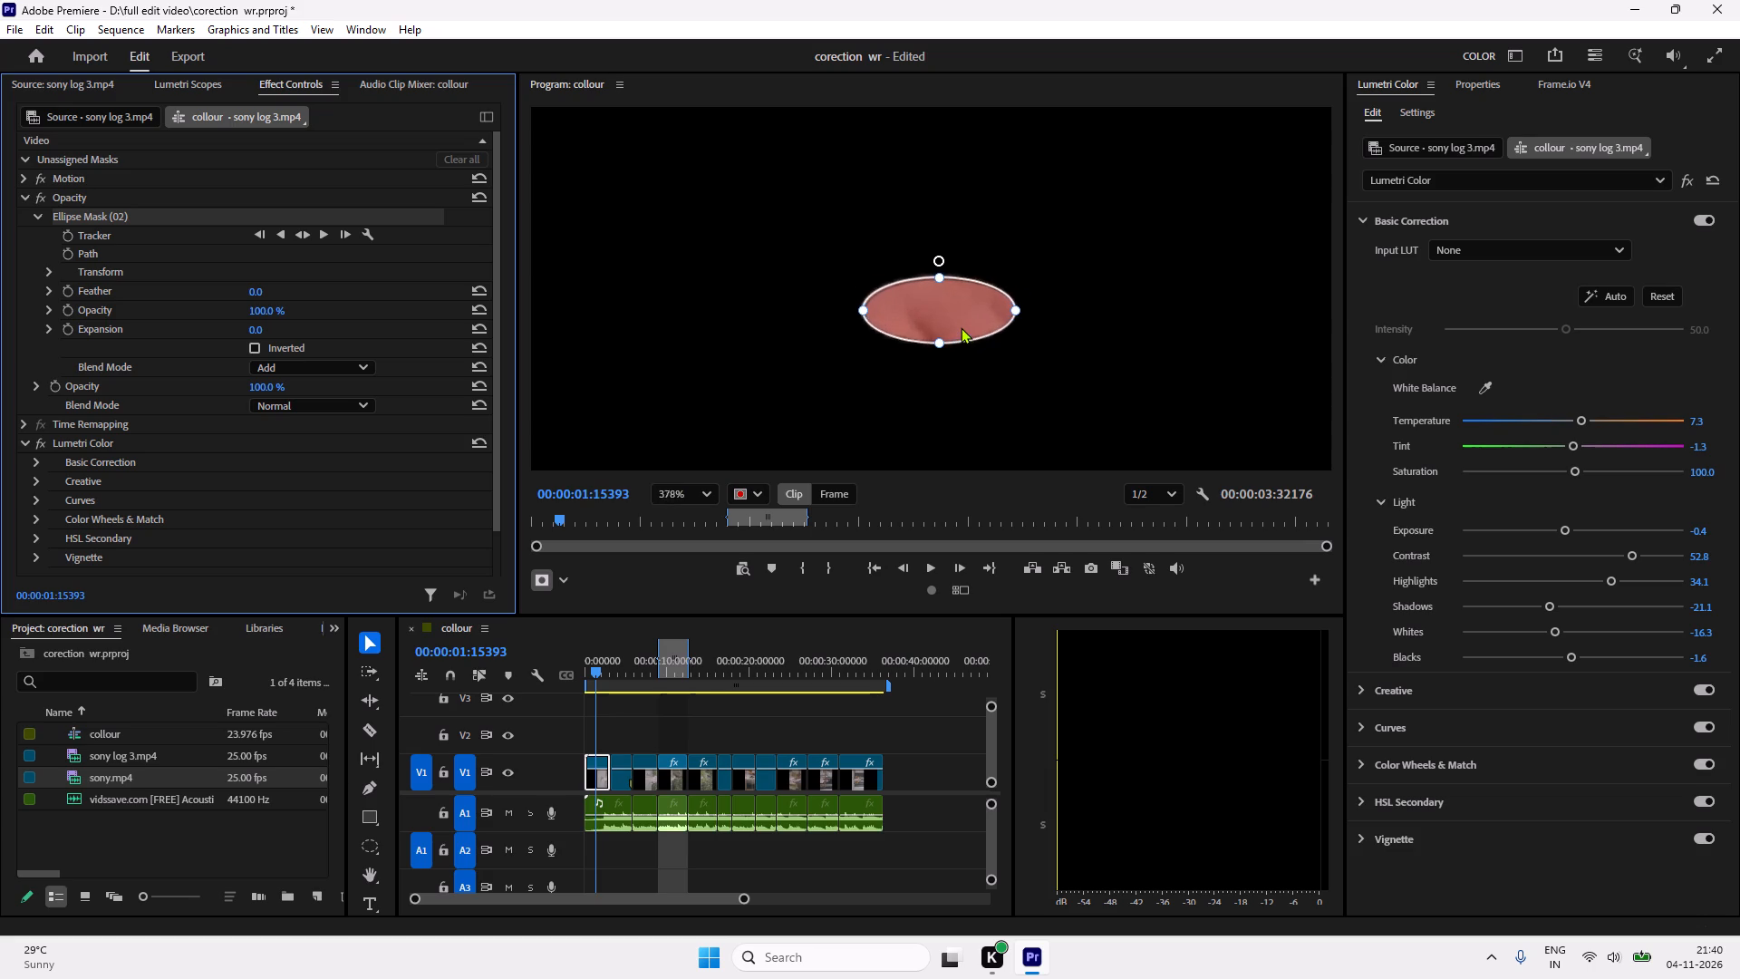
scroll(961, 327, up, 1)
scroll(961, 327, down, 4)
click(201, 81)
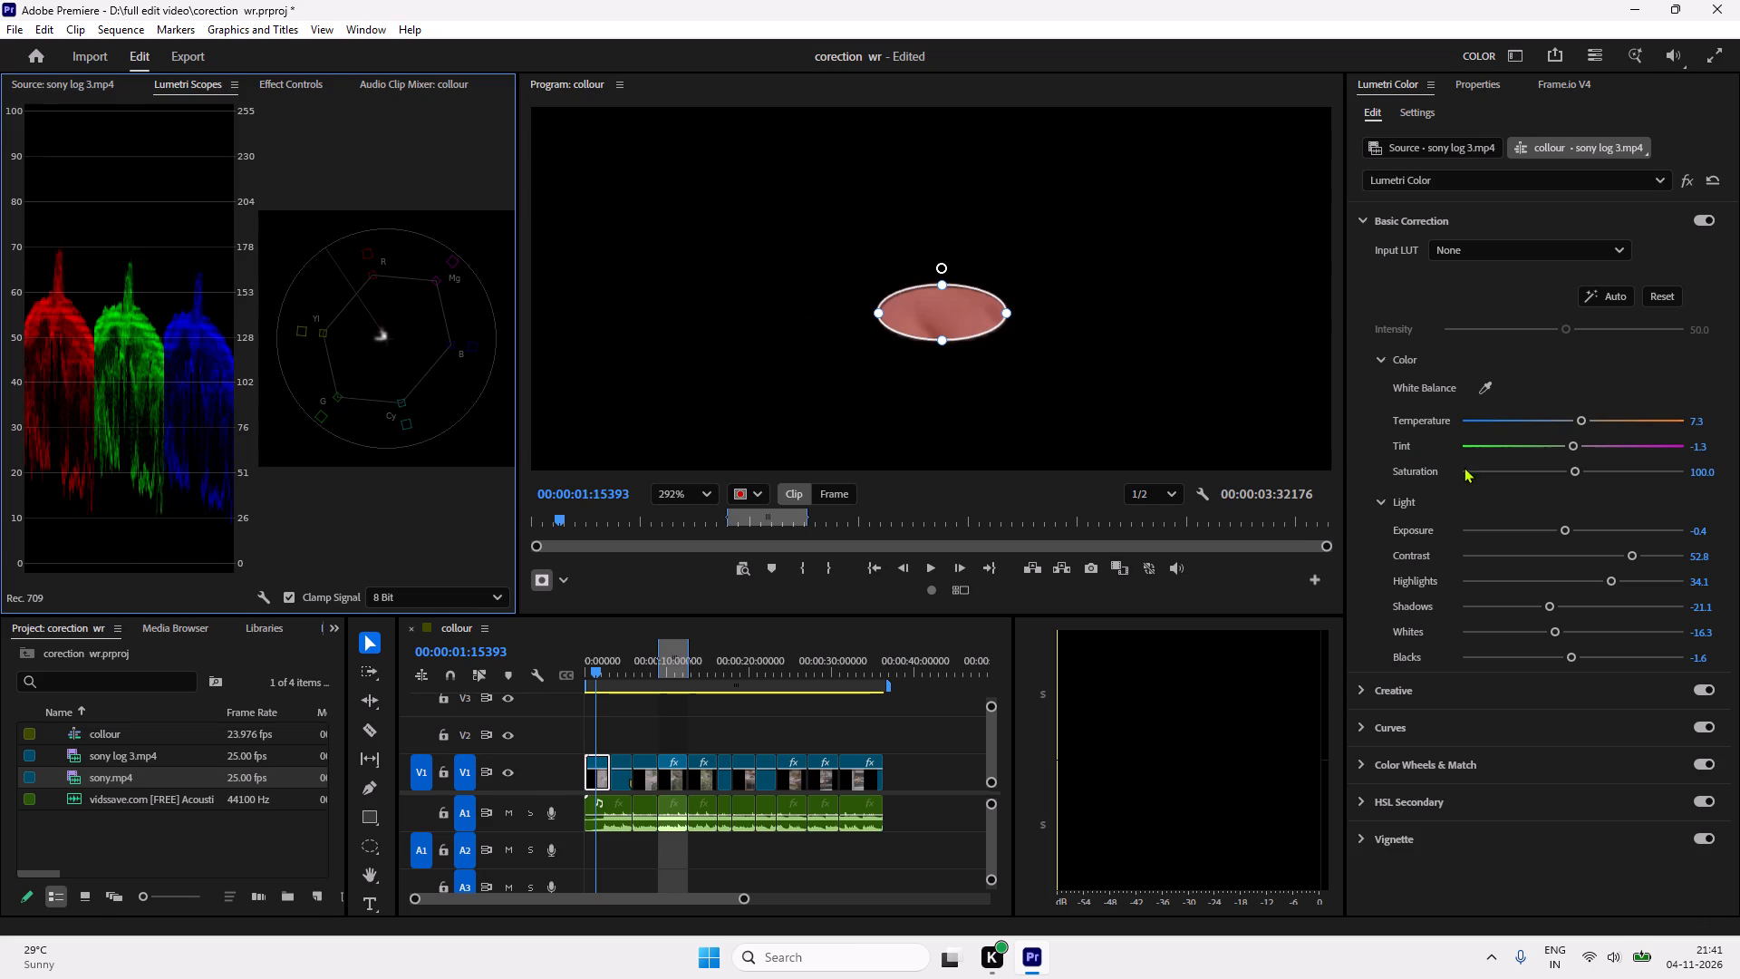
drag(1585, 420, 1601, 420)
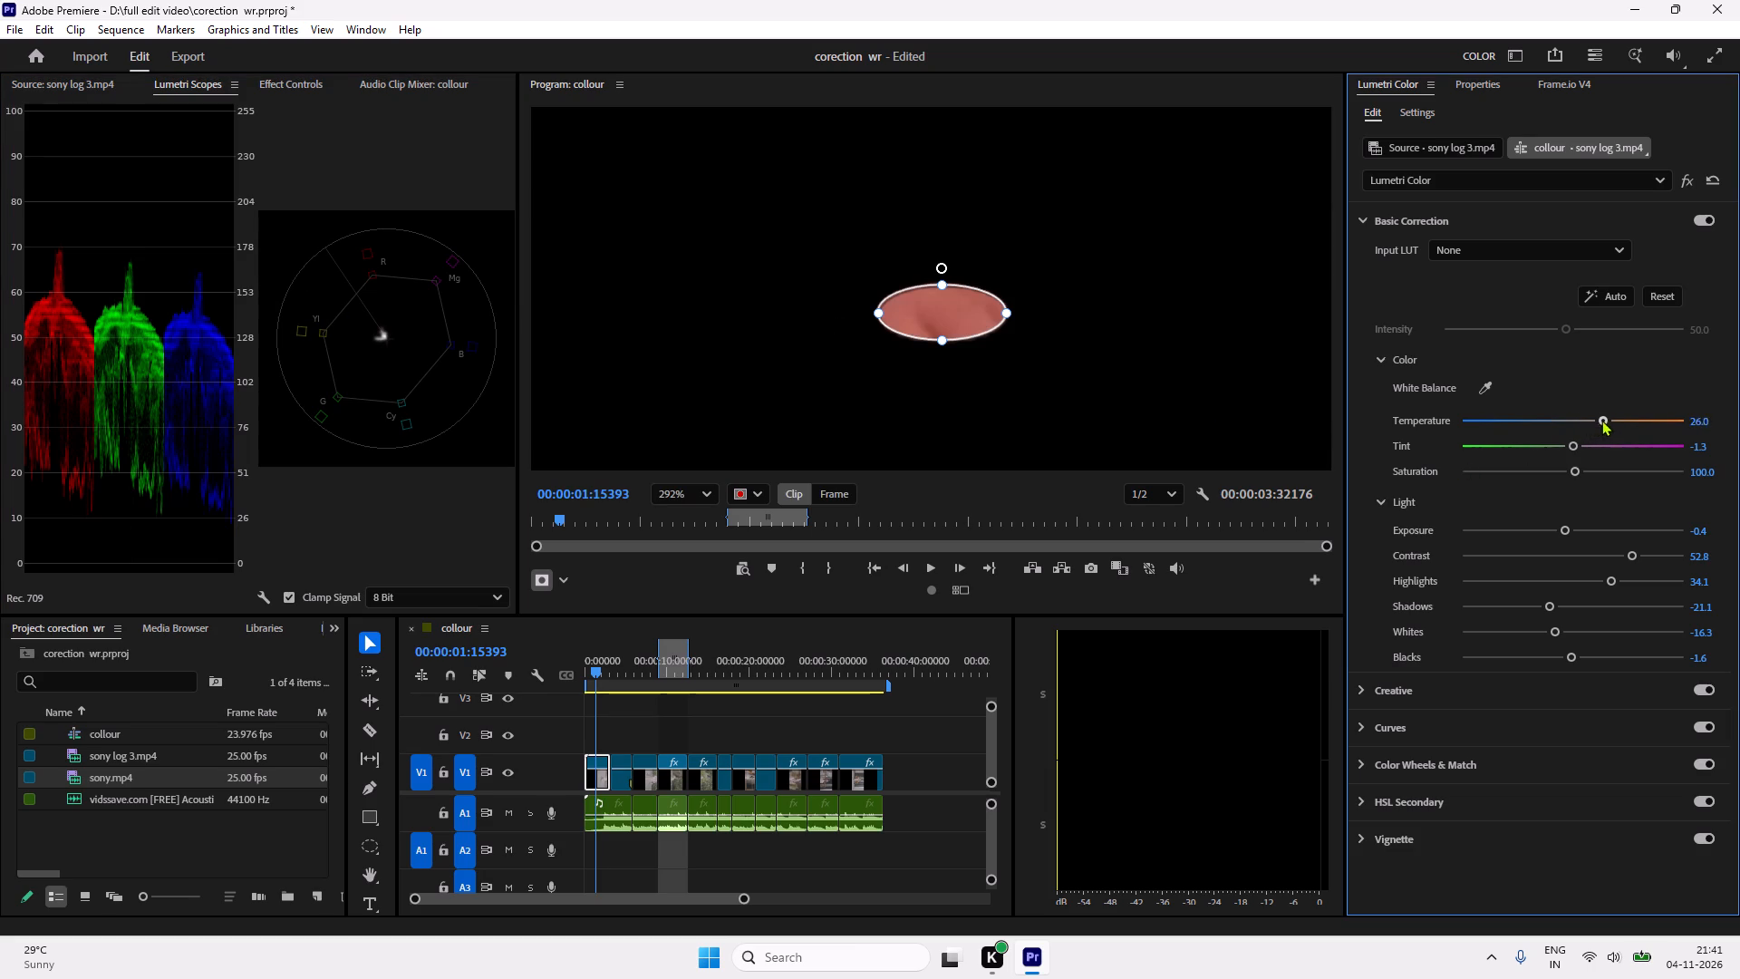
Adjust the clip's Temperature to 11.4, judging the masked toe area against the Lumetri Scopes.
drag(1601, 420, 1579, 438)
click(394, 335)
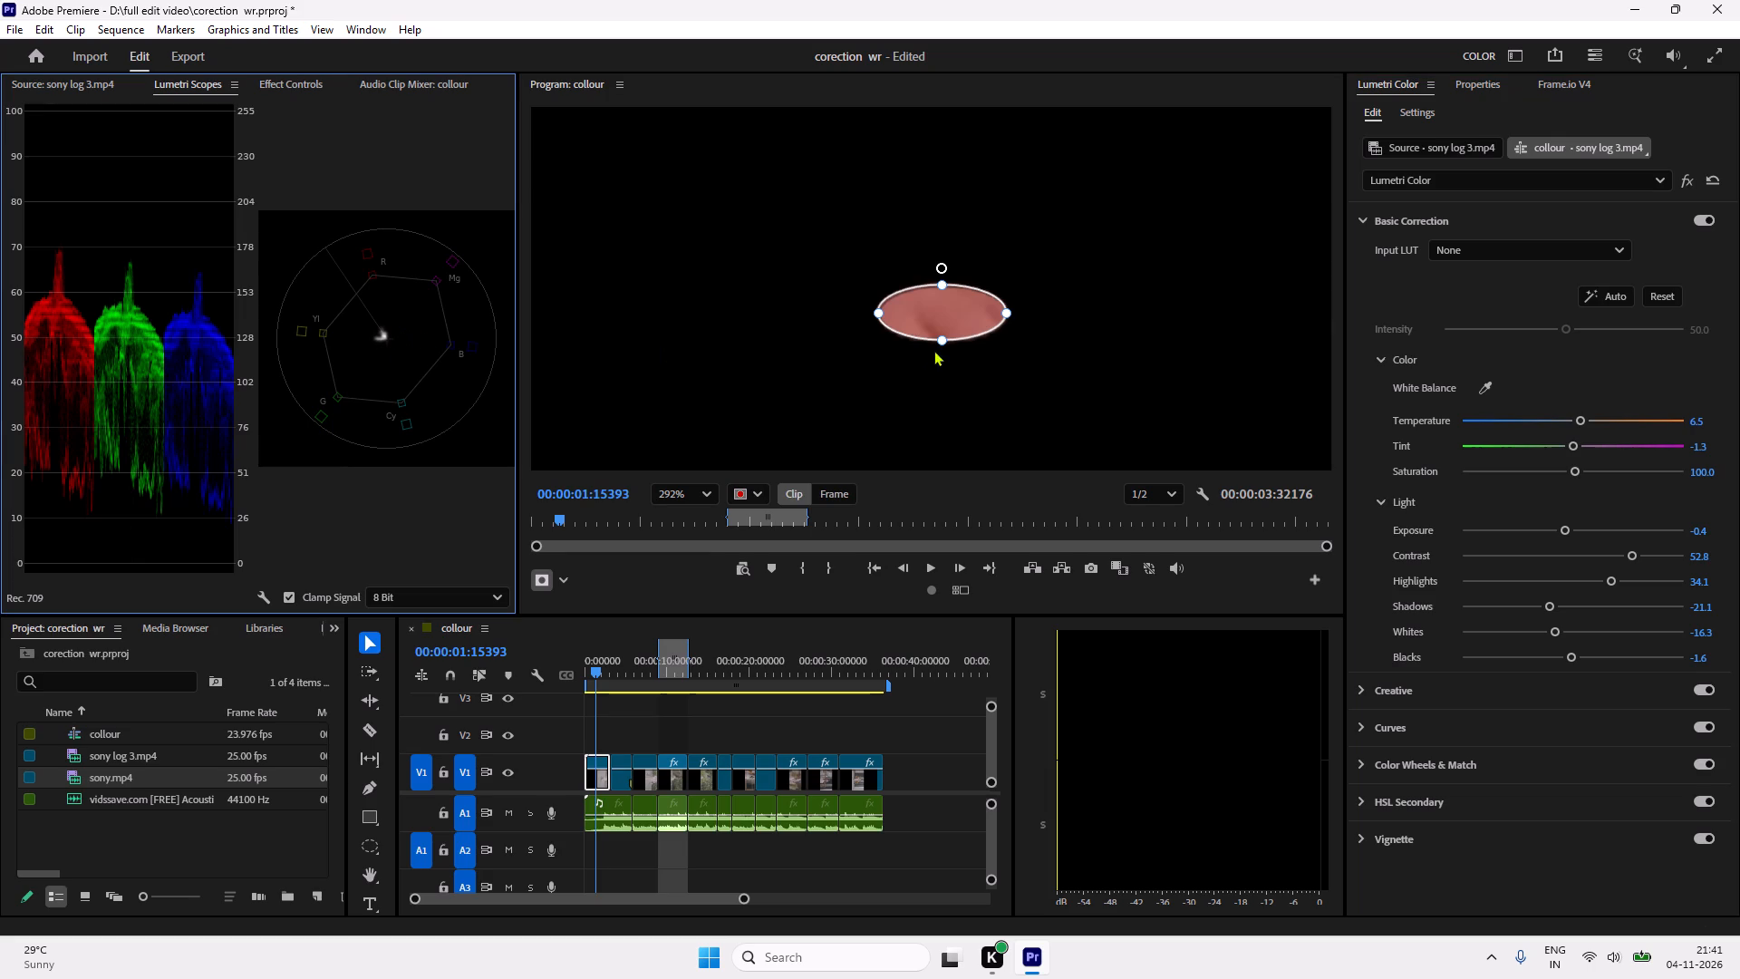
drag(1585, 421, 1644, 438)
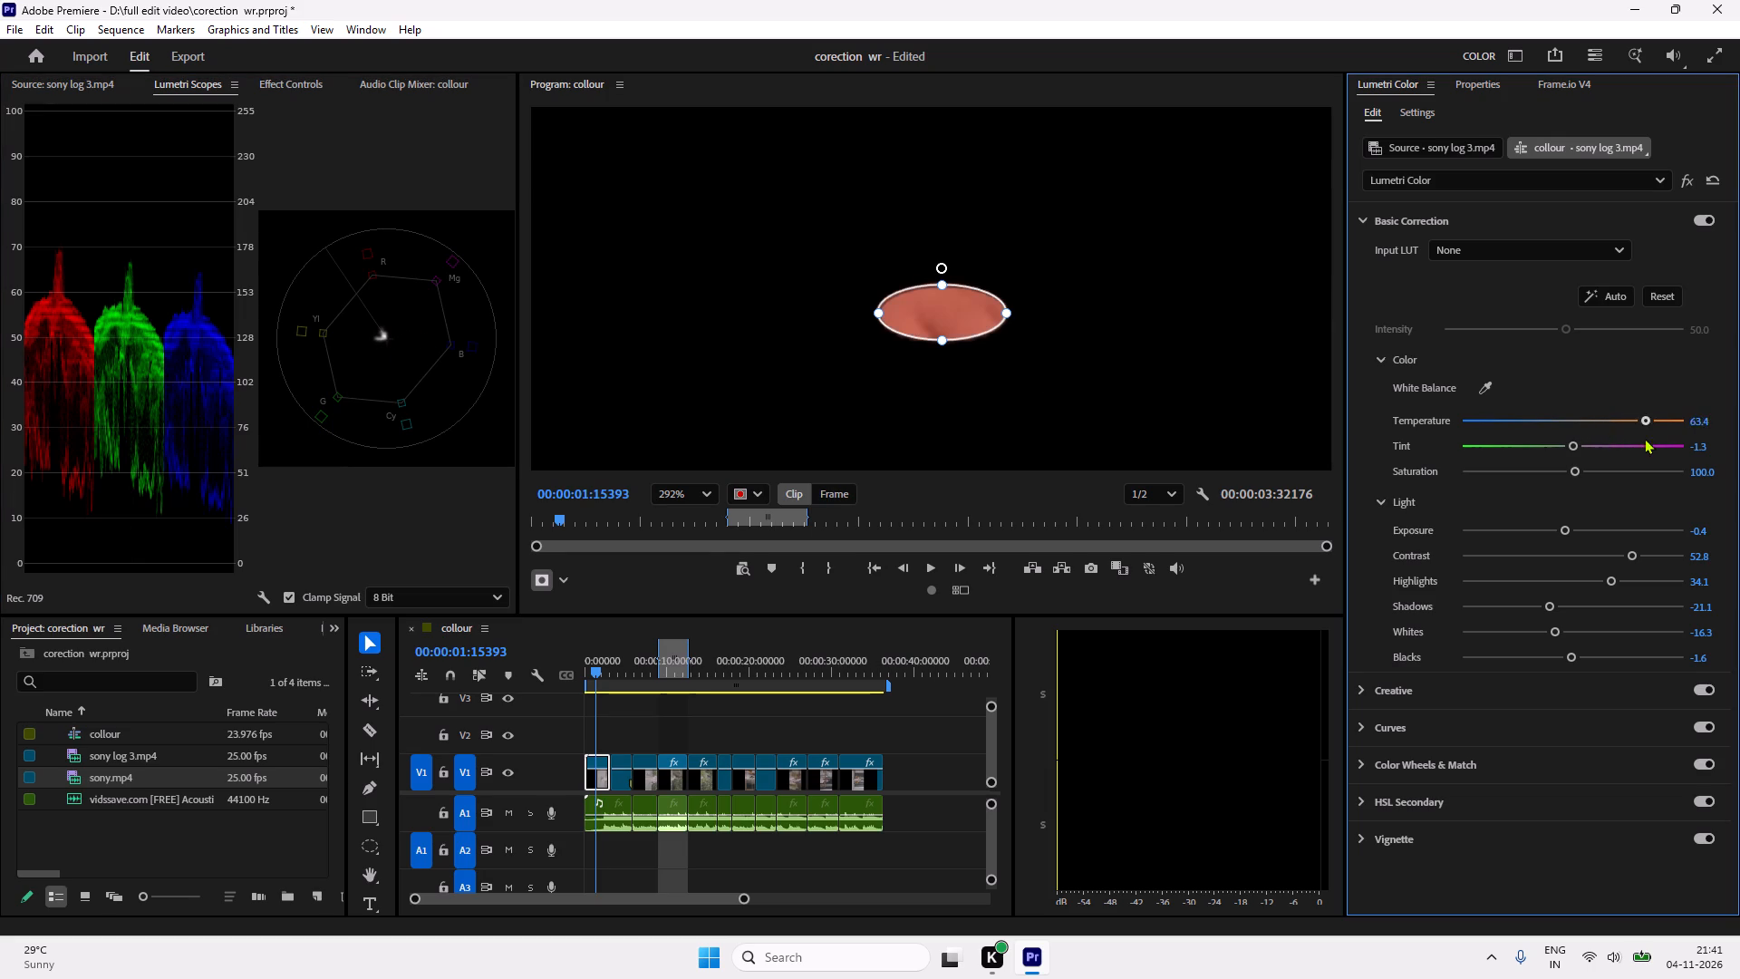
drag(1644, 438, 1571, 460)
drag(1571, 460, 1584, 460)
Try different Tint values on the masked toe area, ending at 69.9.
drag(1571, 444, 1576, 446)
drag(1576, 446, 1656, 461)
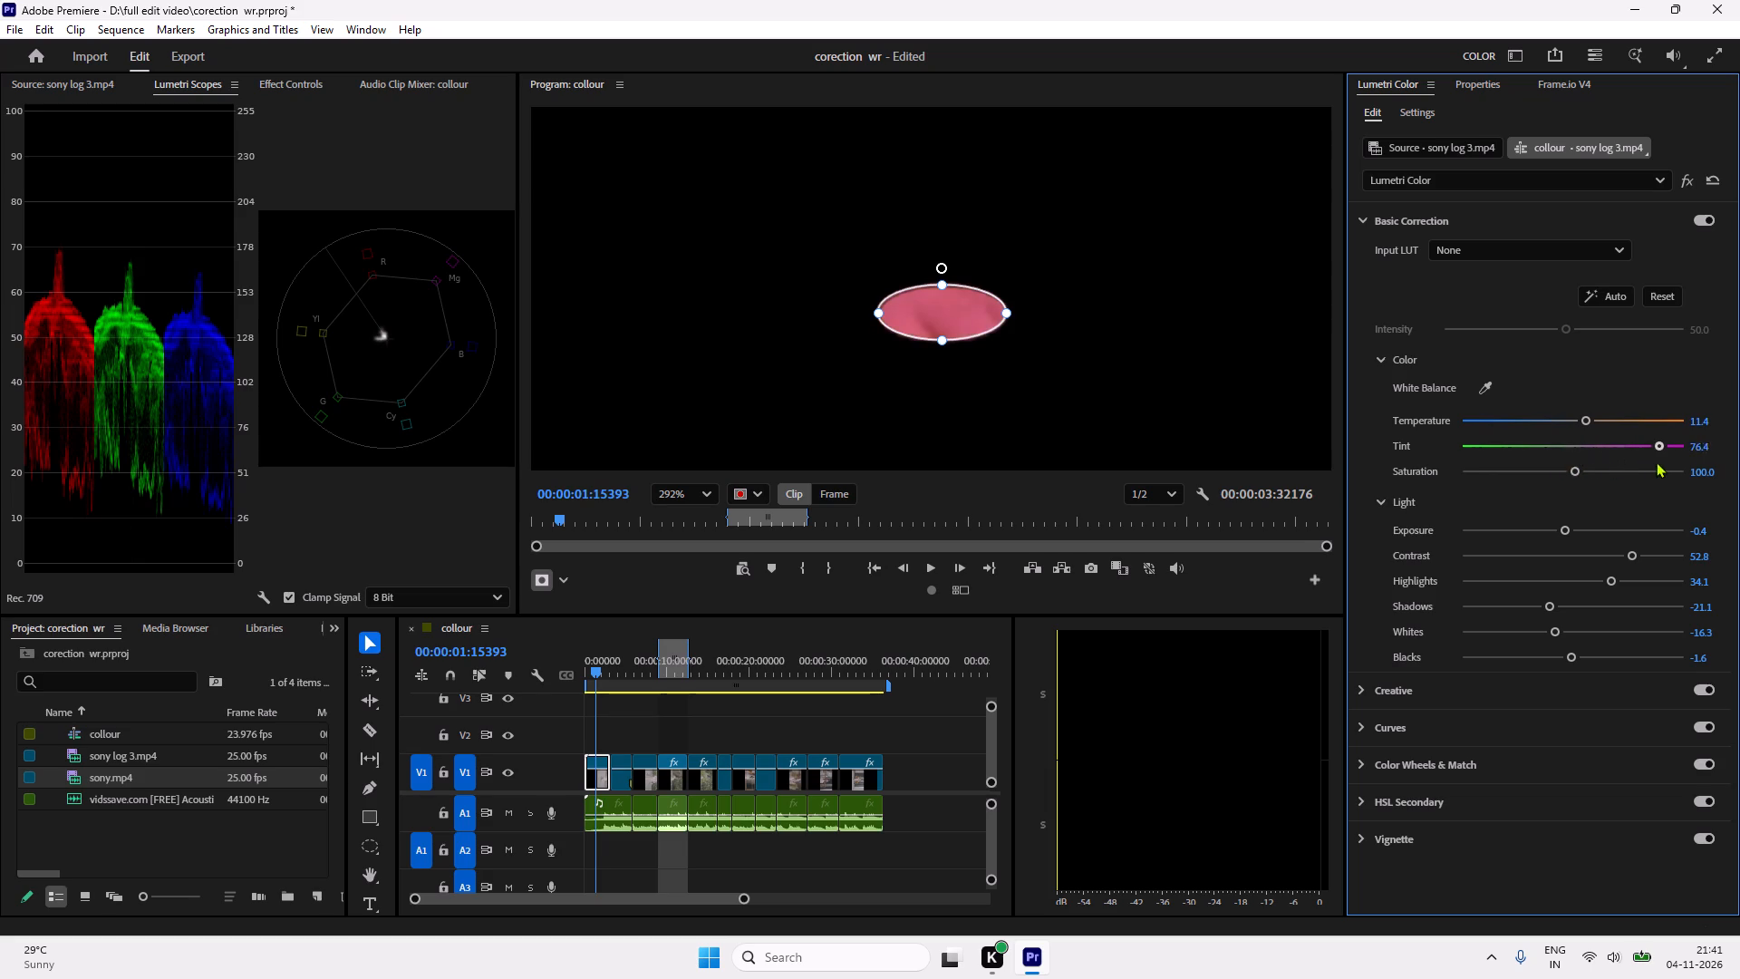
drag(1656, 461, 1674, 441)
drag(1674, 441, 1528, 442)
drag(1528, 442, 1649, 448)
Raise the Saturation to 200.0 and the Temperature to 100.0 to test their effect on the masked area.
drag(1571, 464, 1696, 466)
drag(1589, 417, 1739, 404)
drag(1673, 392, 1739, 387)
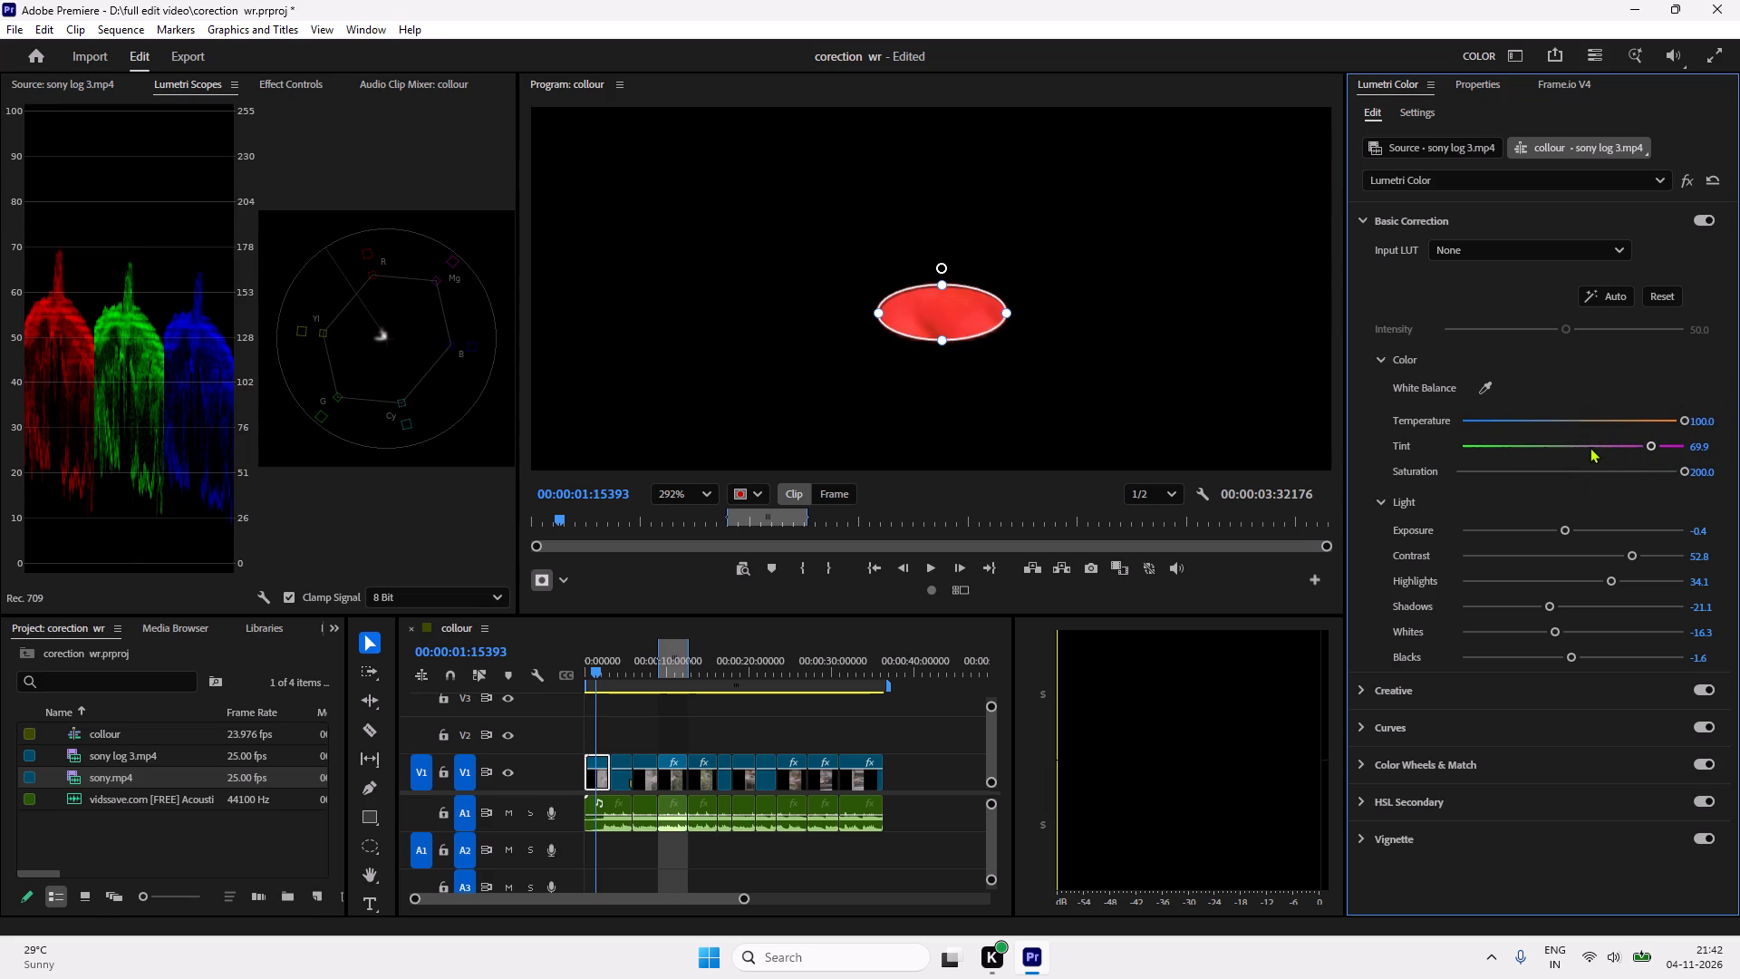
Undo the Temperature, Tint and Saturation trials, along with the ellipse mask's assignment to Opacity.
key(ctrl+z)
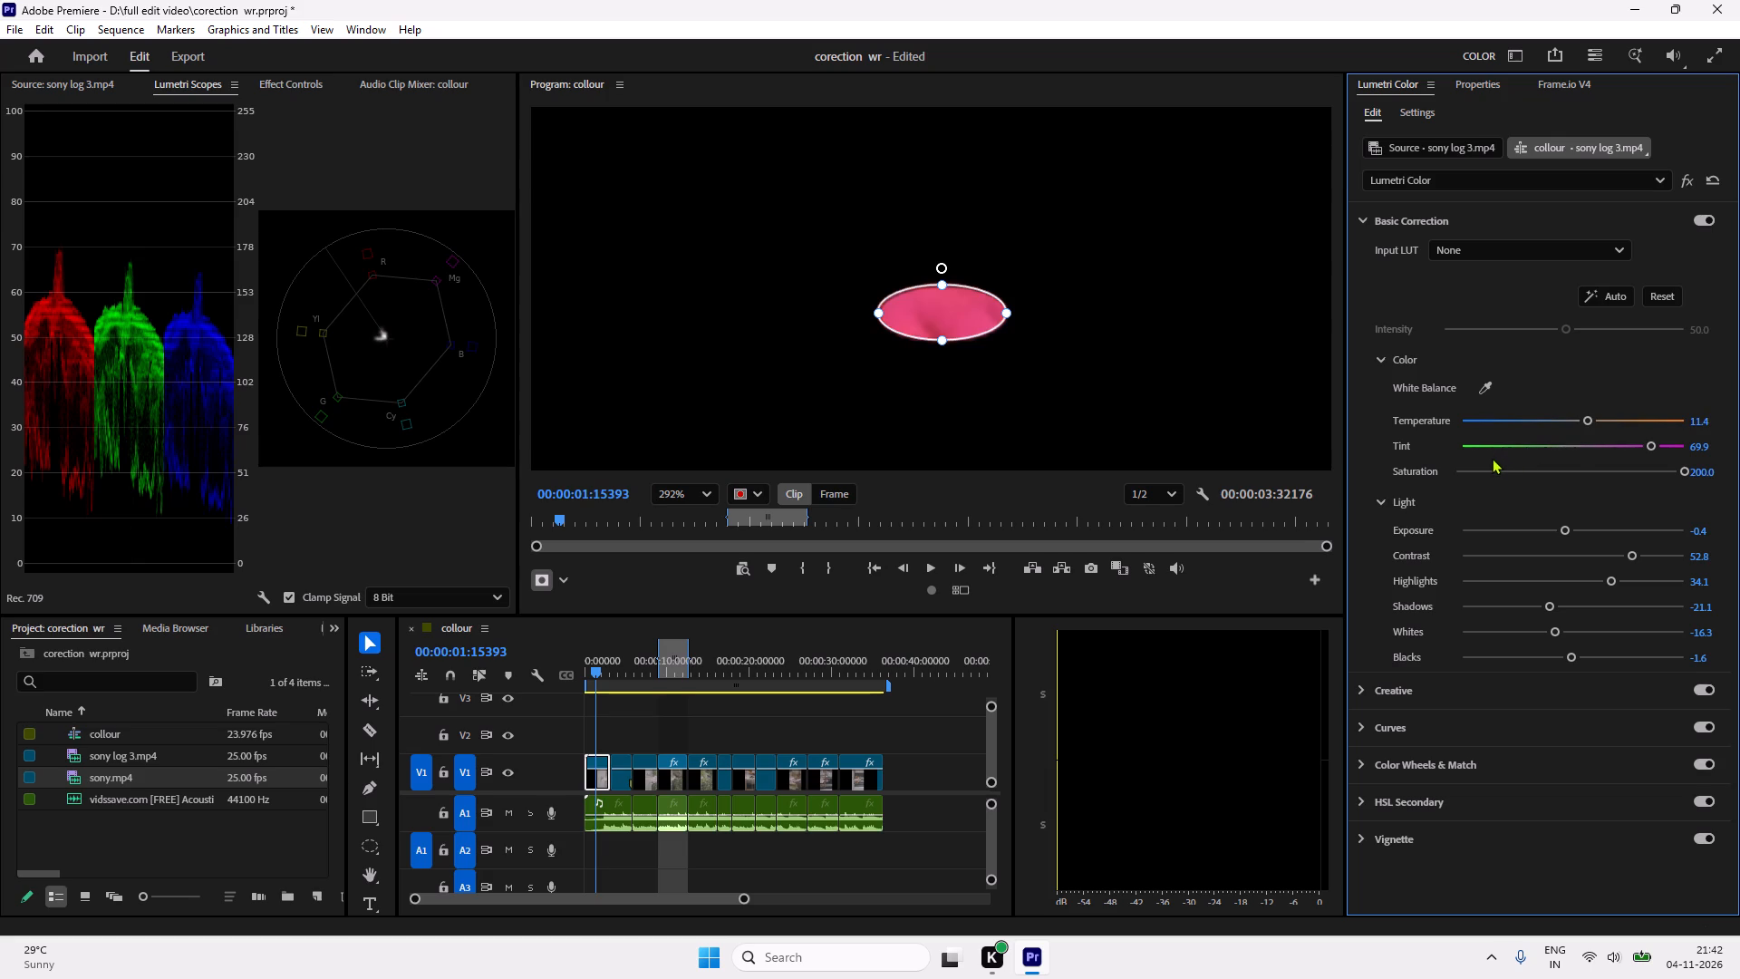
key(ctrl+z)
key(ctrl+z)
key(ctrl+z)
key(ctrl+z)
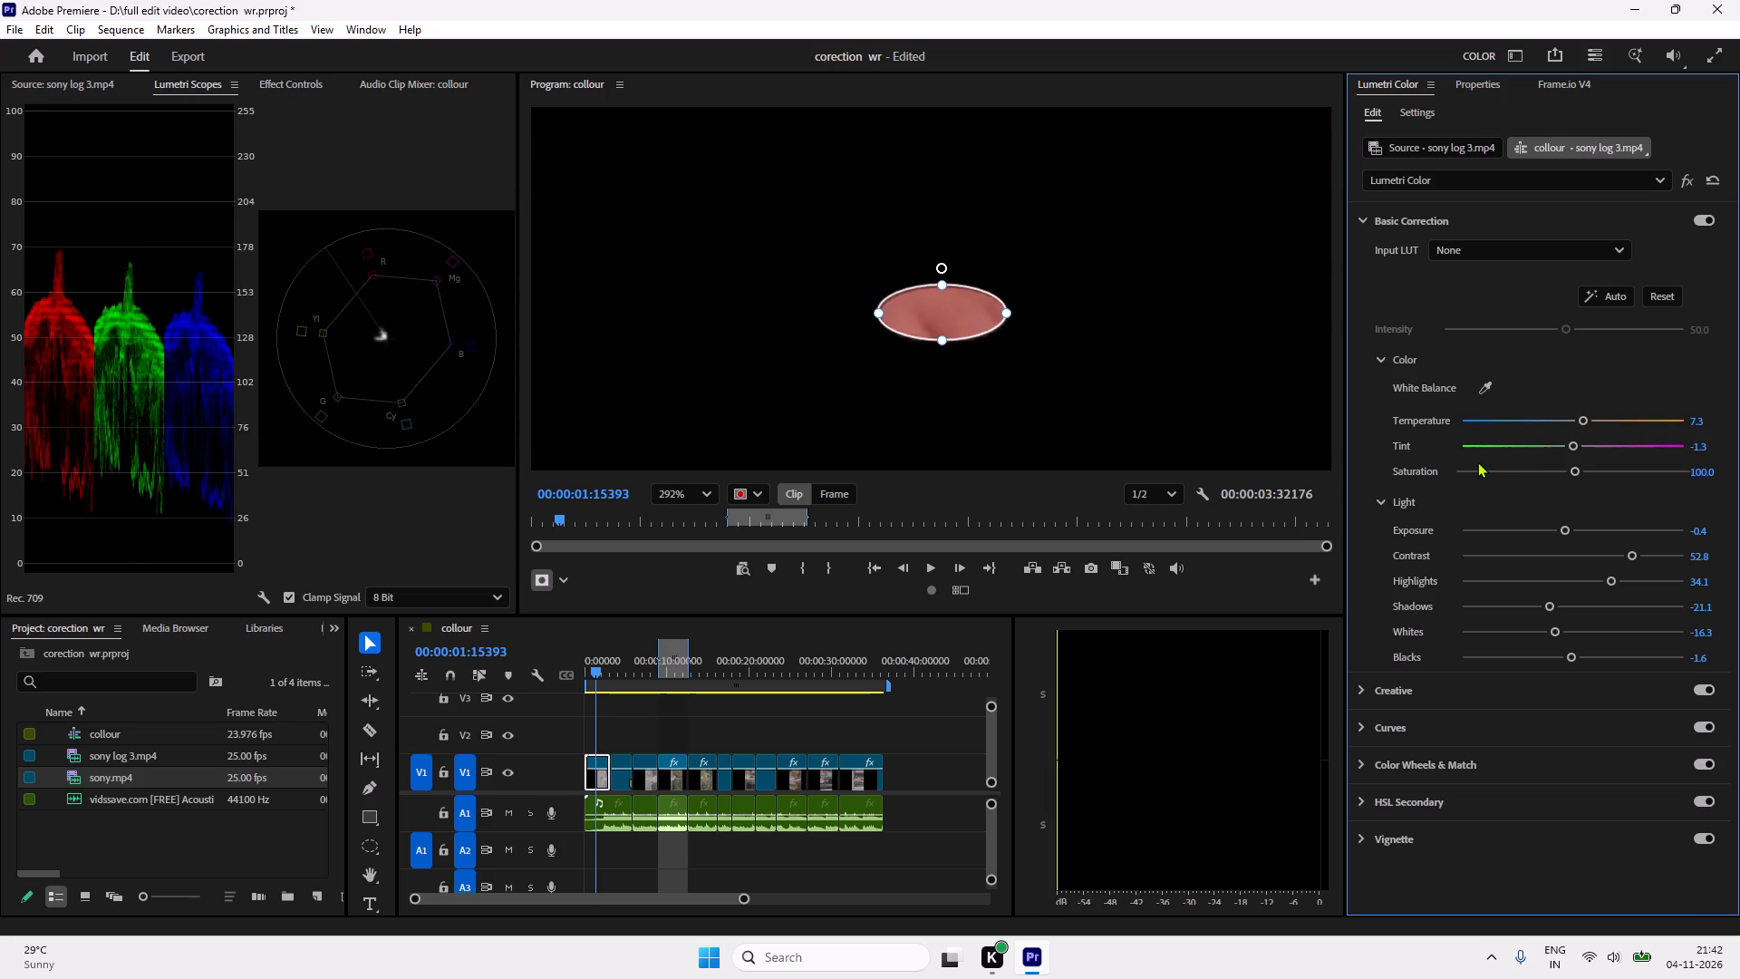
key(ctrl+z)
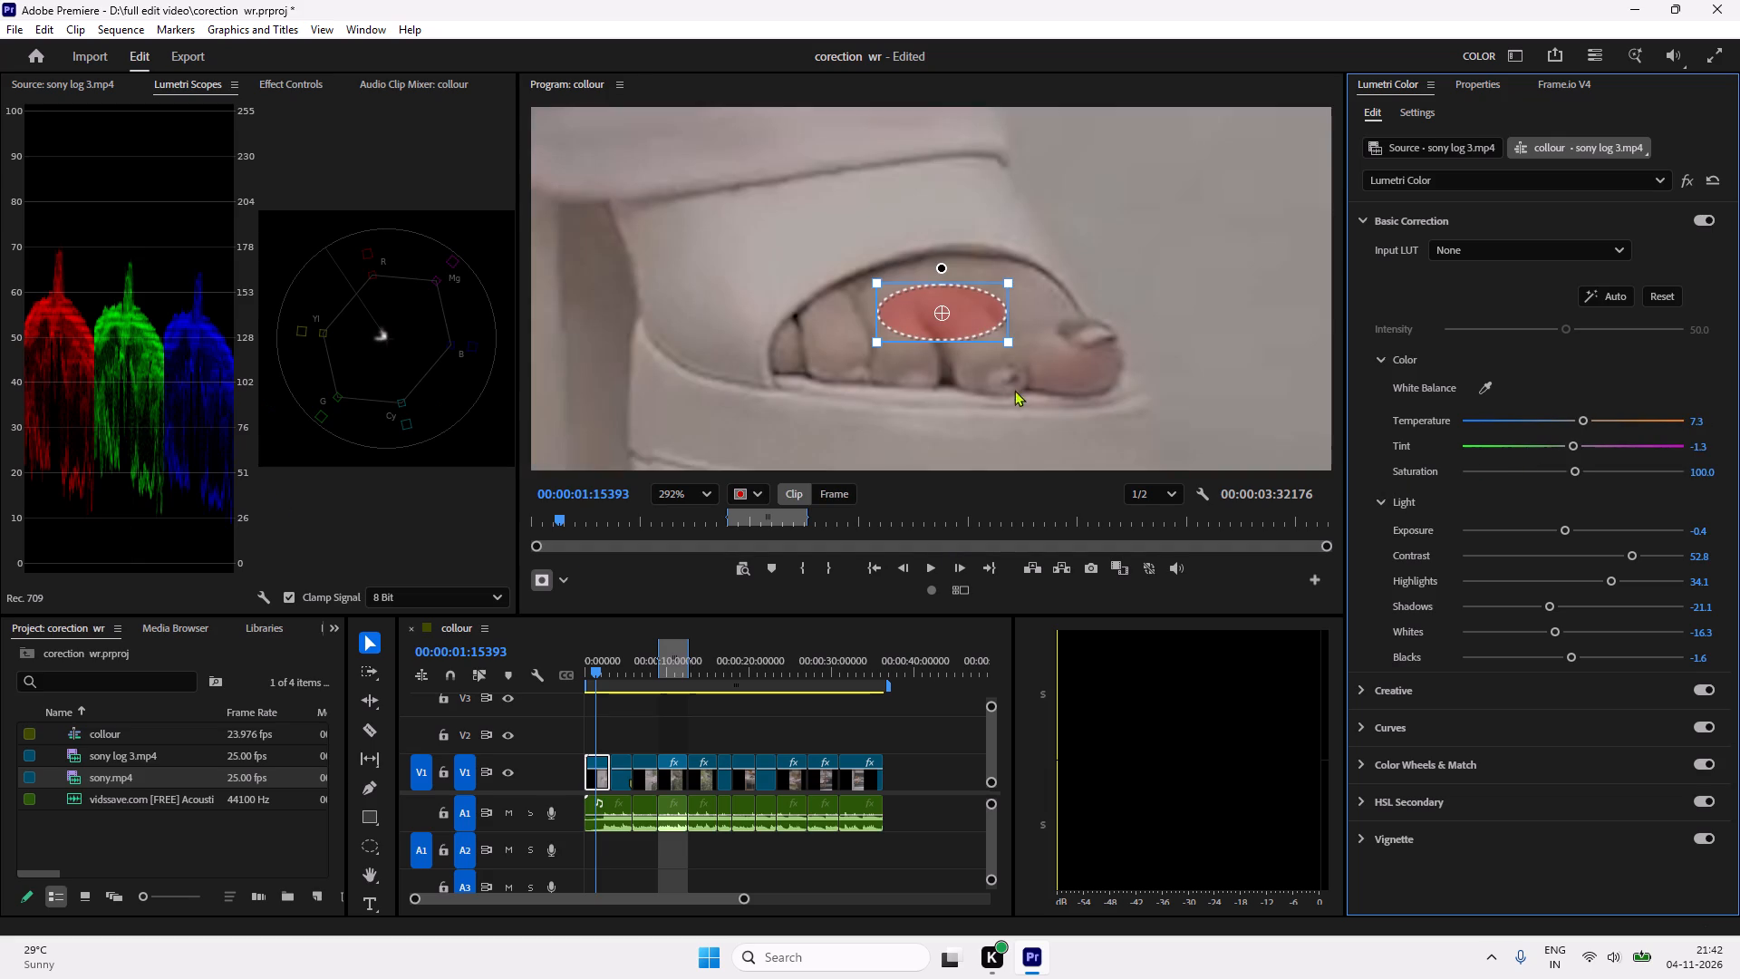
Assign the unassigned ellipse mask to the Opacity effect of the sony log 3.mp4 clip in the colour sequence.
click(70, 84)
click(330, 85)
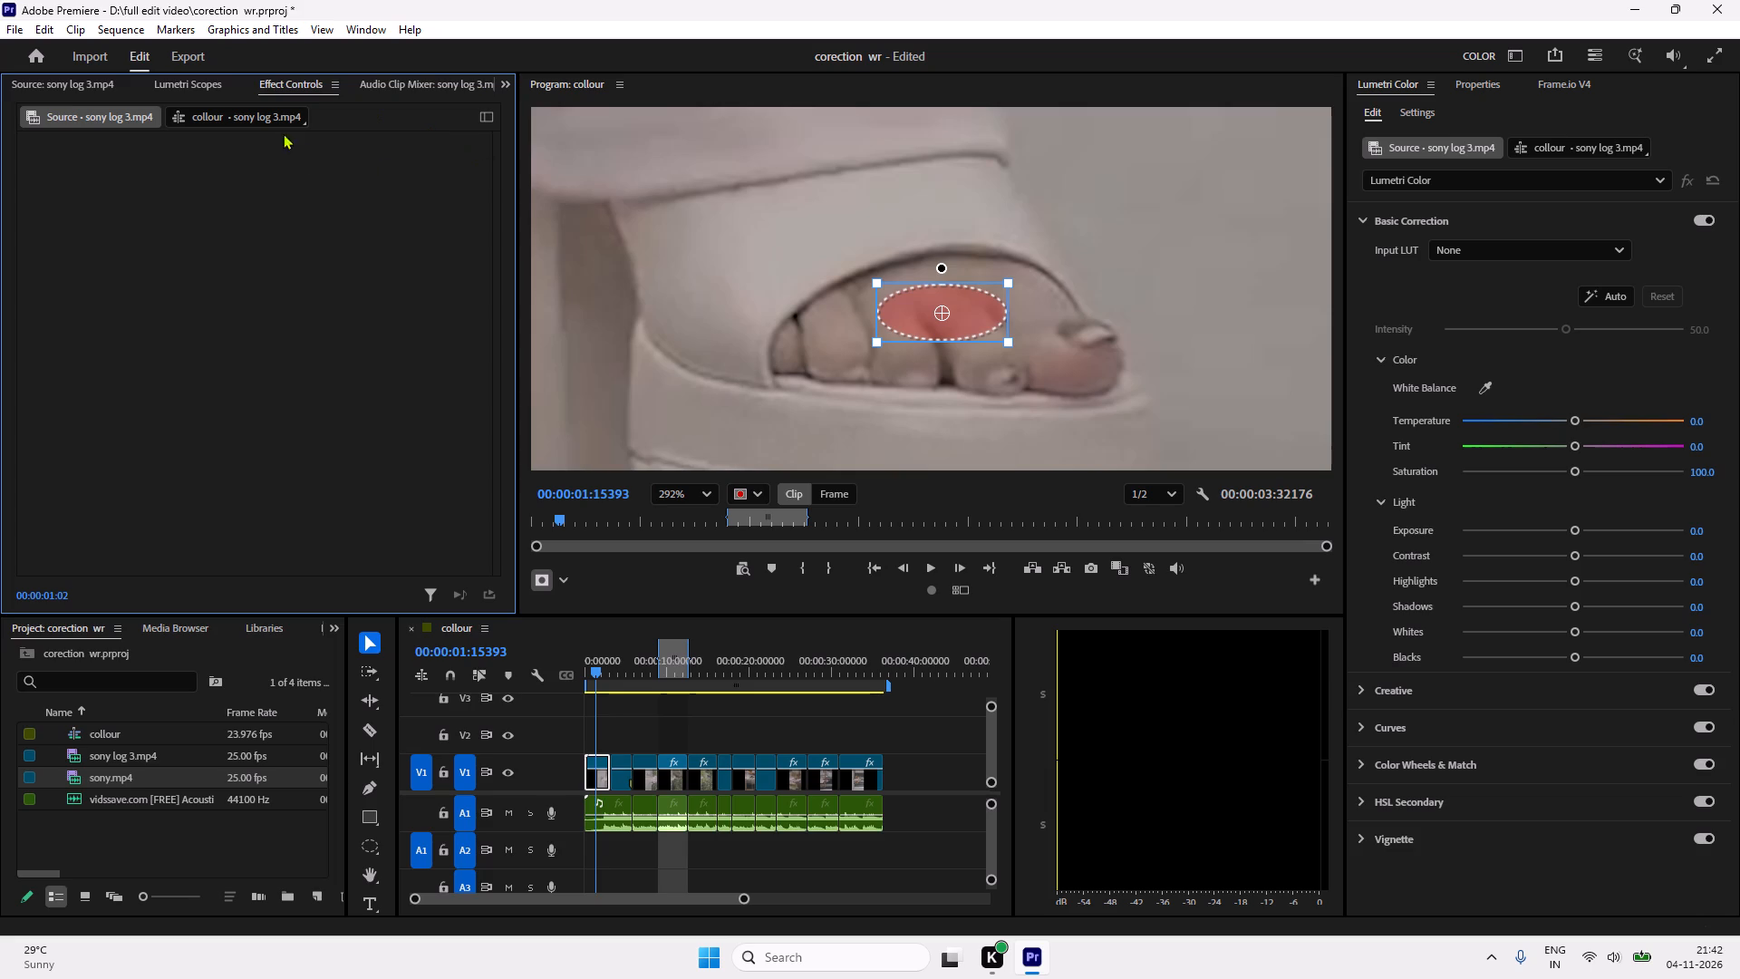
click(282, 84)
click(101, 85)
click(179, 85)
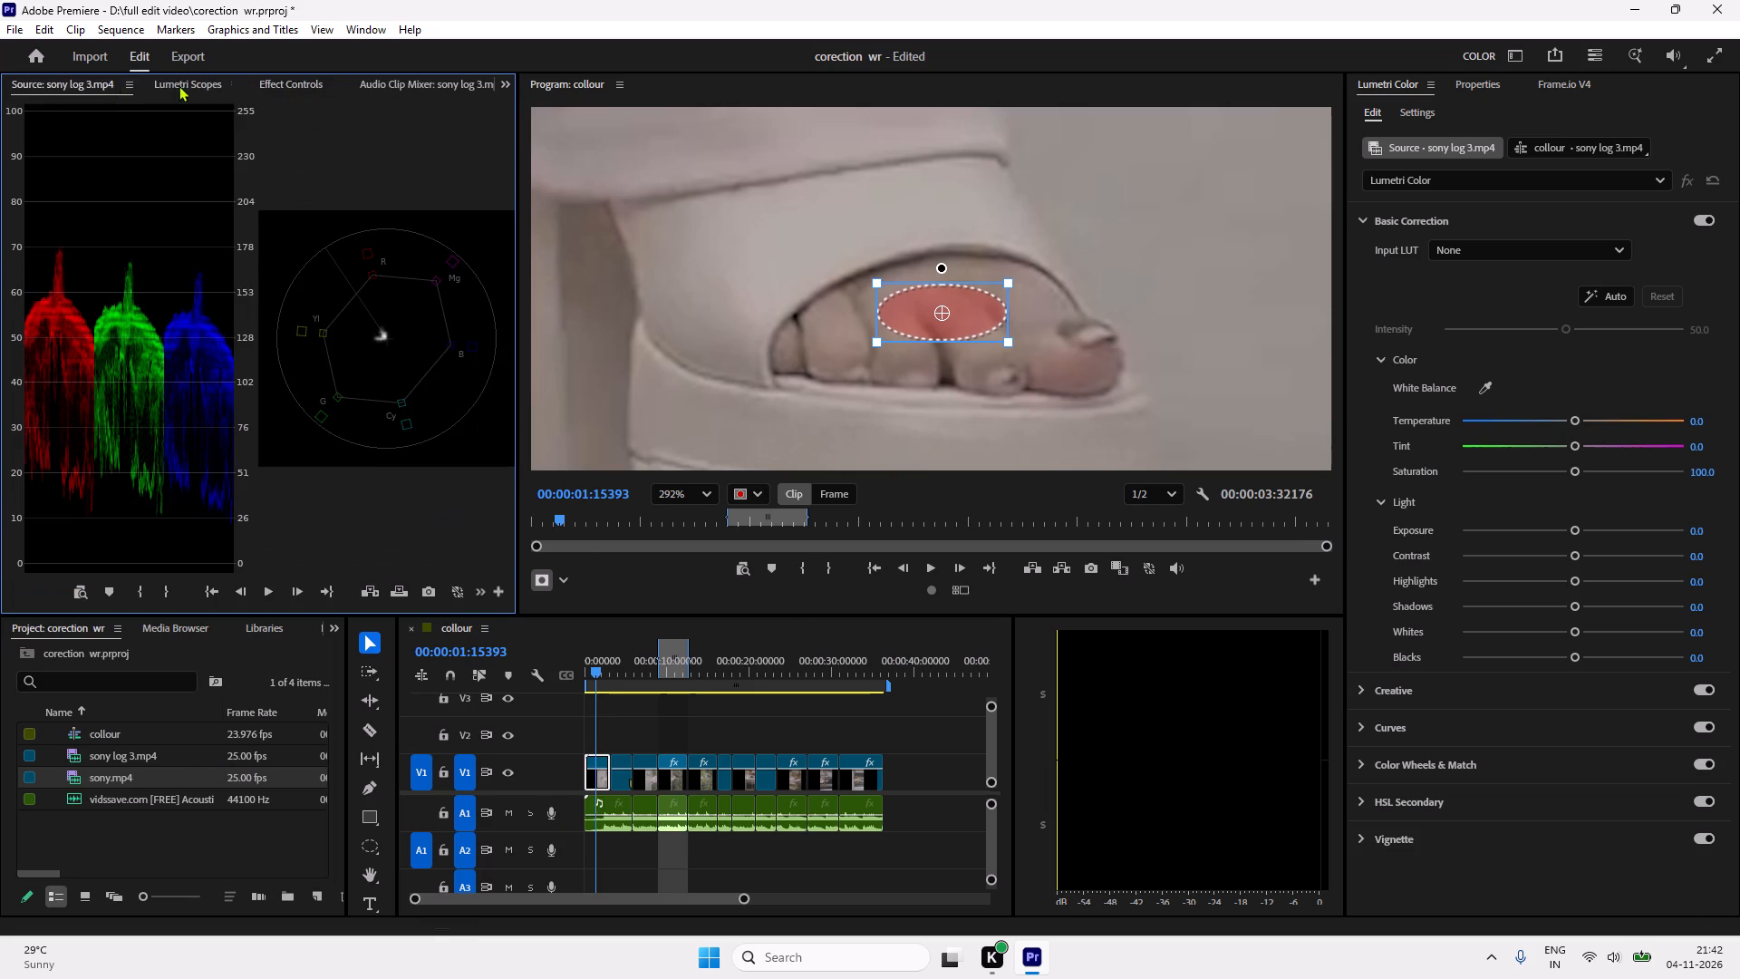
click(299, 83)
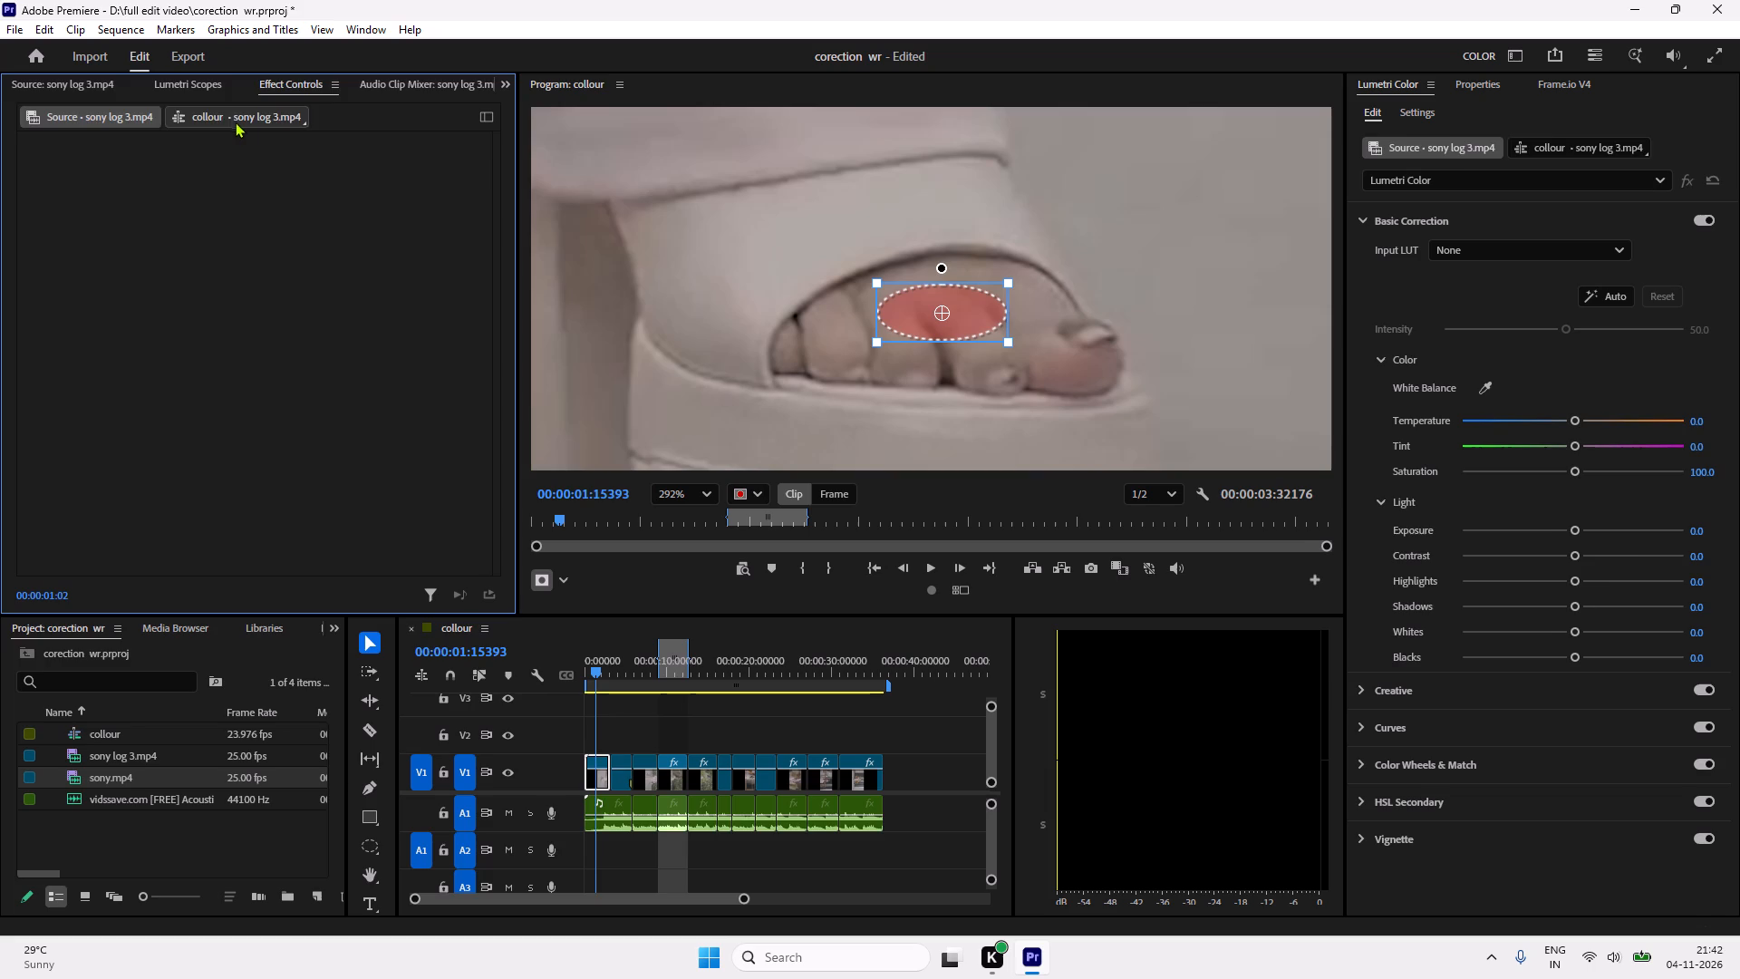
click(235, 121)
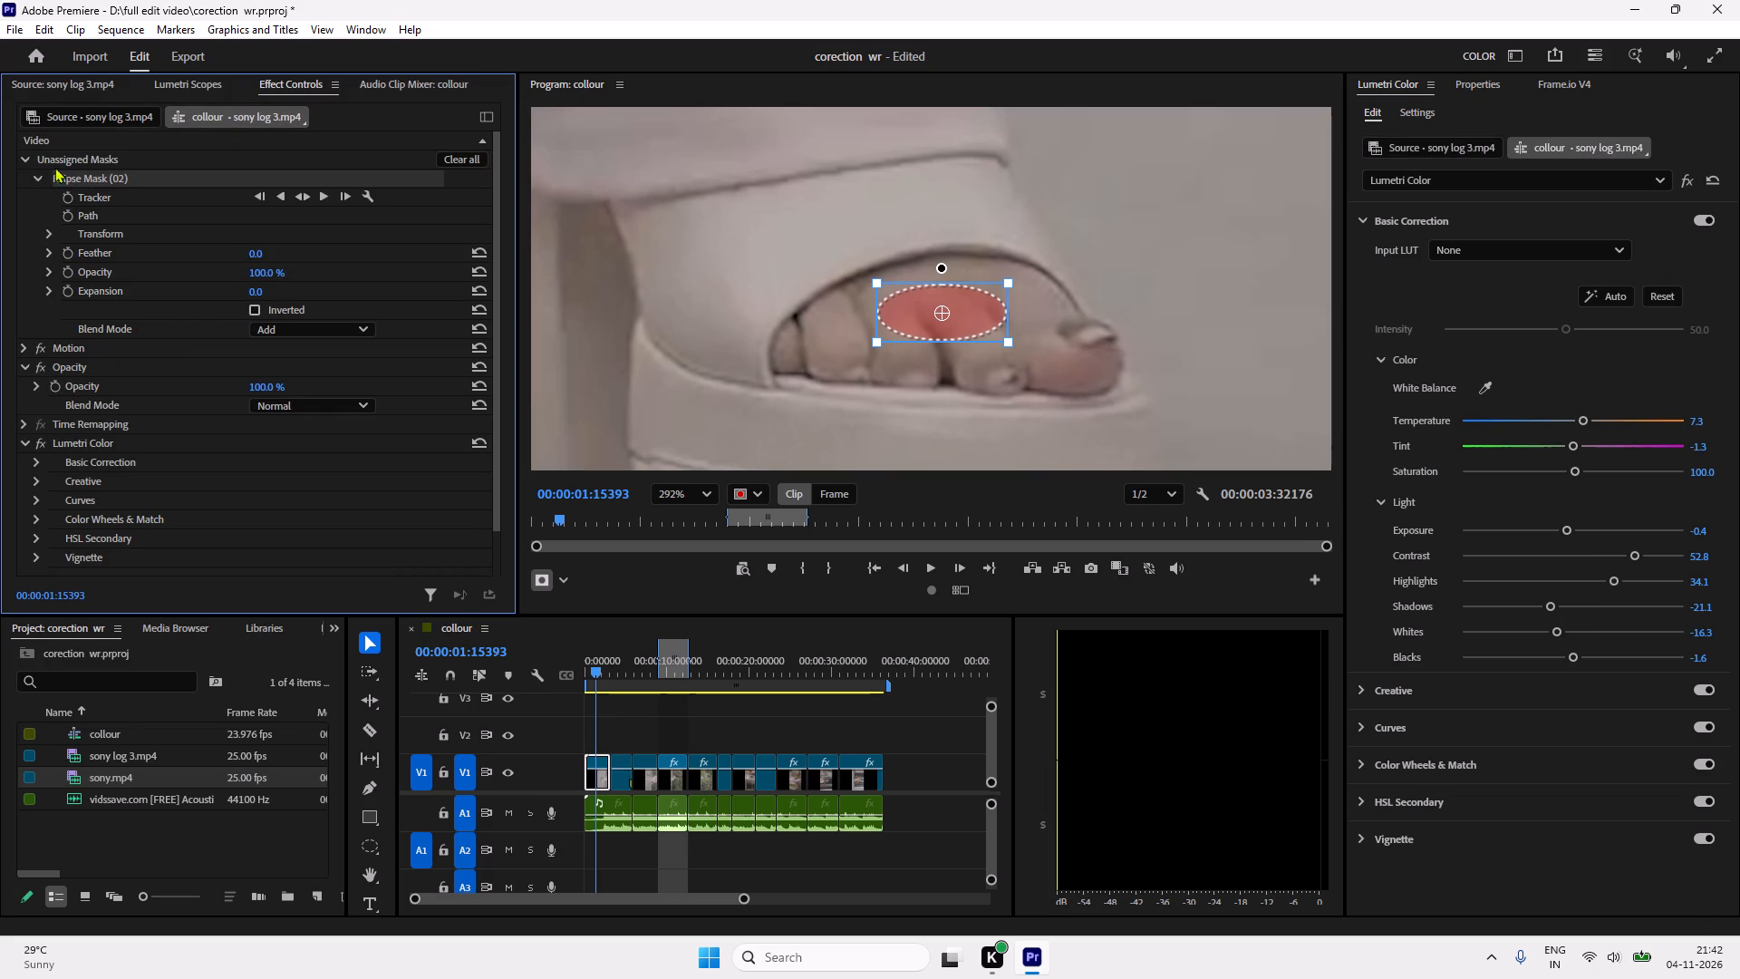
drag(82, 176, 74, 389)
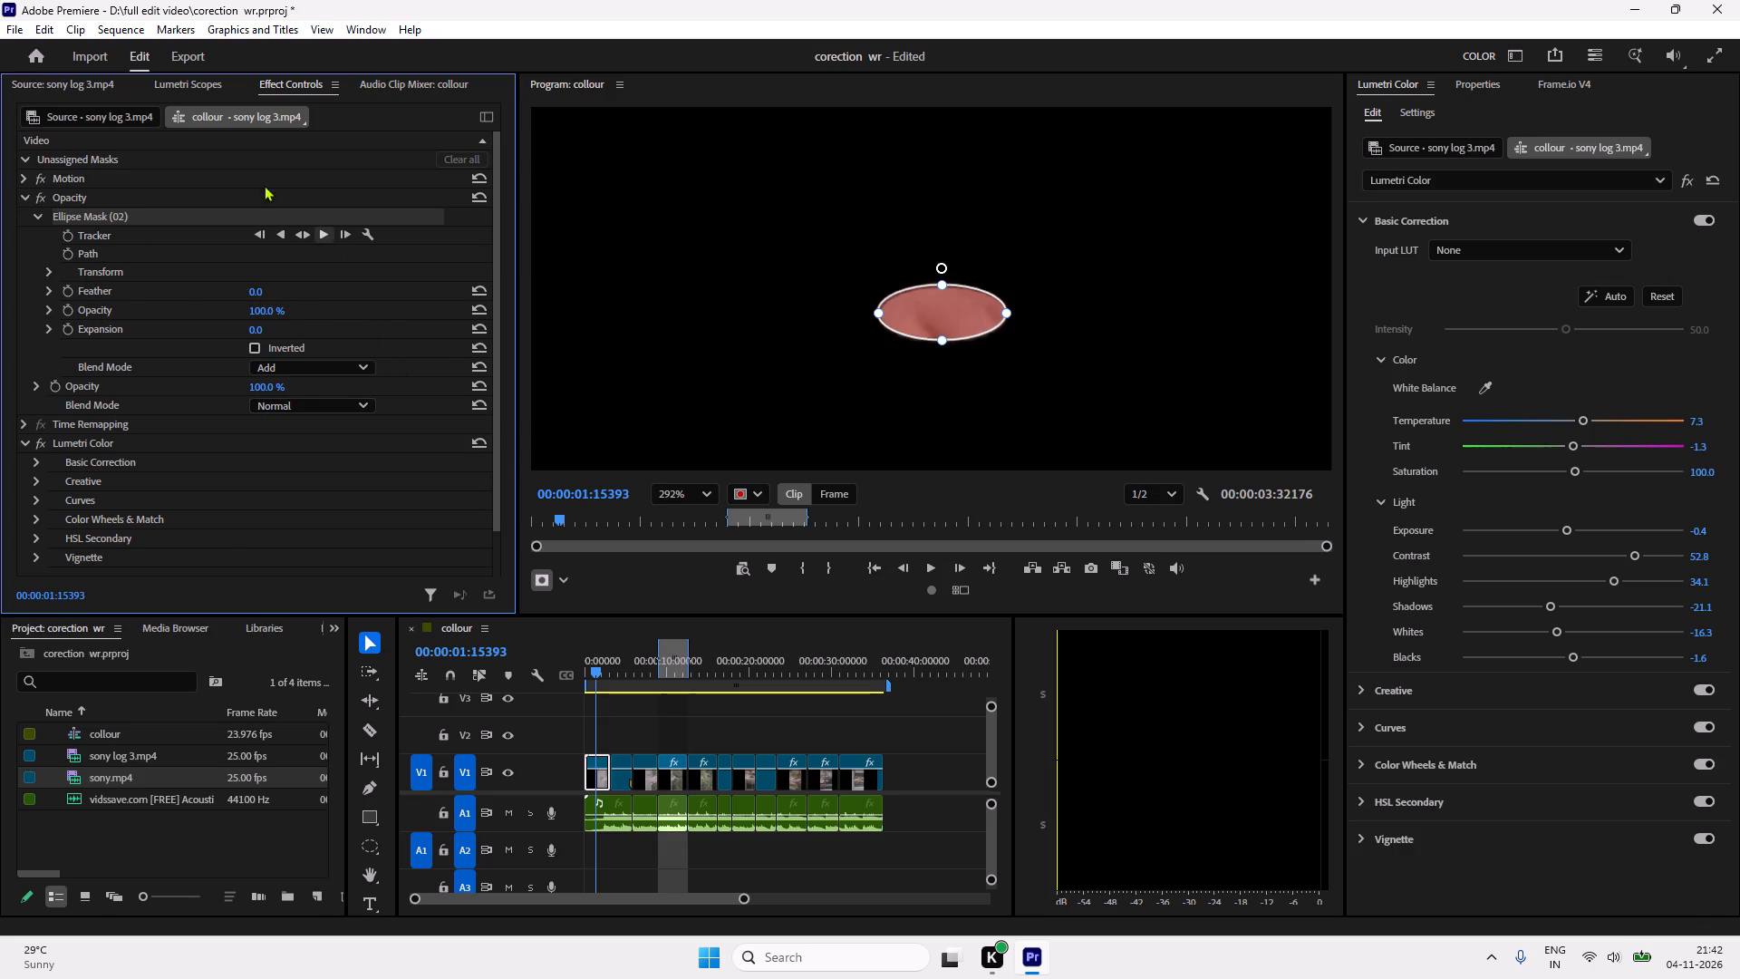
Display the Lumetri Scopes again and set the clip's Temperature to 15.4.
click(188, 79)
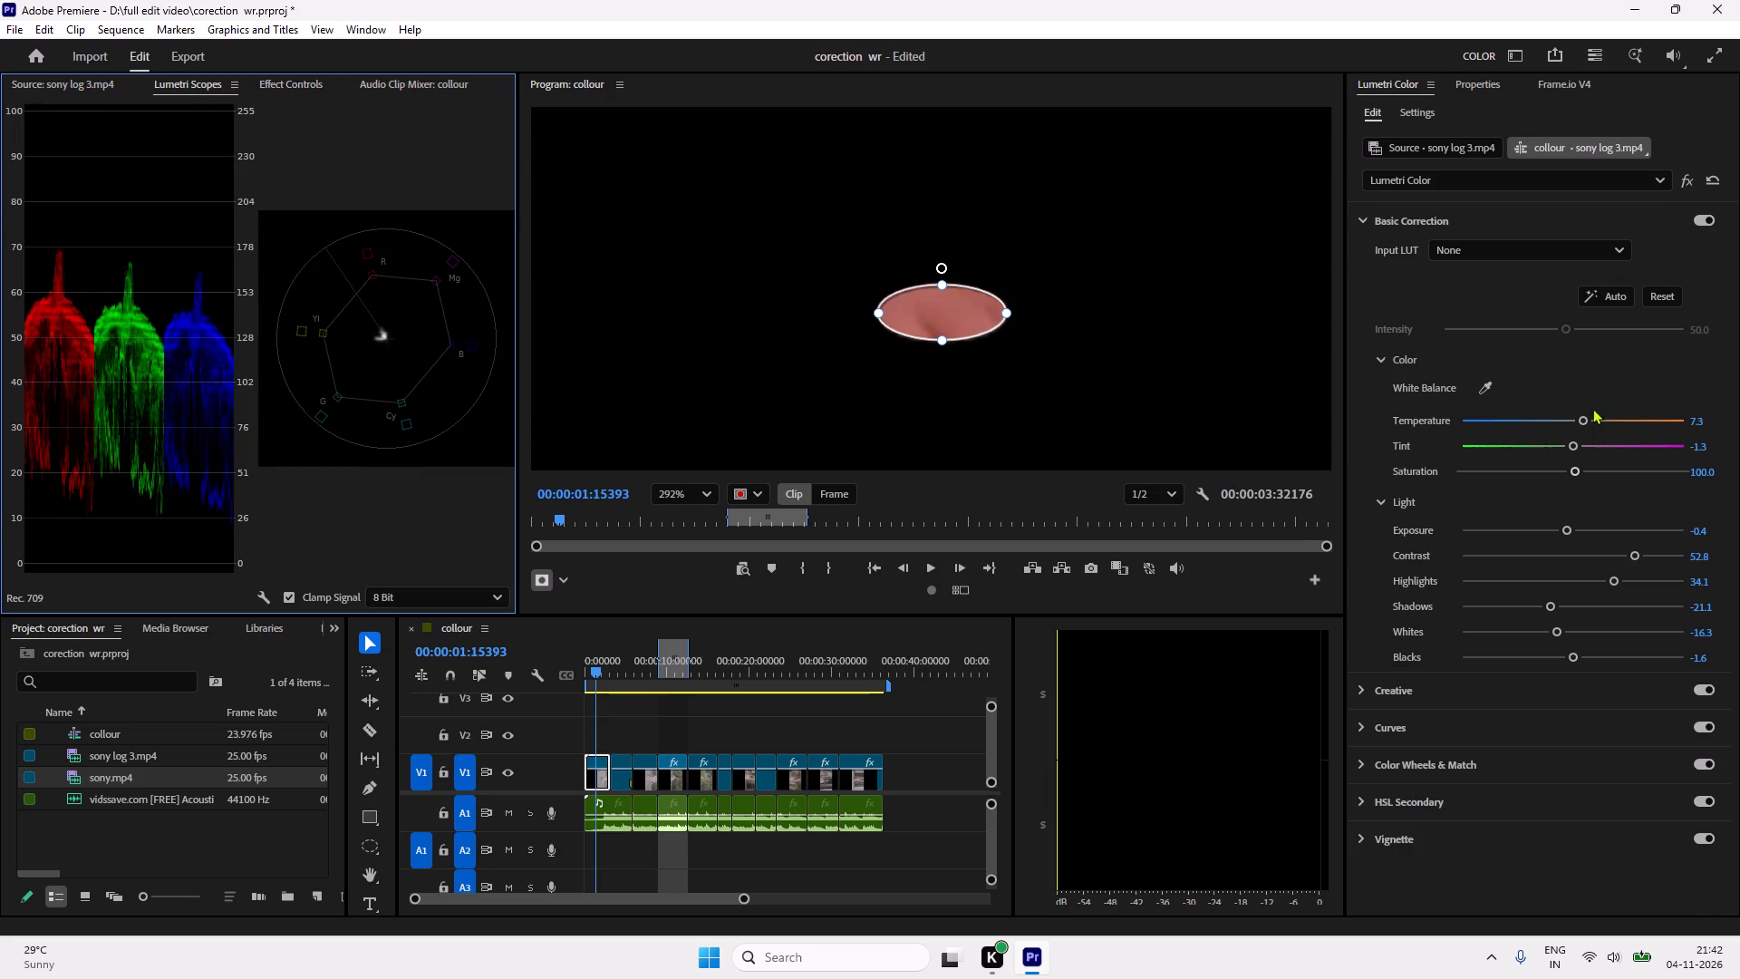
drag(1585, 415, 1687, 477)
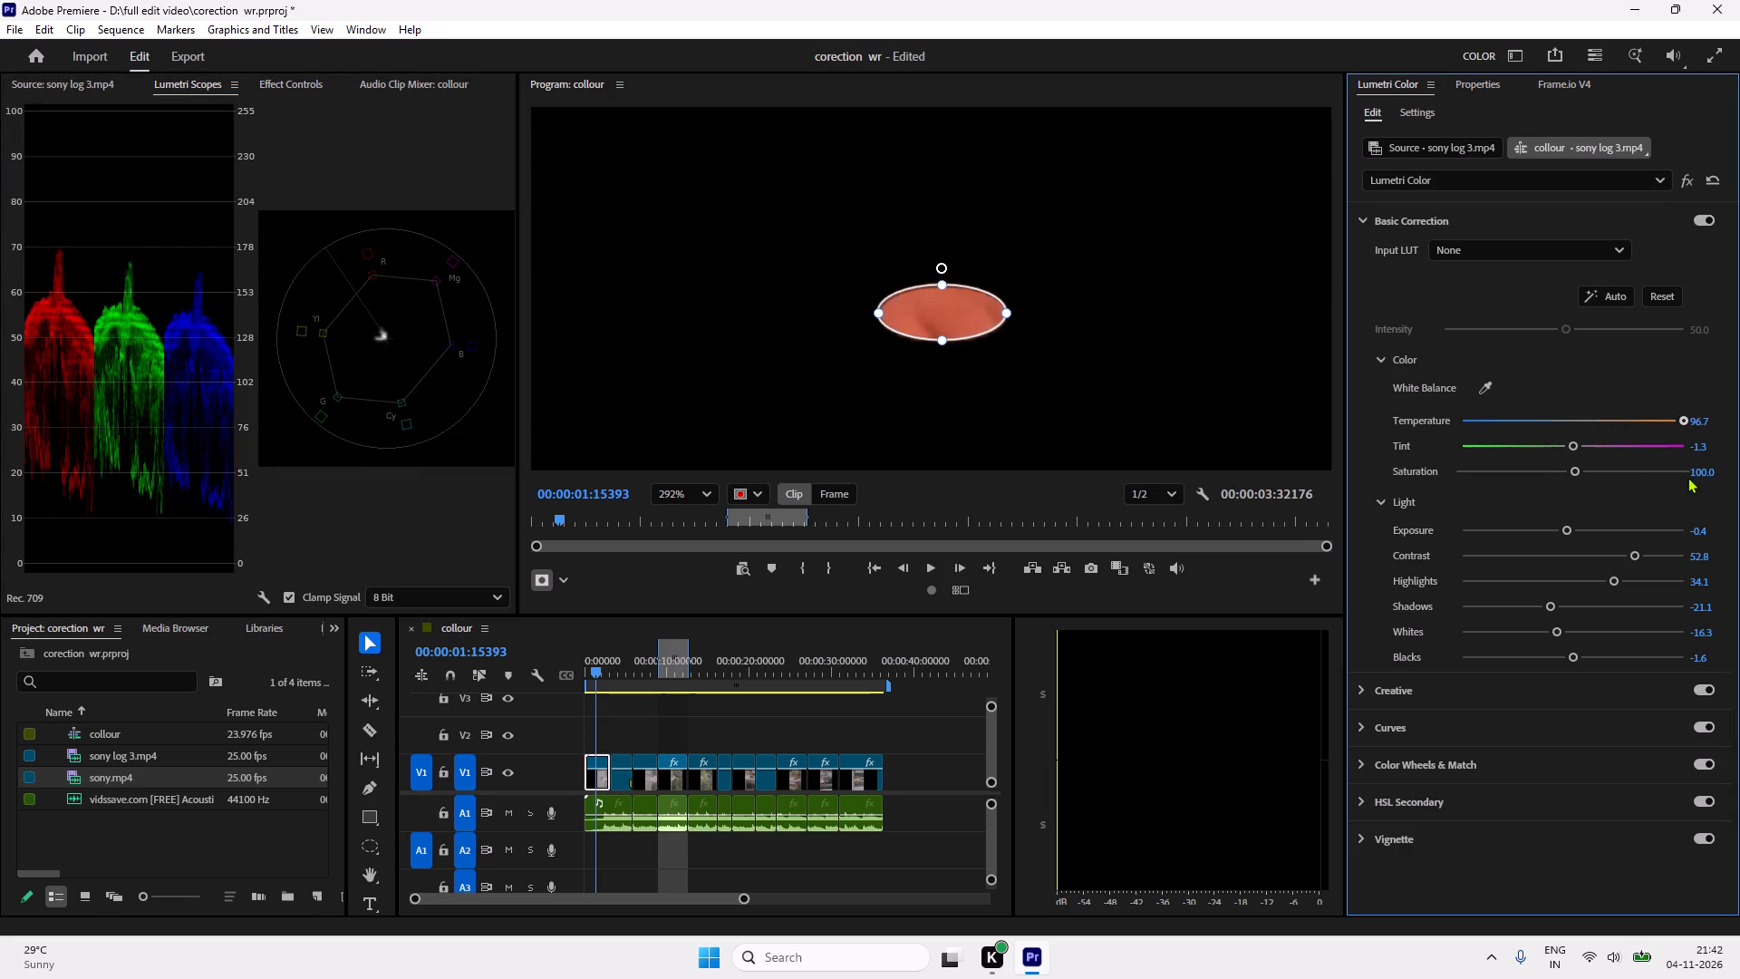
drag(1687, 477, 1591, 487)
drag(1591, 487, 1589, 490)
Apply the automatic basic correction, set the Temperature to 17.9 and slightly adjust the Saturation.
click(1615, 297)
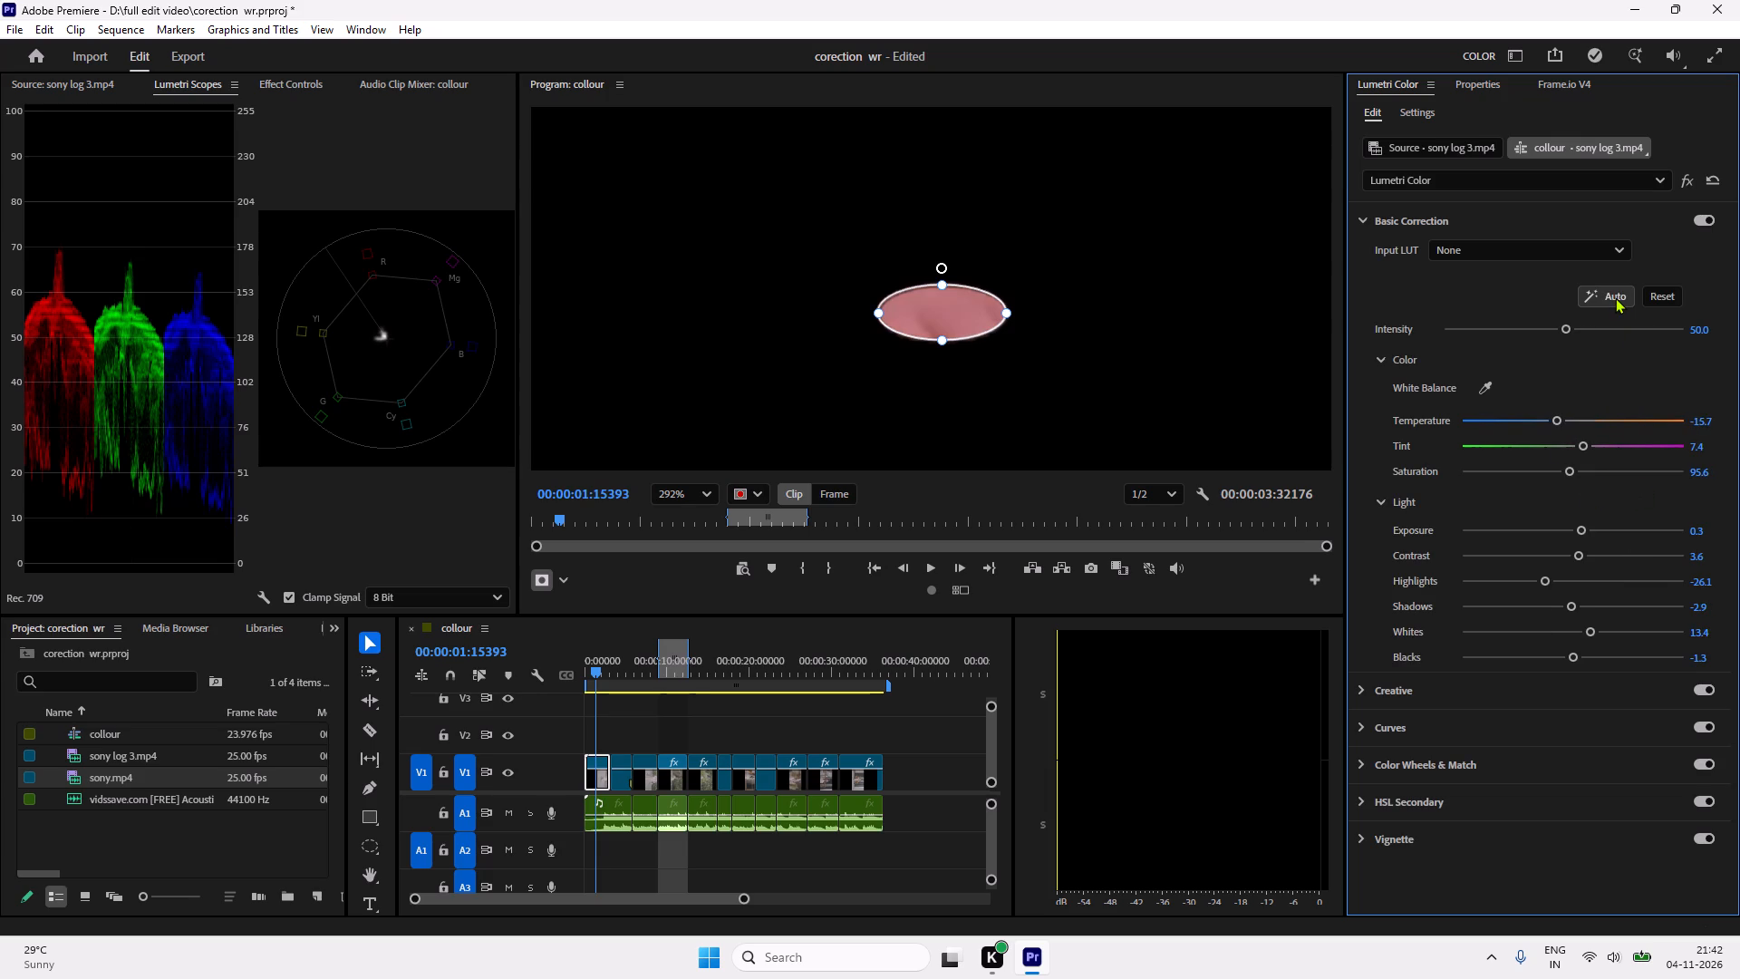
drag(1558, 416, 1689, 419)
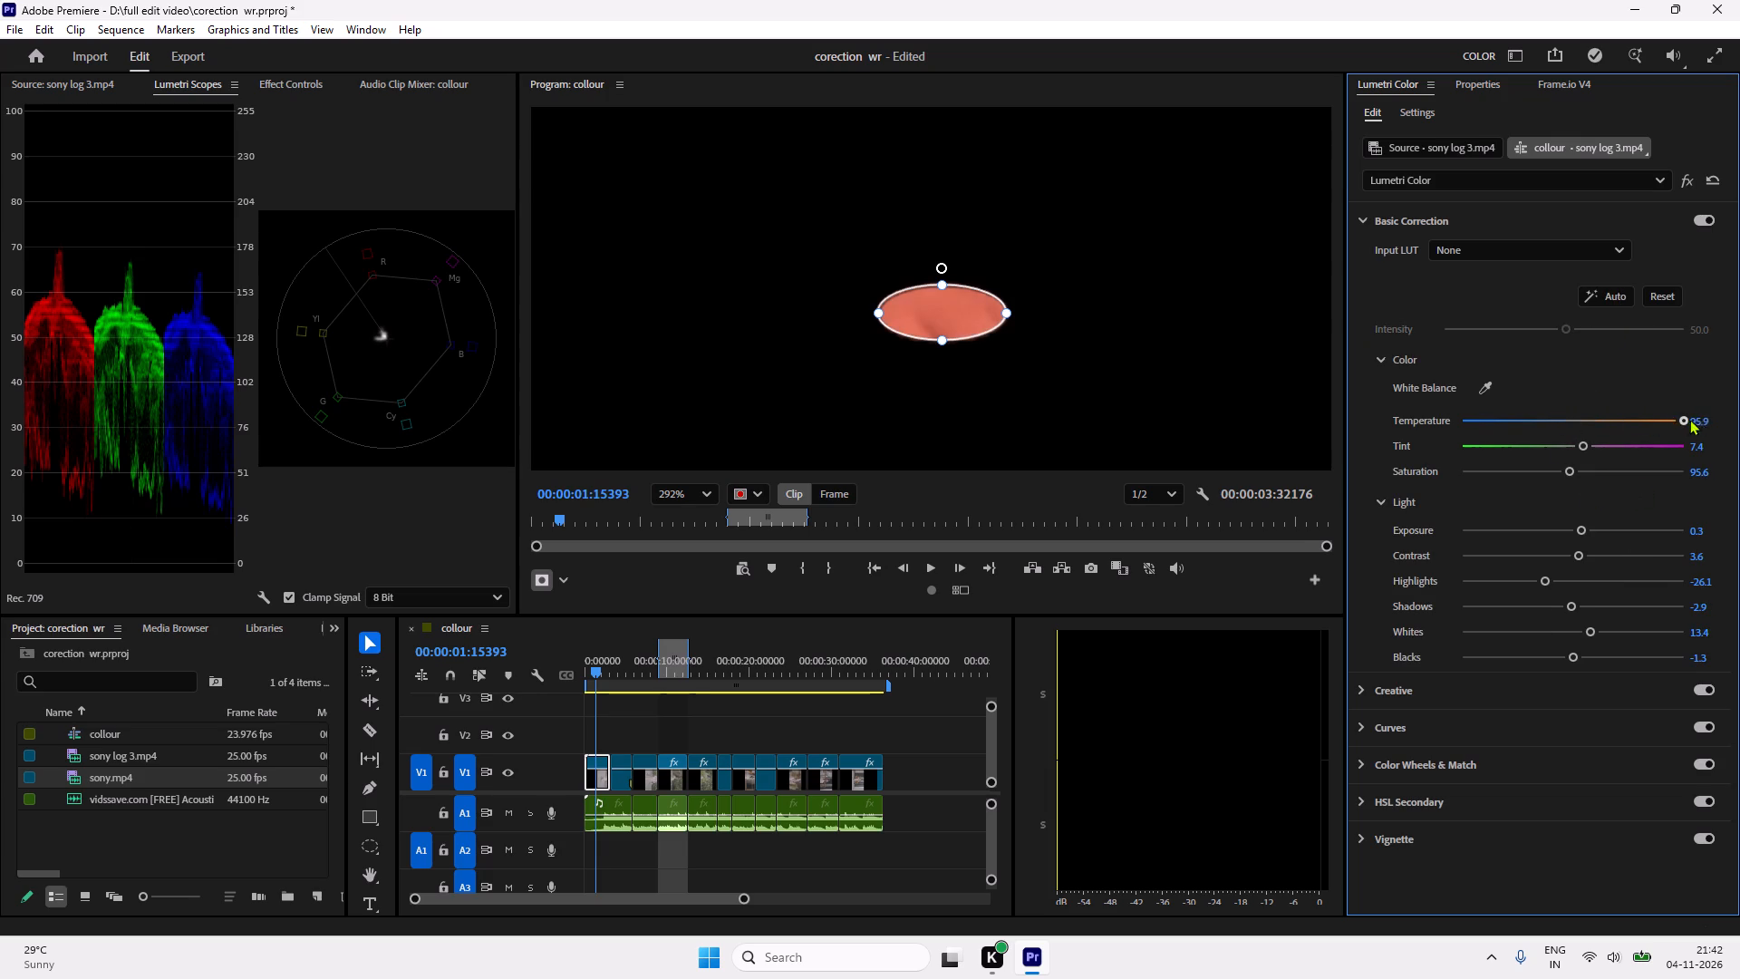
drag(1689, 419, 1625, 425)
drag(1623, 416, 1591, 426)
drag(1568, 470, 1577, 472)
Reapply the automatic basic correction, then set the Temperature to 71.5 and the Tint to 63.4.
click(1613, 302)
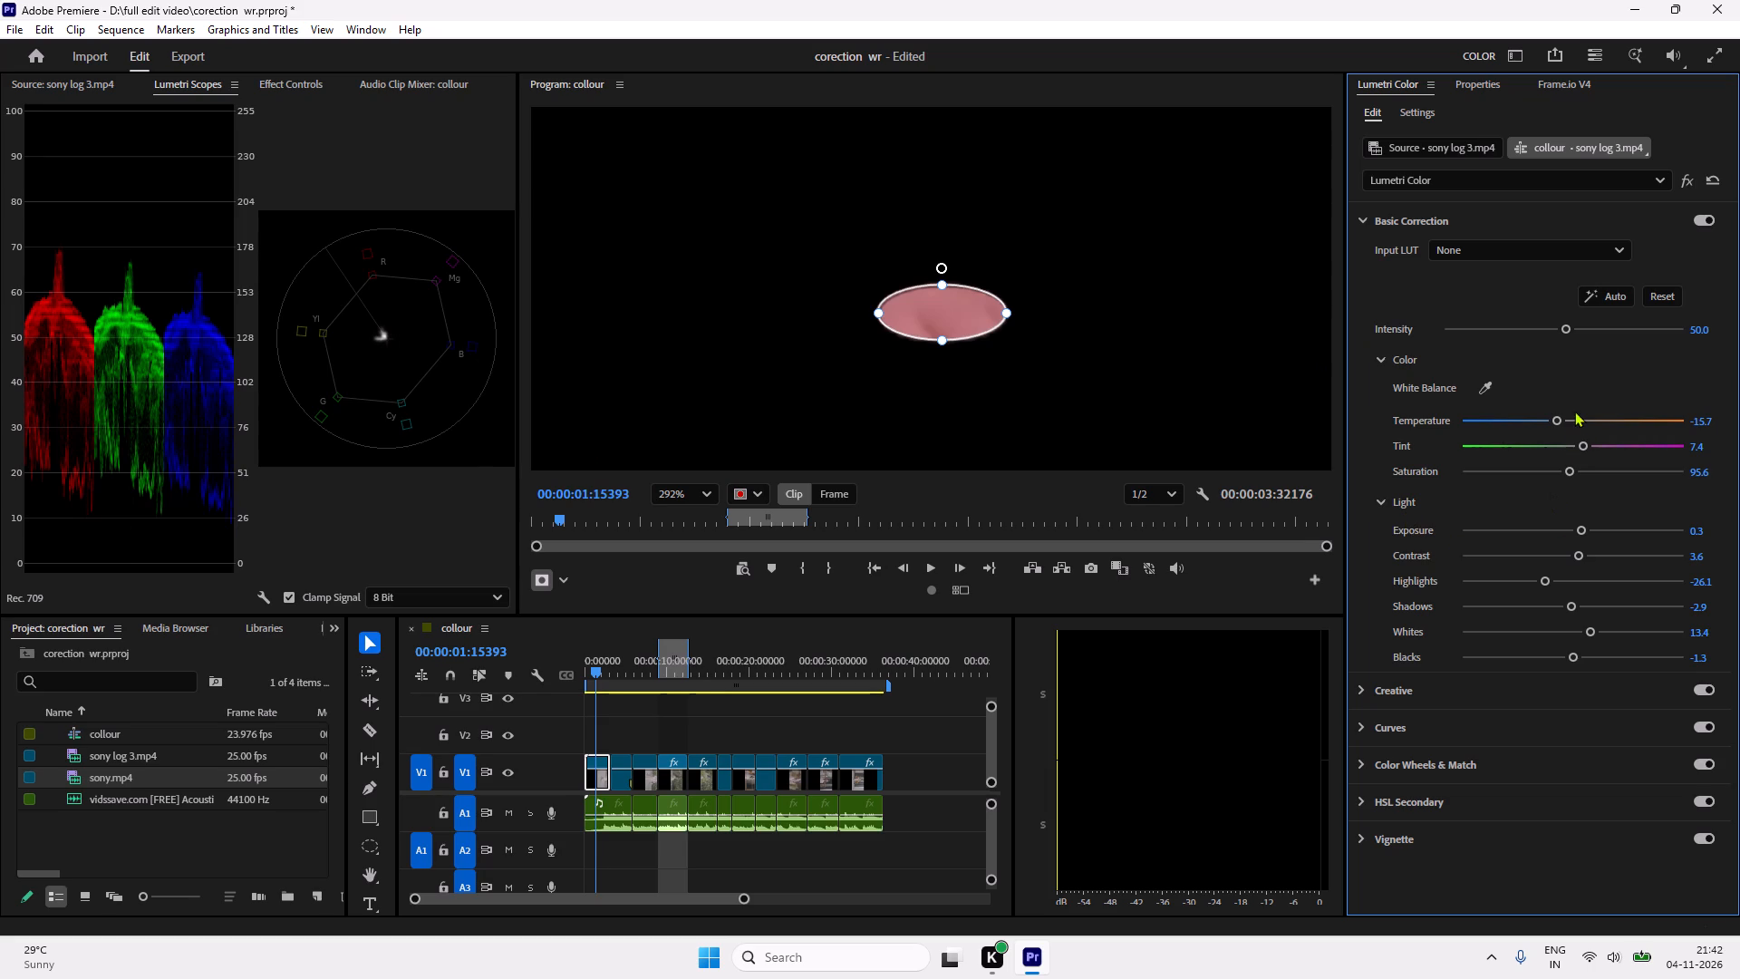
drag(1565, 414, 1651, 418)
drag(1576, 441, 1642, 447)
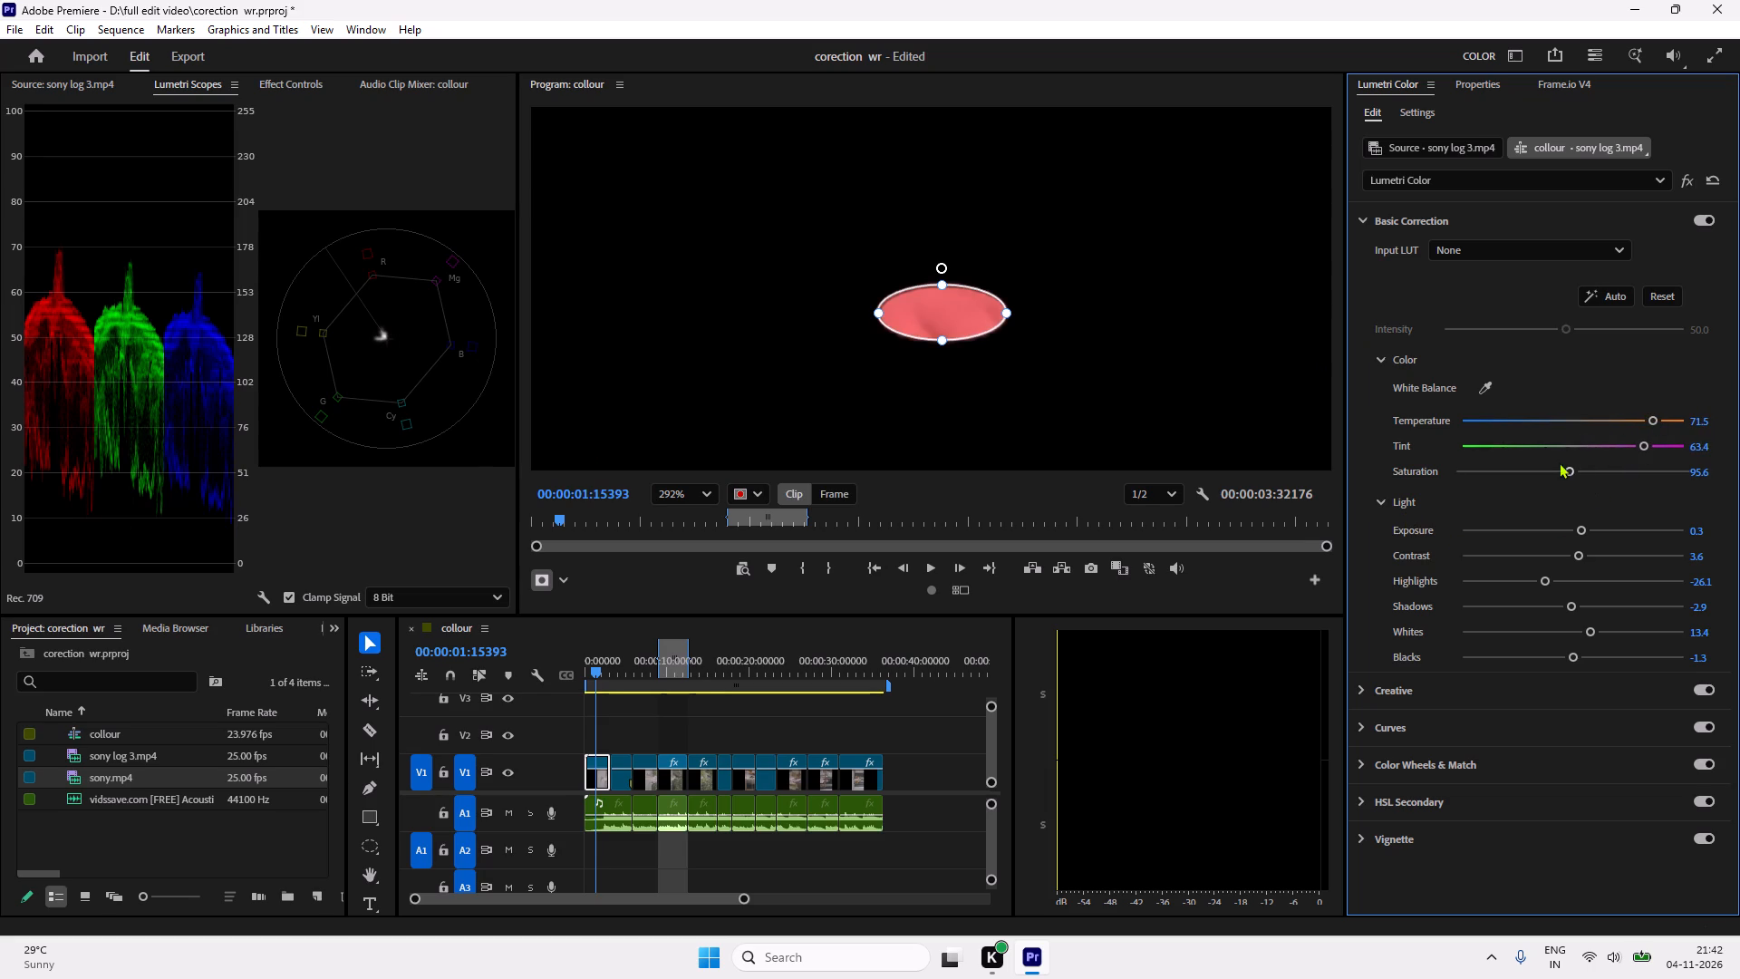
Set the clip's Saturation to 148.0 and its Exposure to 3.9.
drag(1558, 462, 1668, 474)
drag(1600, 487, 1707, 473)
drag(1573, 473, 1662, 475)
drag(1571, 471, 1608, 471)
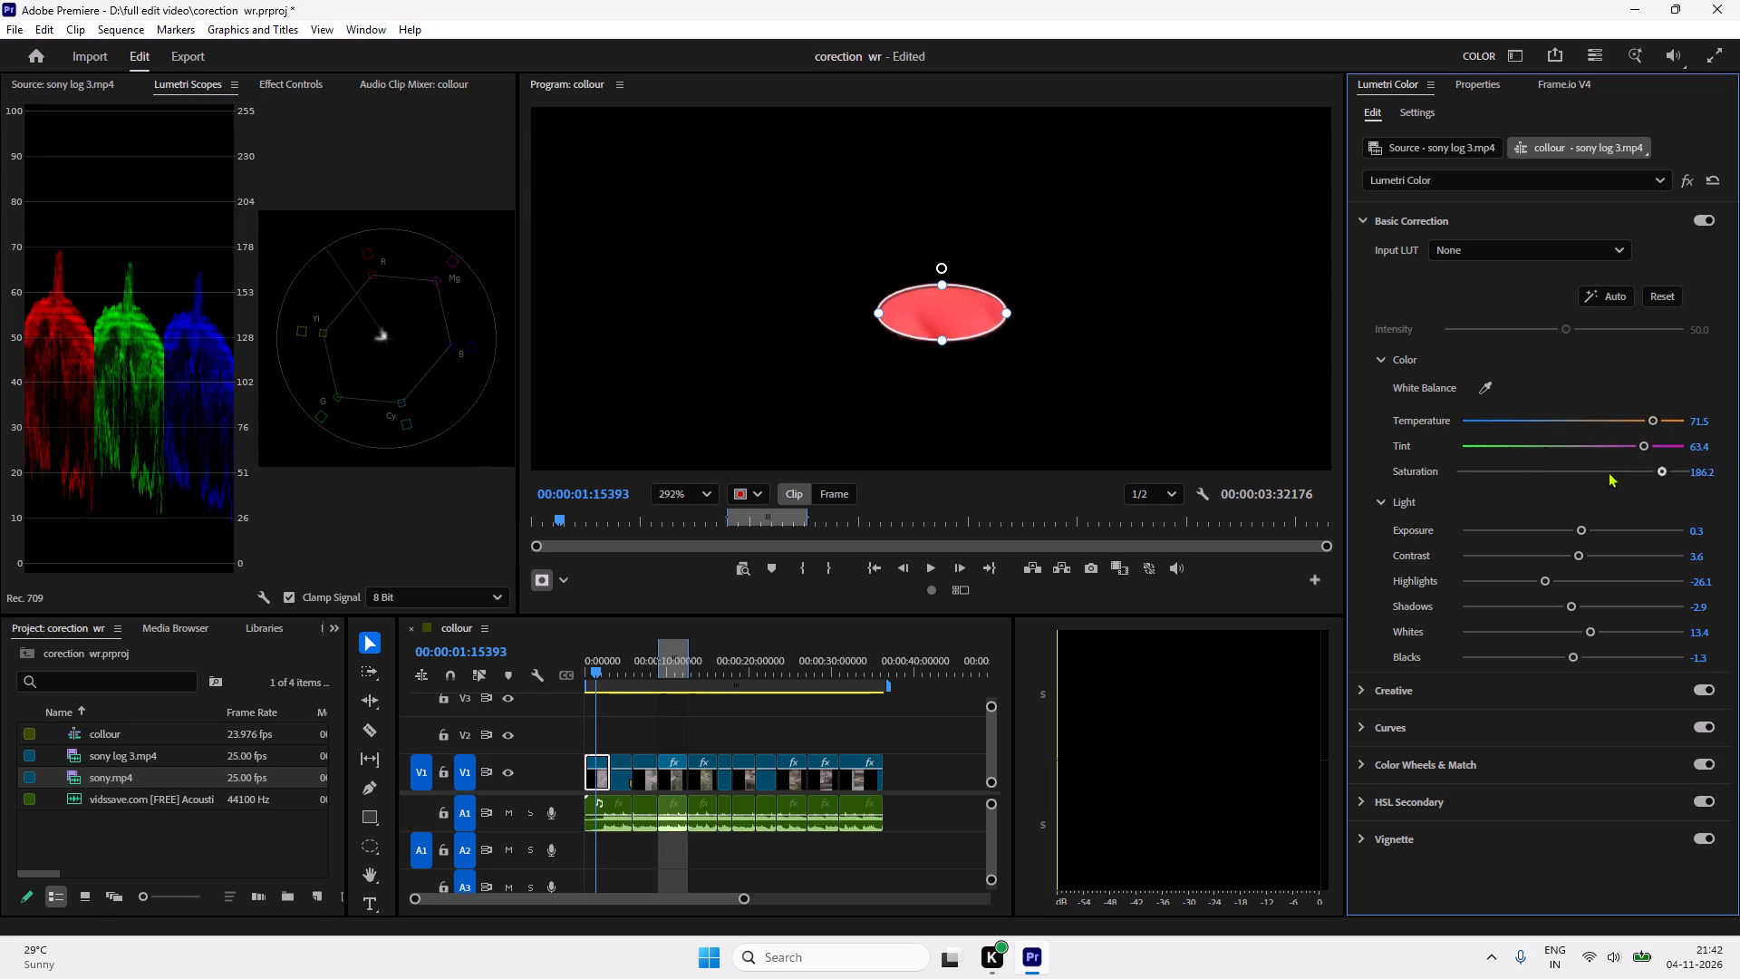
drag(1608, 471, 1625, 477)
drag(1580, 529, 1658, 524)
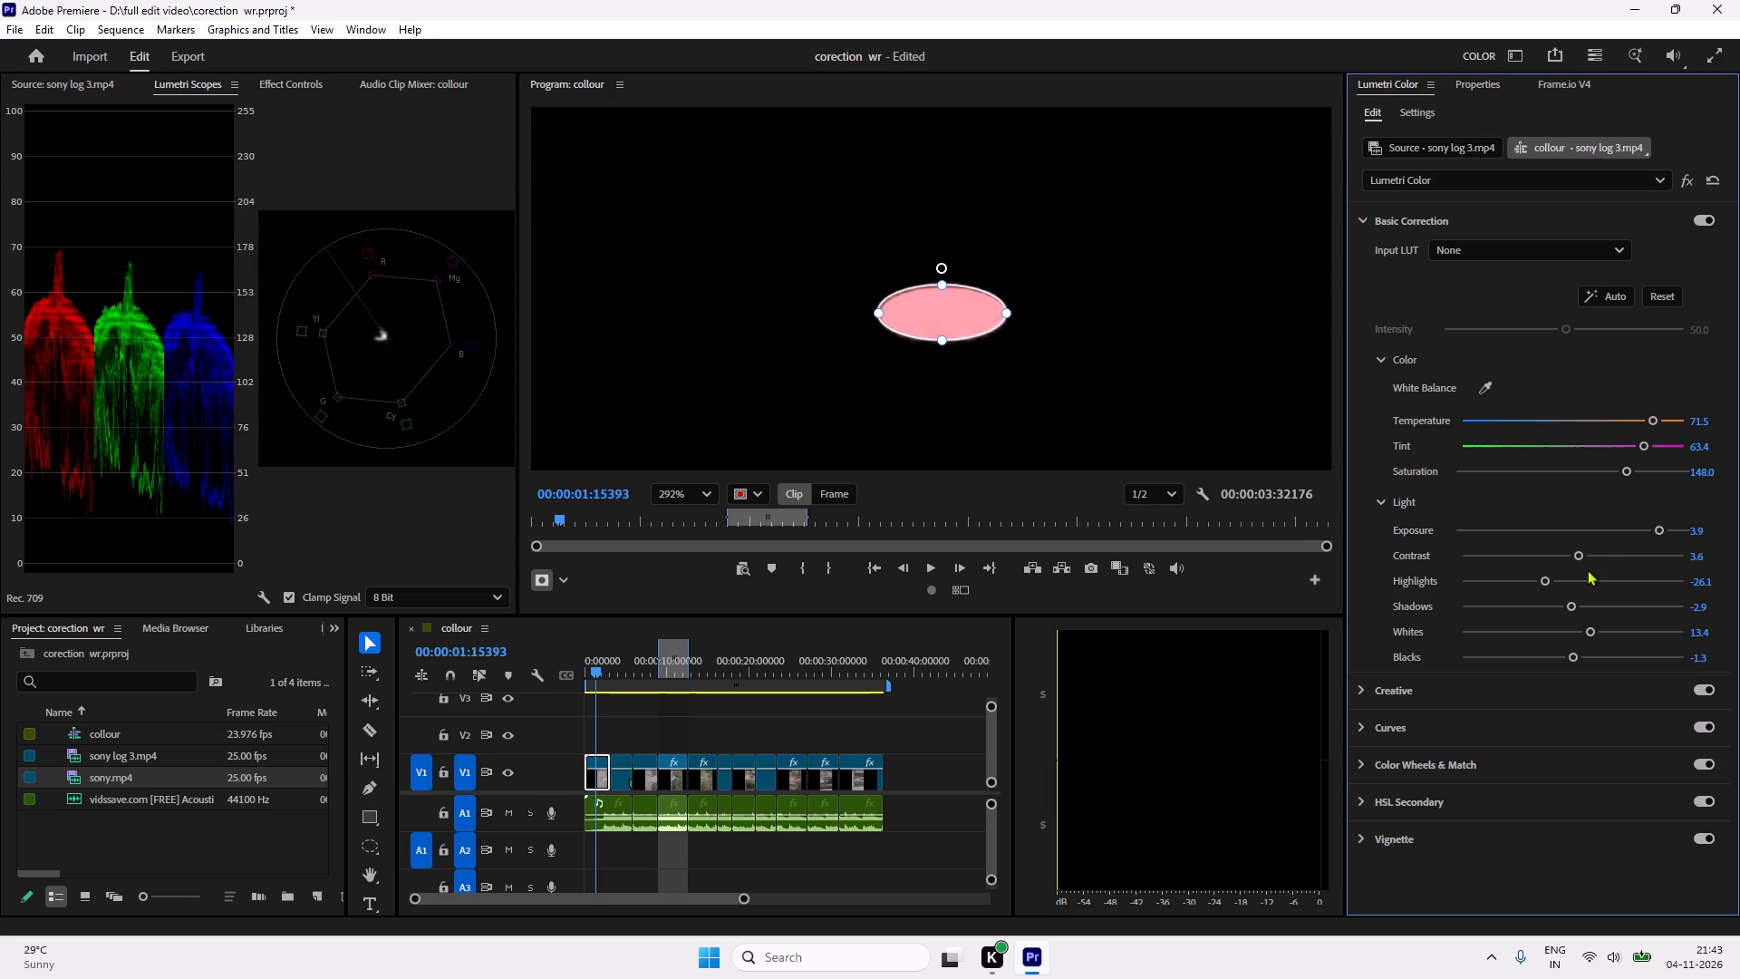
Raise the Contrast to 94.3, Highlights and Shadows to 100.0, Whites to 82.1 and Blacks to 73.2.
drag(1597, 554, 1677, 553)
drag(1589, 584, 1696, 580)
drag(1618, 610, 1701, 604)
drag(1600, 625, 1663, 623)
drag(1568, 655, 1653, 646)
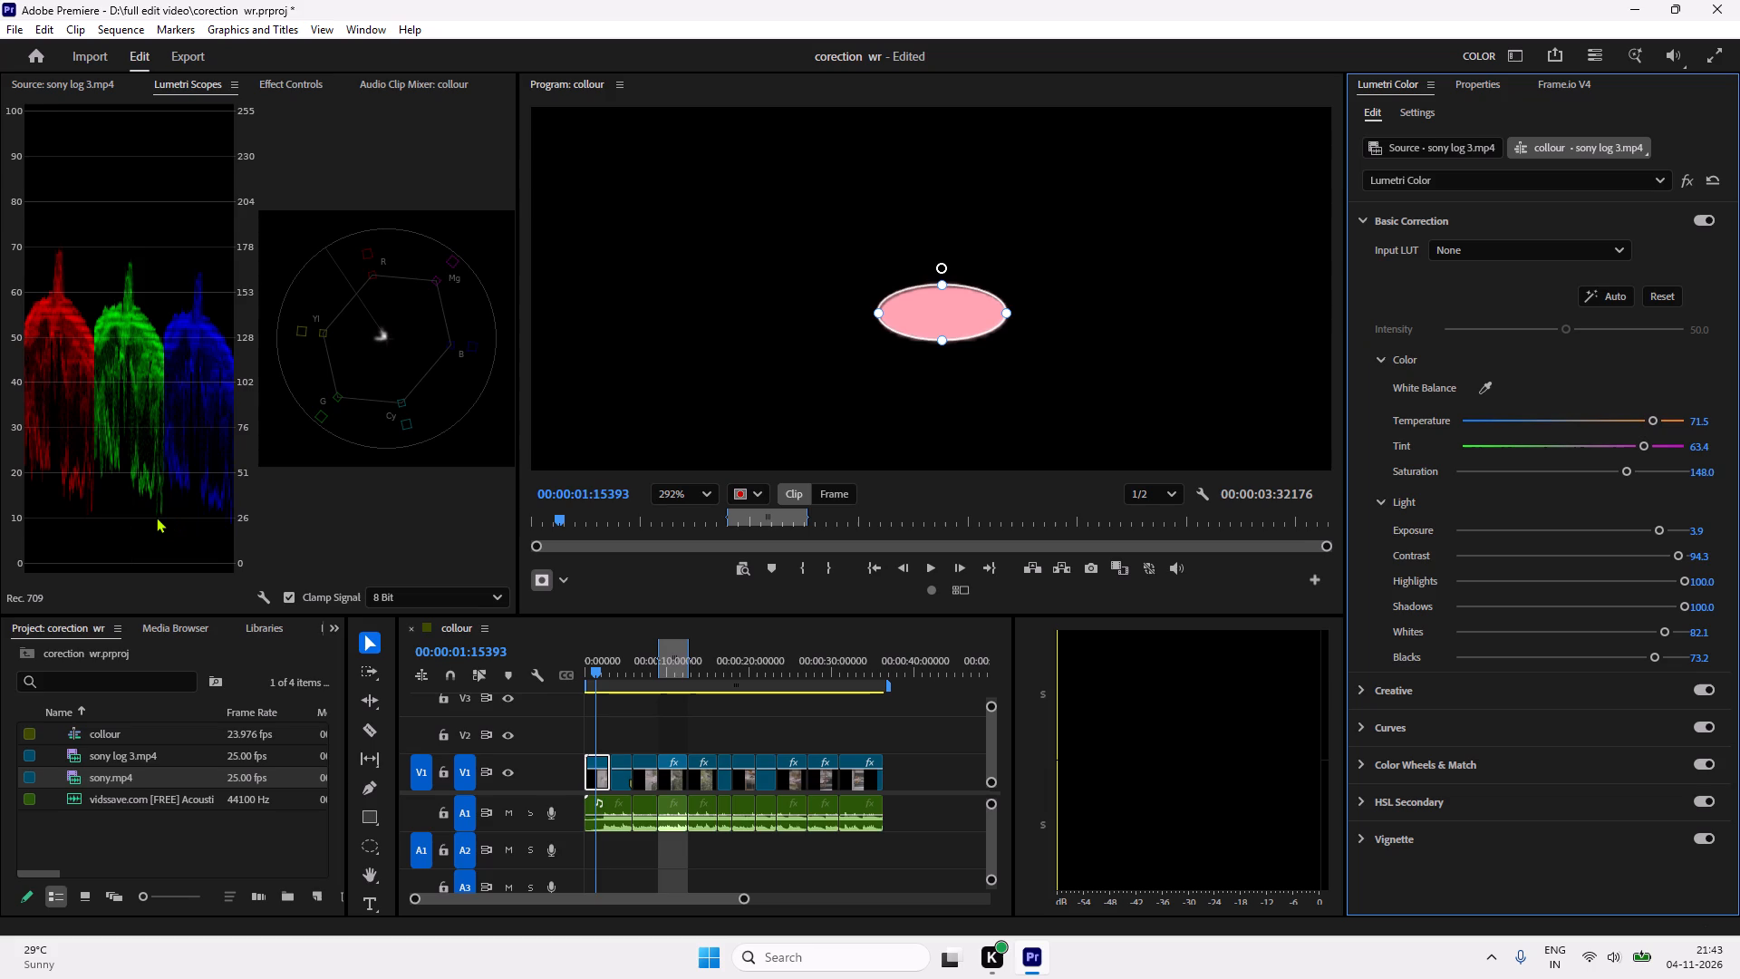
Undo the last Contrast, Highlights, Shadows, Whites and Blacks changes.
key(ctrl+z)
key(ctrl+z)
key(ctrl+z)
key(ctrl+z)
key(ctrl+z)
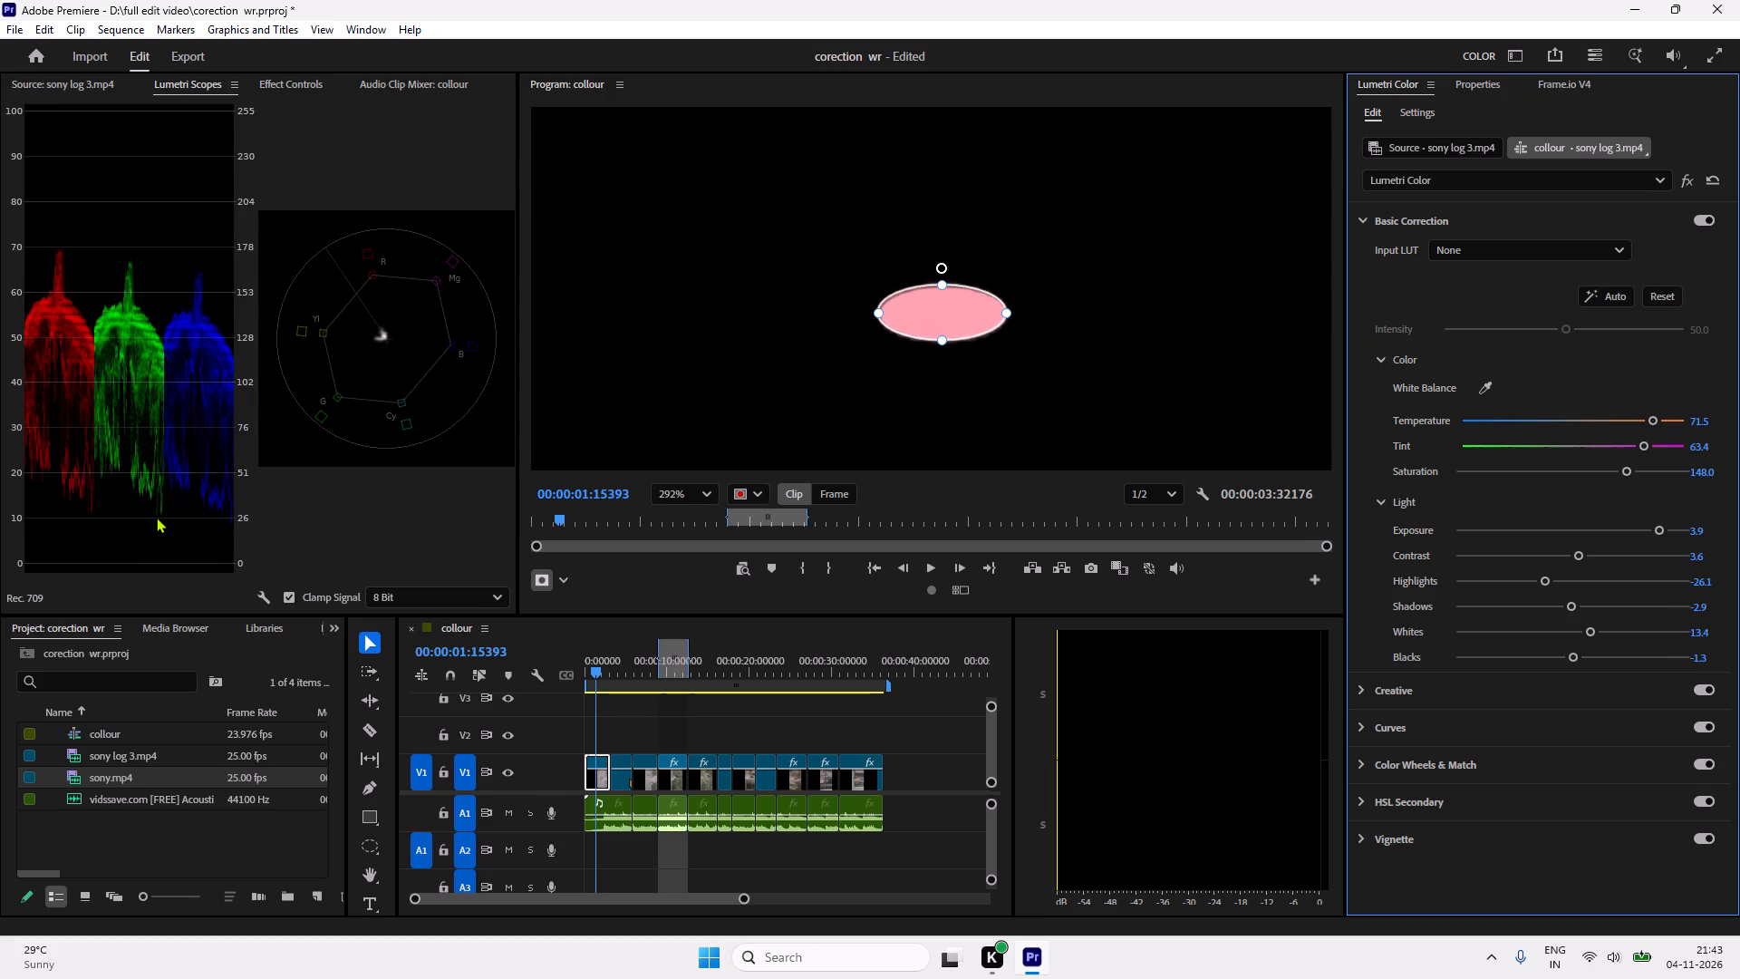
Undo further correction changes and reset all of the sequence clip's Basic Correction settings.
key(ctrl+z)
key(ctrl+z)
key(ctrl+z)
key(ctrl+z)
key(ctrl+z)
ctrl+click(1659, 295)
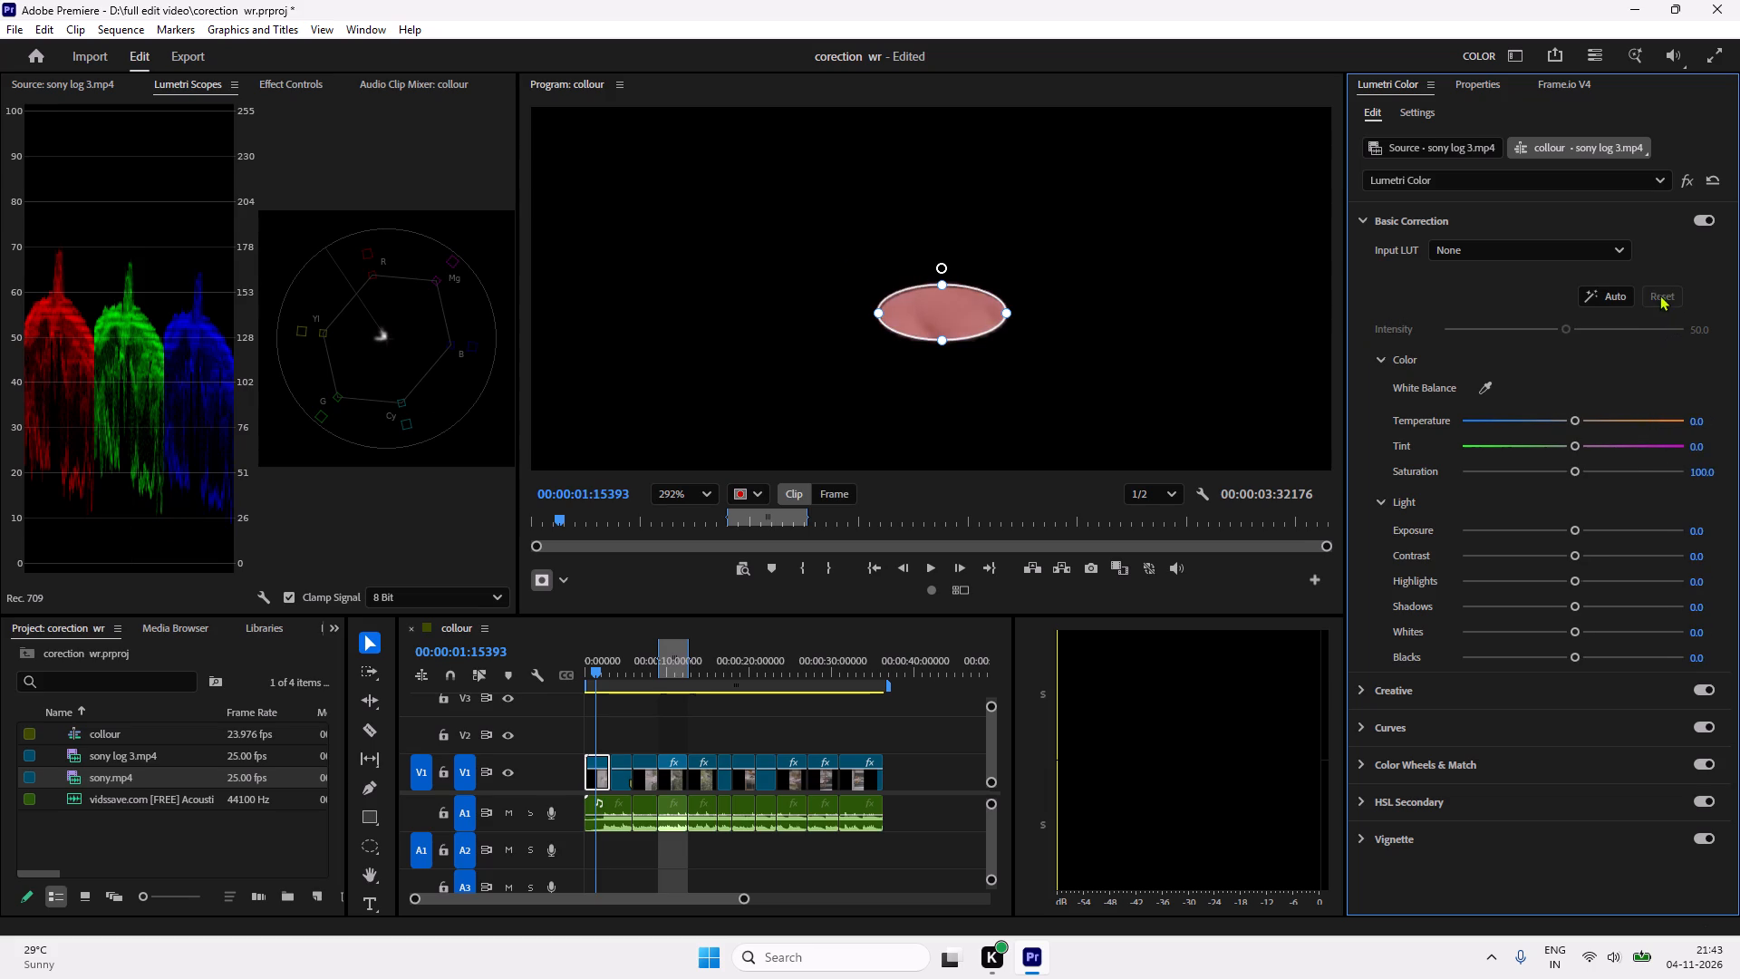
Move the playhead back one frame, hide the ellipse mask outline by selecting the clip's Opacity effect, and return to the Lumetri Scopes.
key(Left)
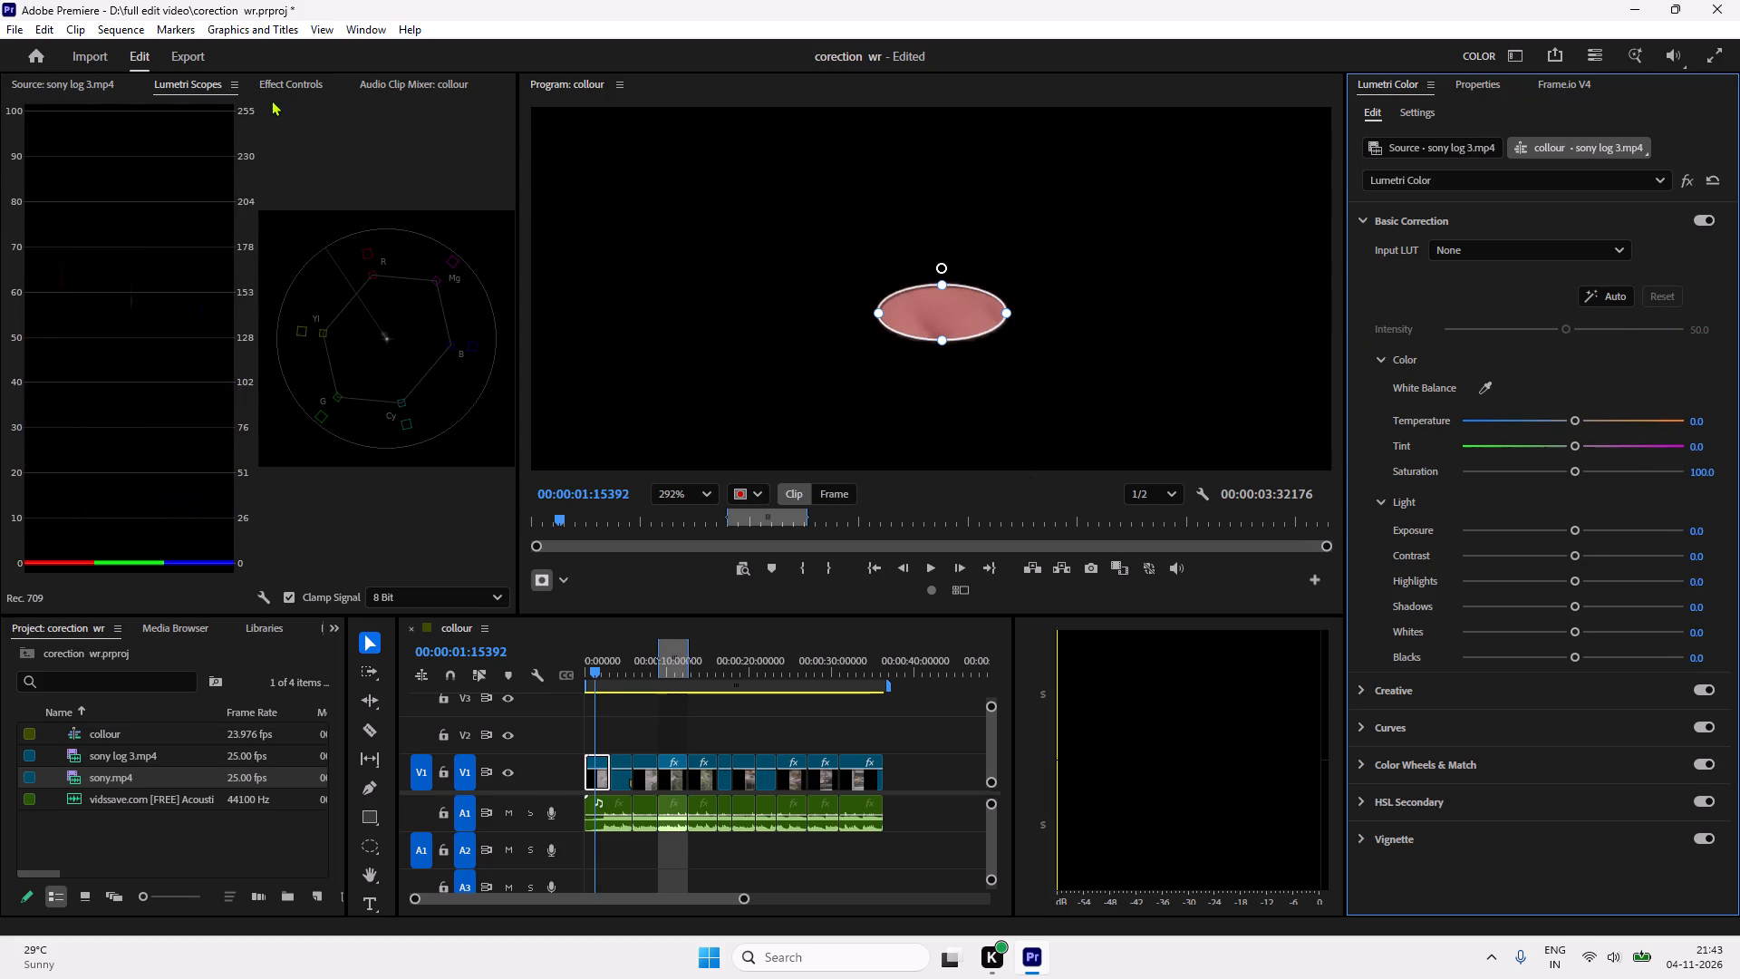
click(287, 83)
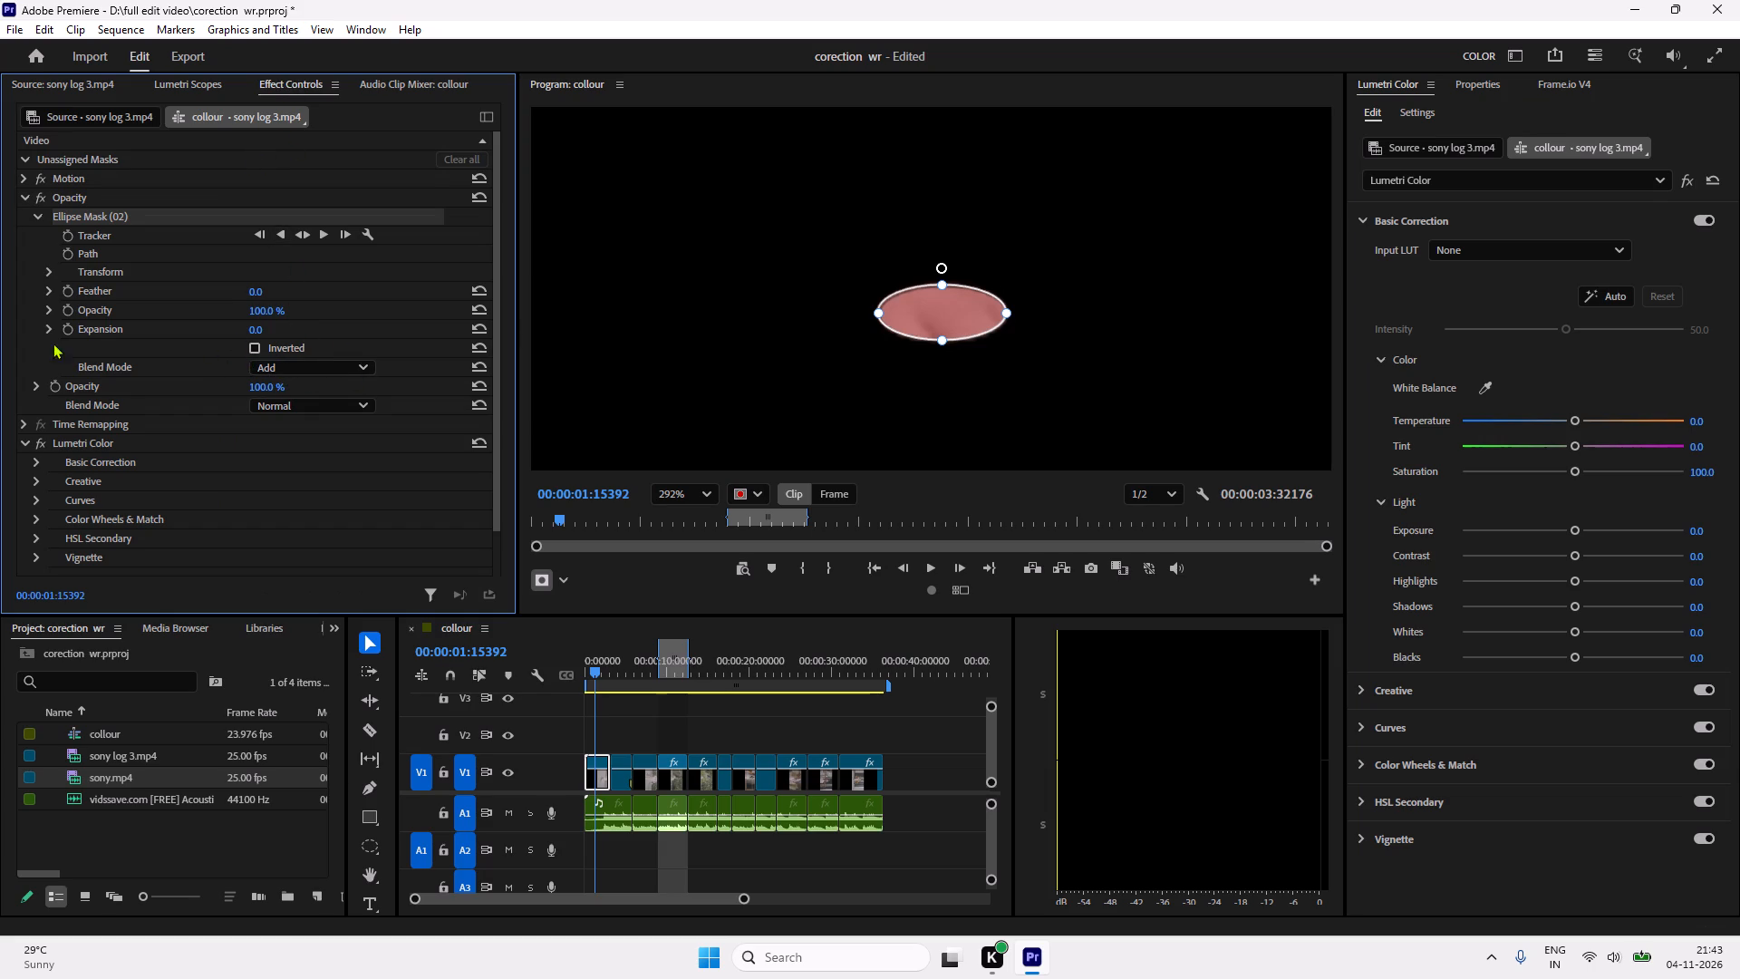
click(79, 195)
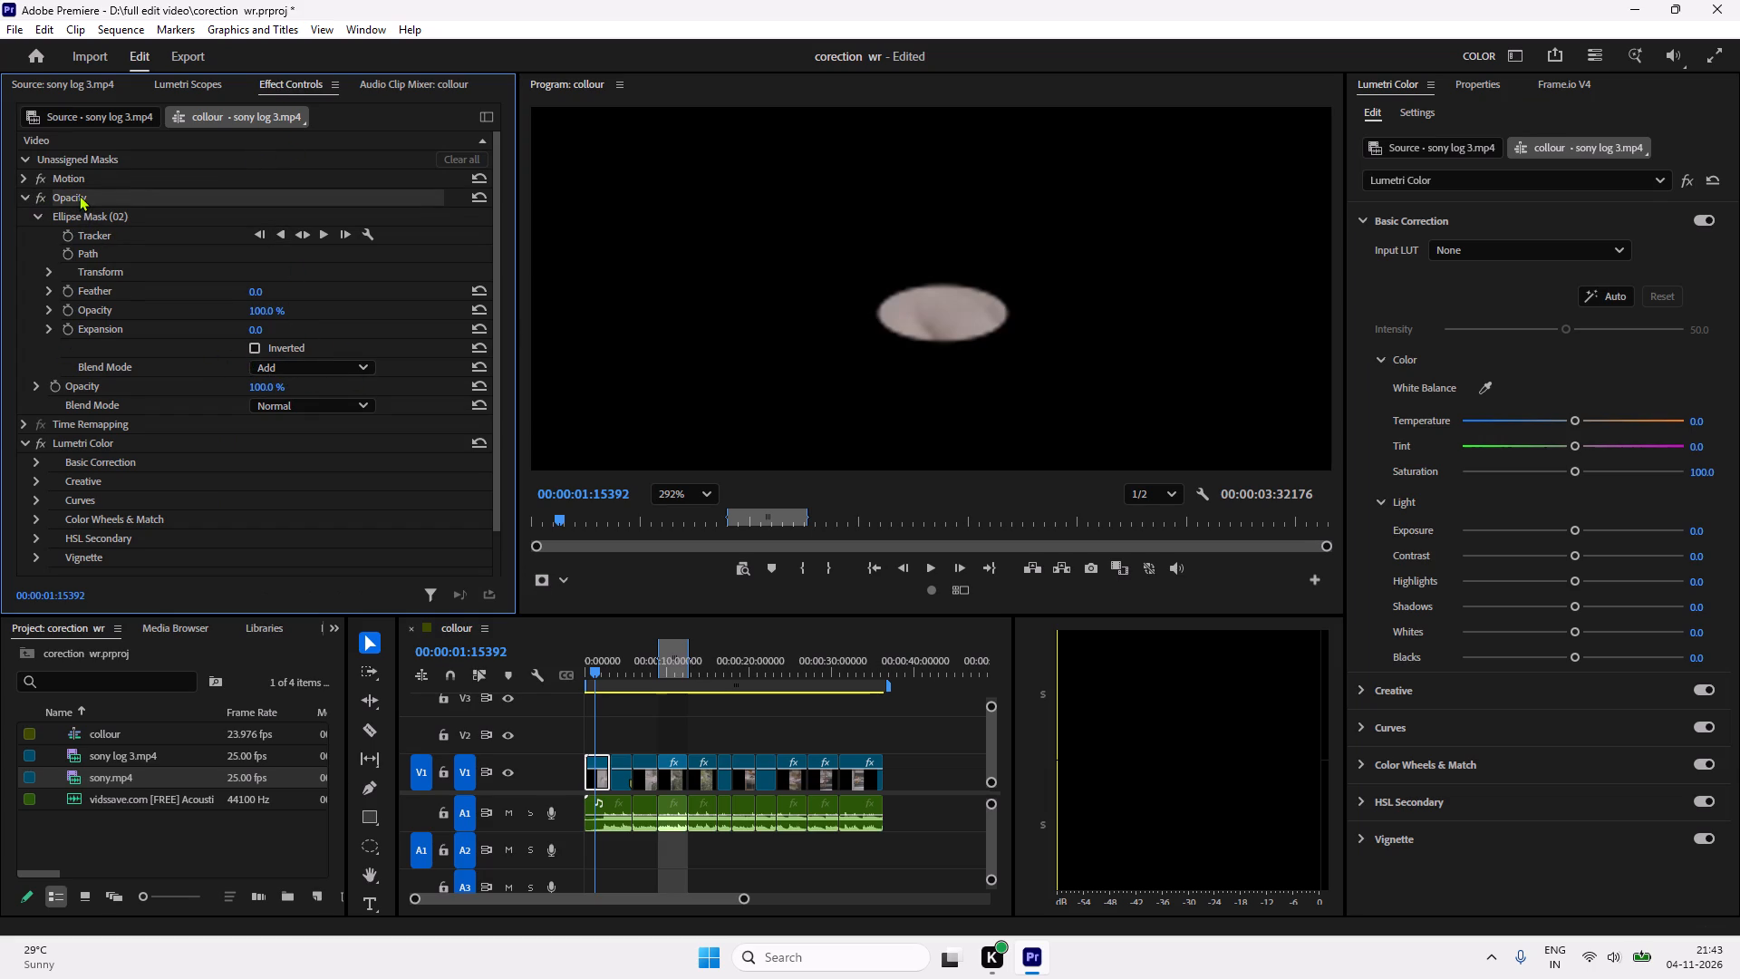
click(167, 86)
Set the sequence clip's Temperature to 100.0 and its Tint to 52.0.
drag(1577, 418, 1630, 427)
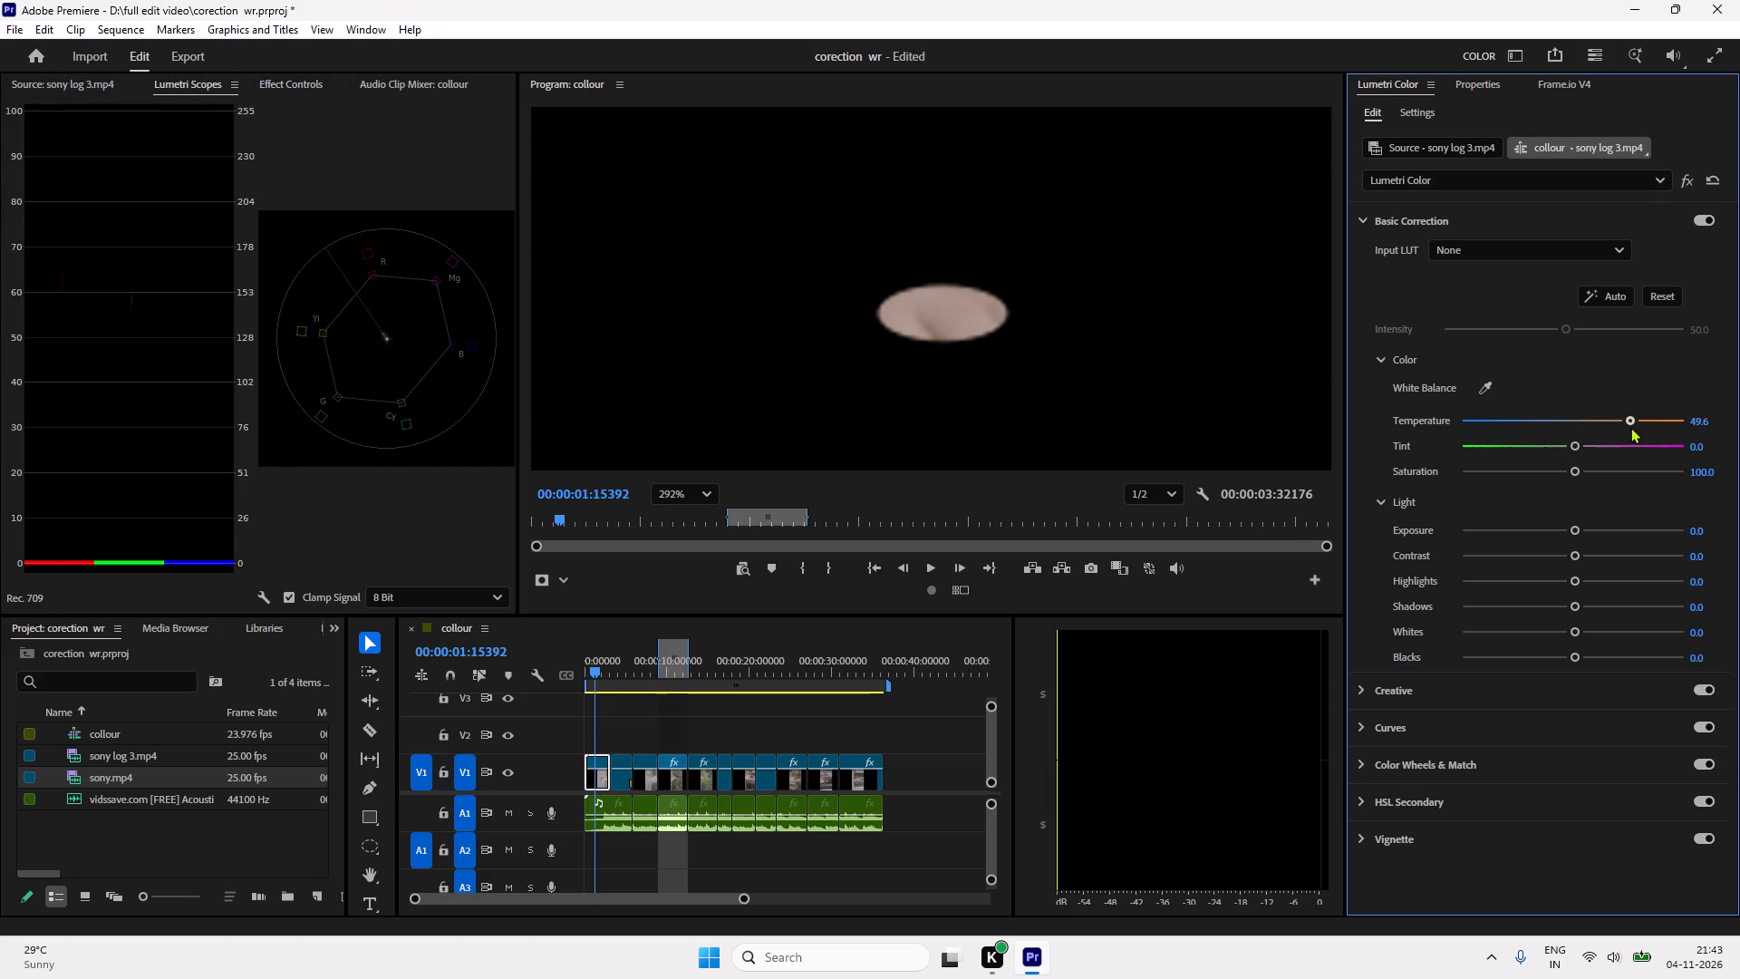
drag(1630, 427, 1693, 443)
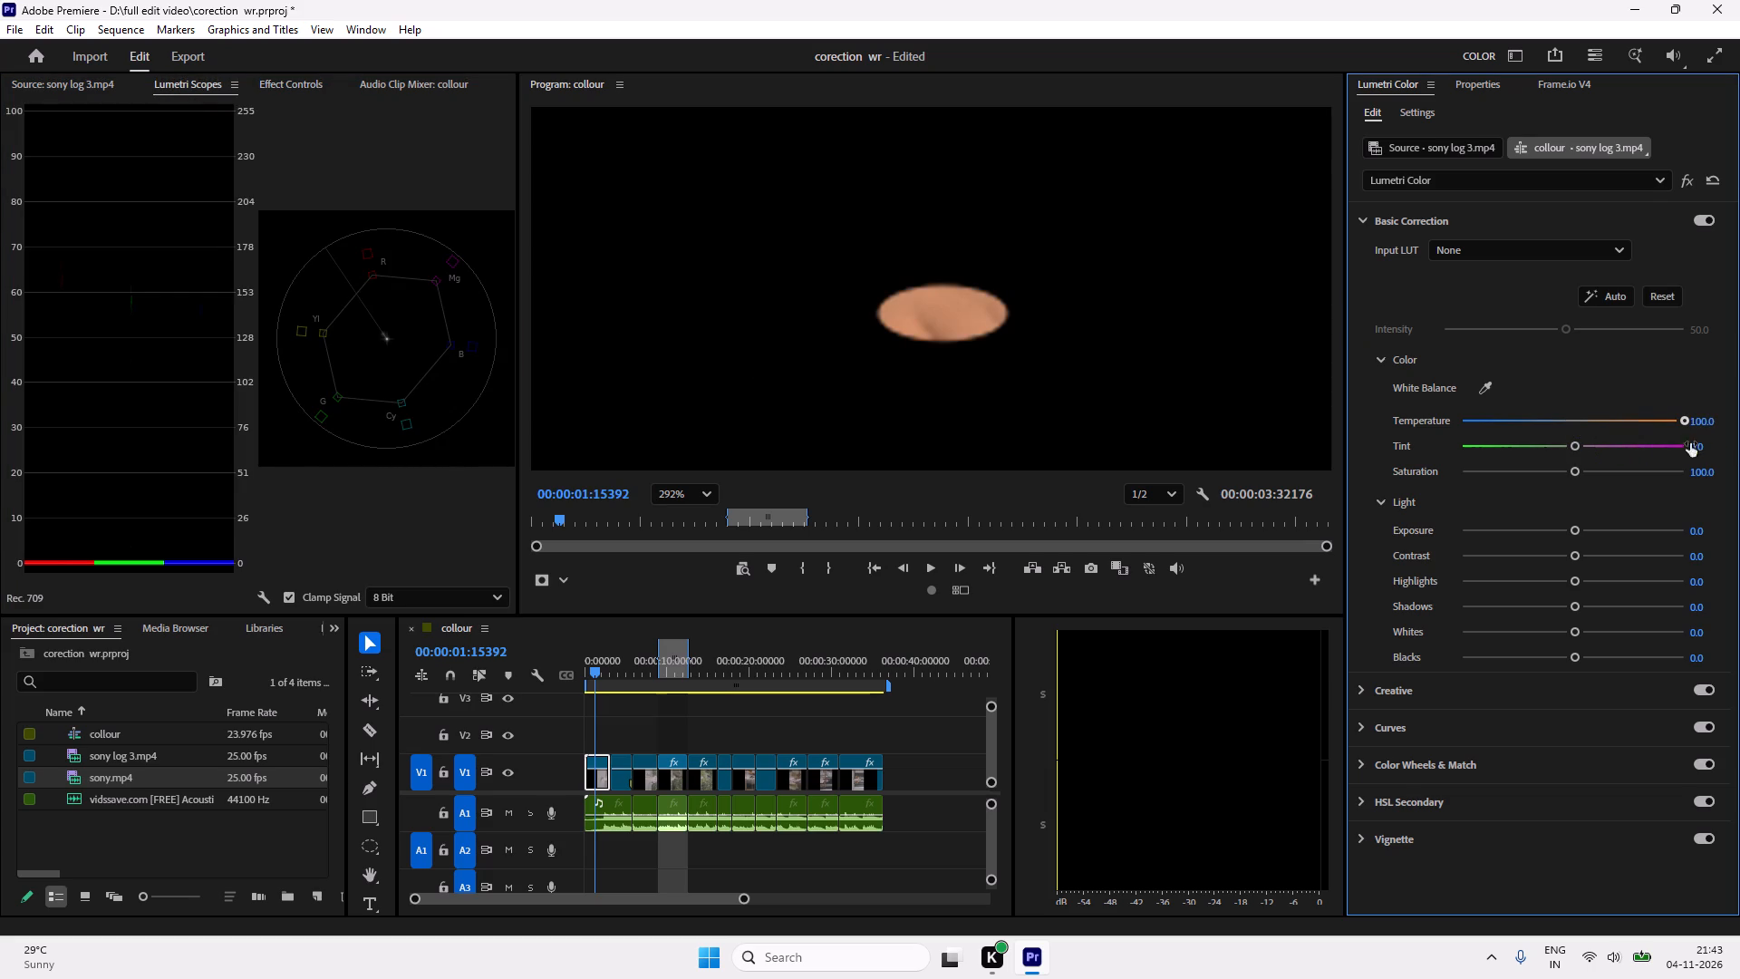
drag(1586, 445, 1588, 451)
drag(1588, 451, 1629, 451)
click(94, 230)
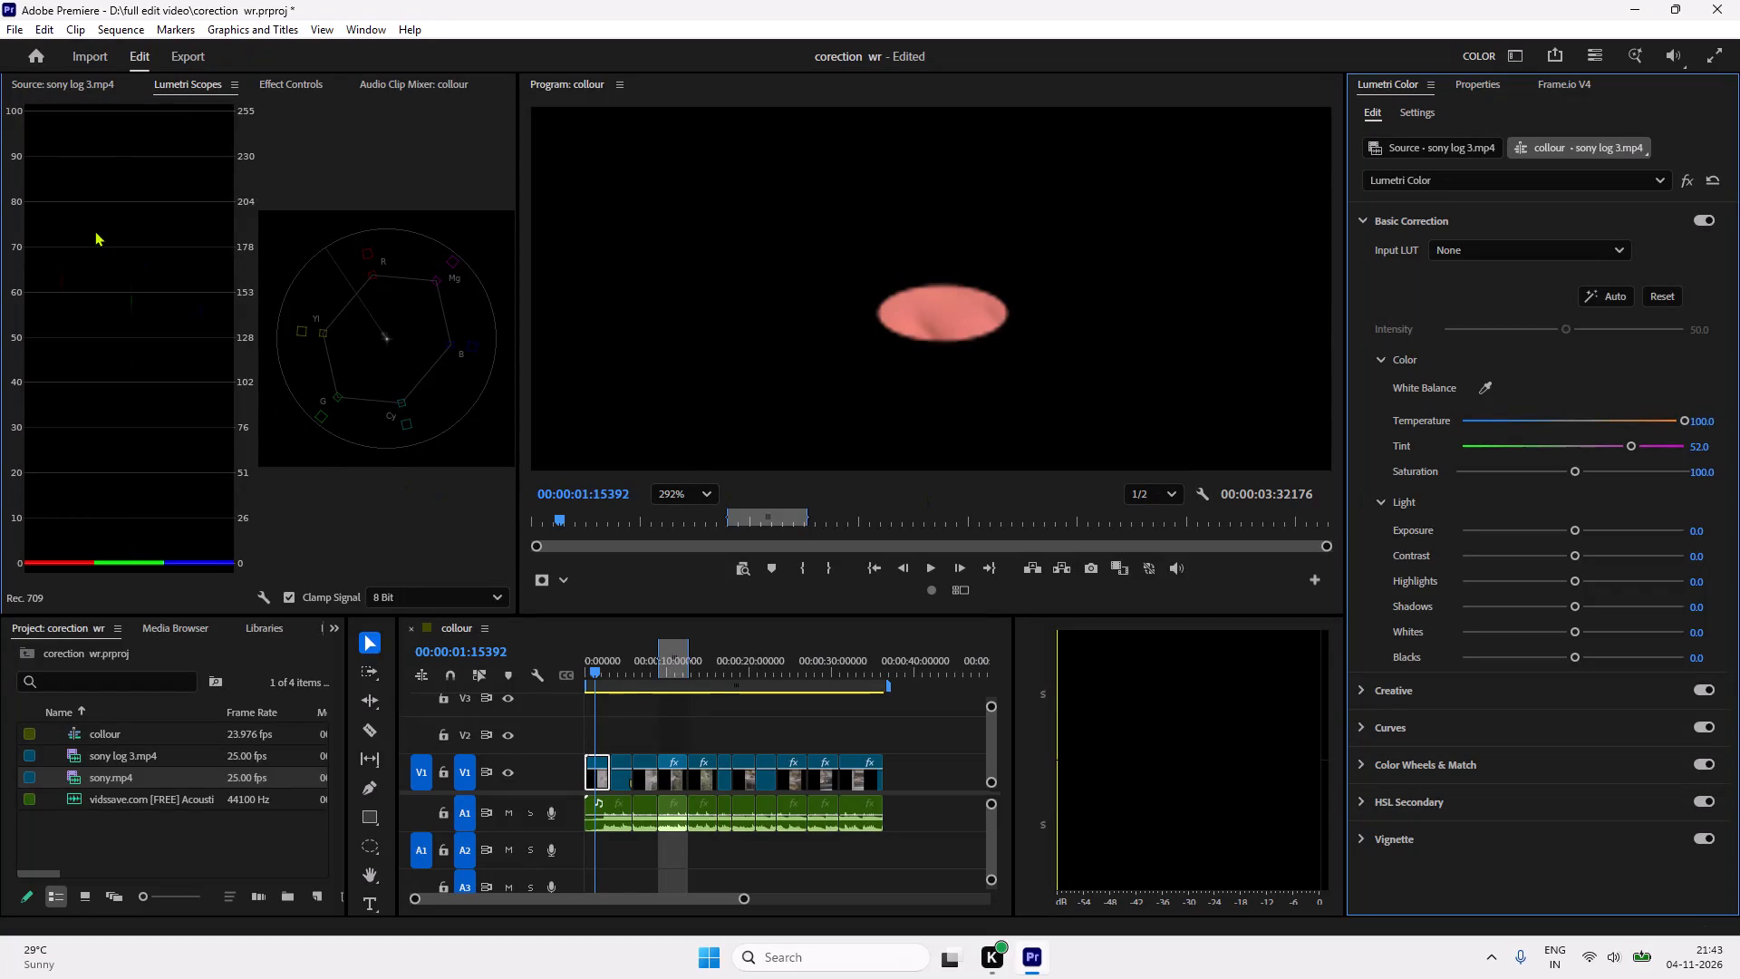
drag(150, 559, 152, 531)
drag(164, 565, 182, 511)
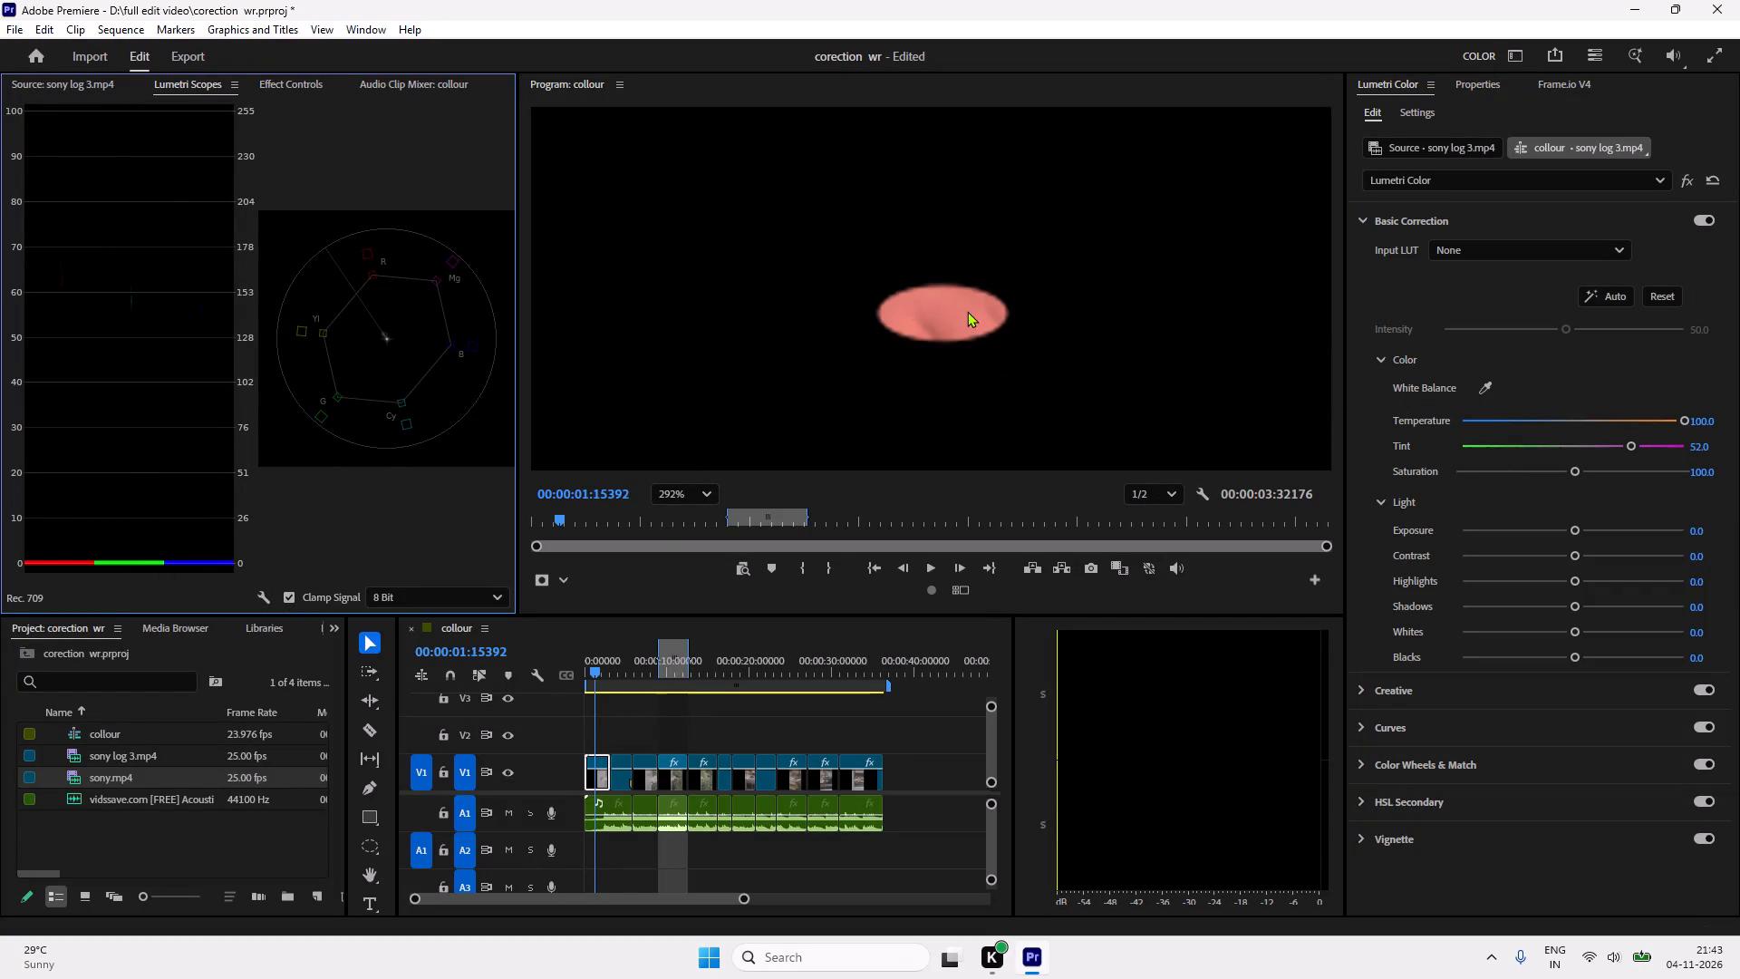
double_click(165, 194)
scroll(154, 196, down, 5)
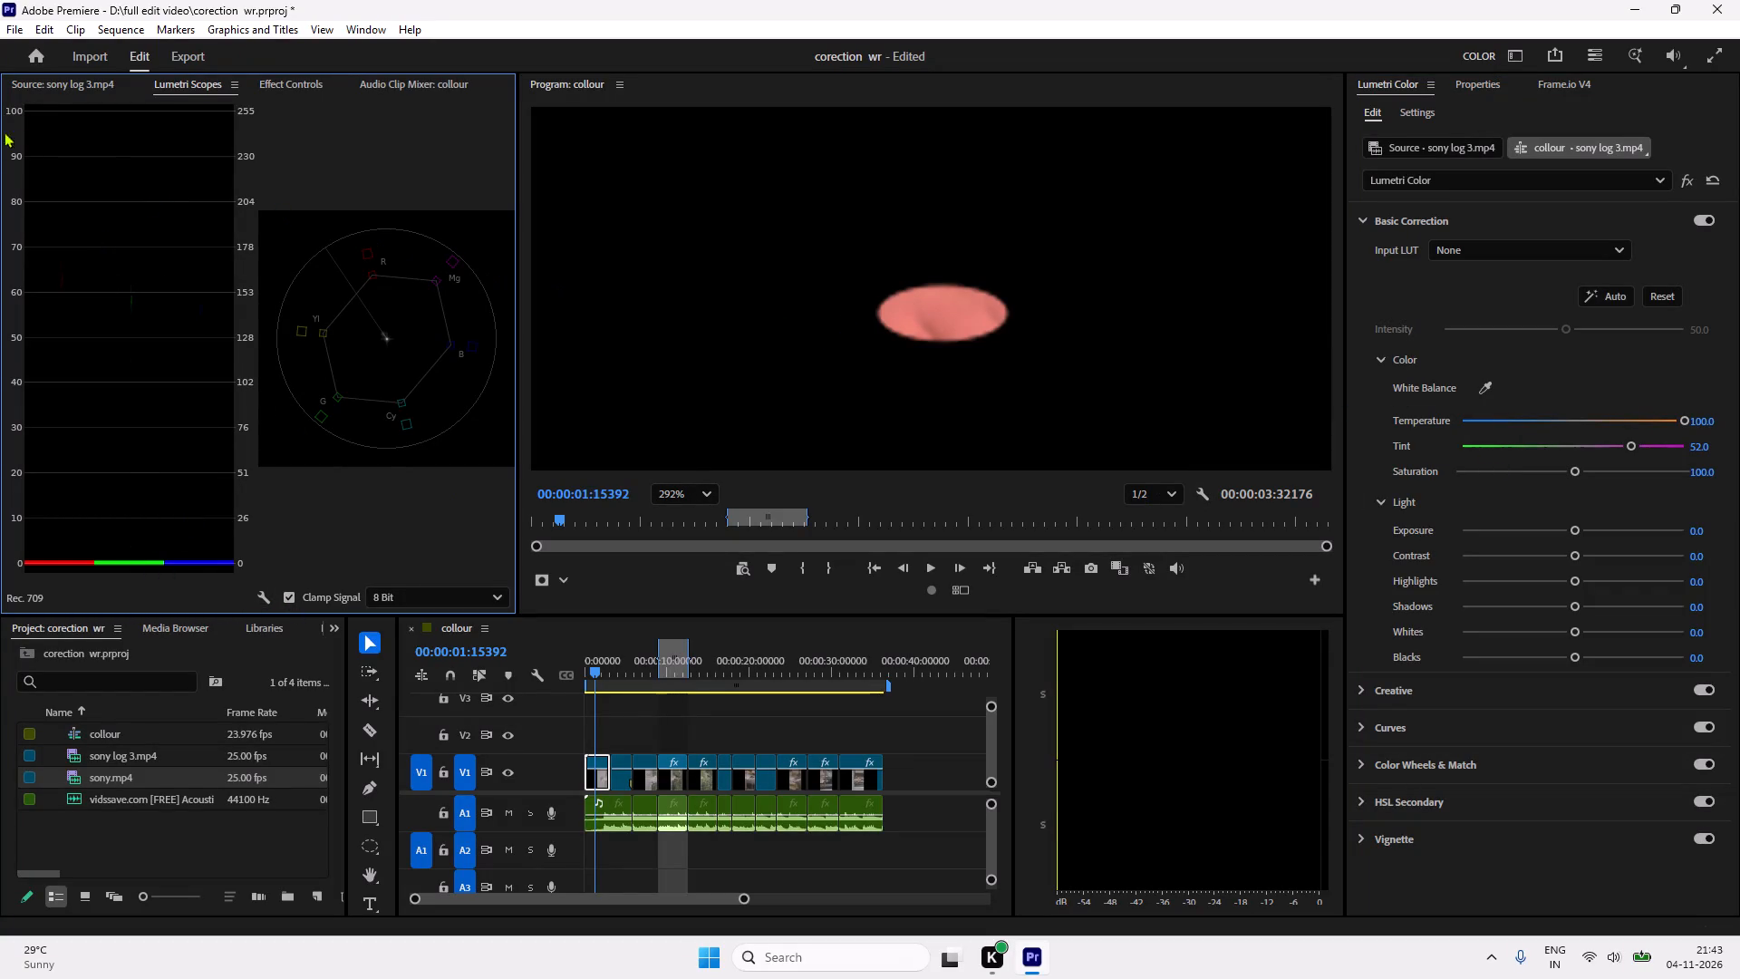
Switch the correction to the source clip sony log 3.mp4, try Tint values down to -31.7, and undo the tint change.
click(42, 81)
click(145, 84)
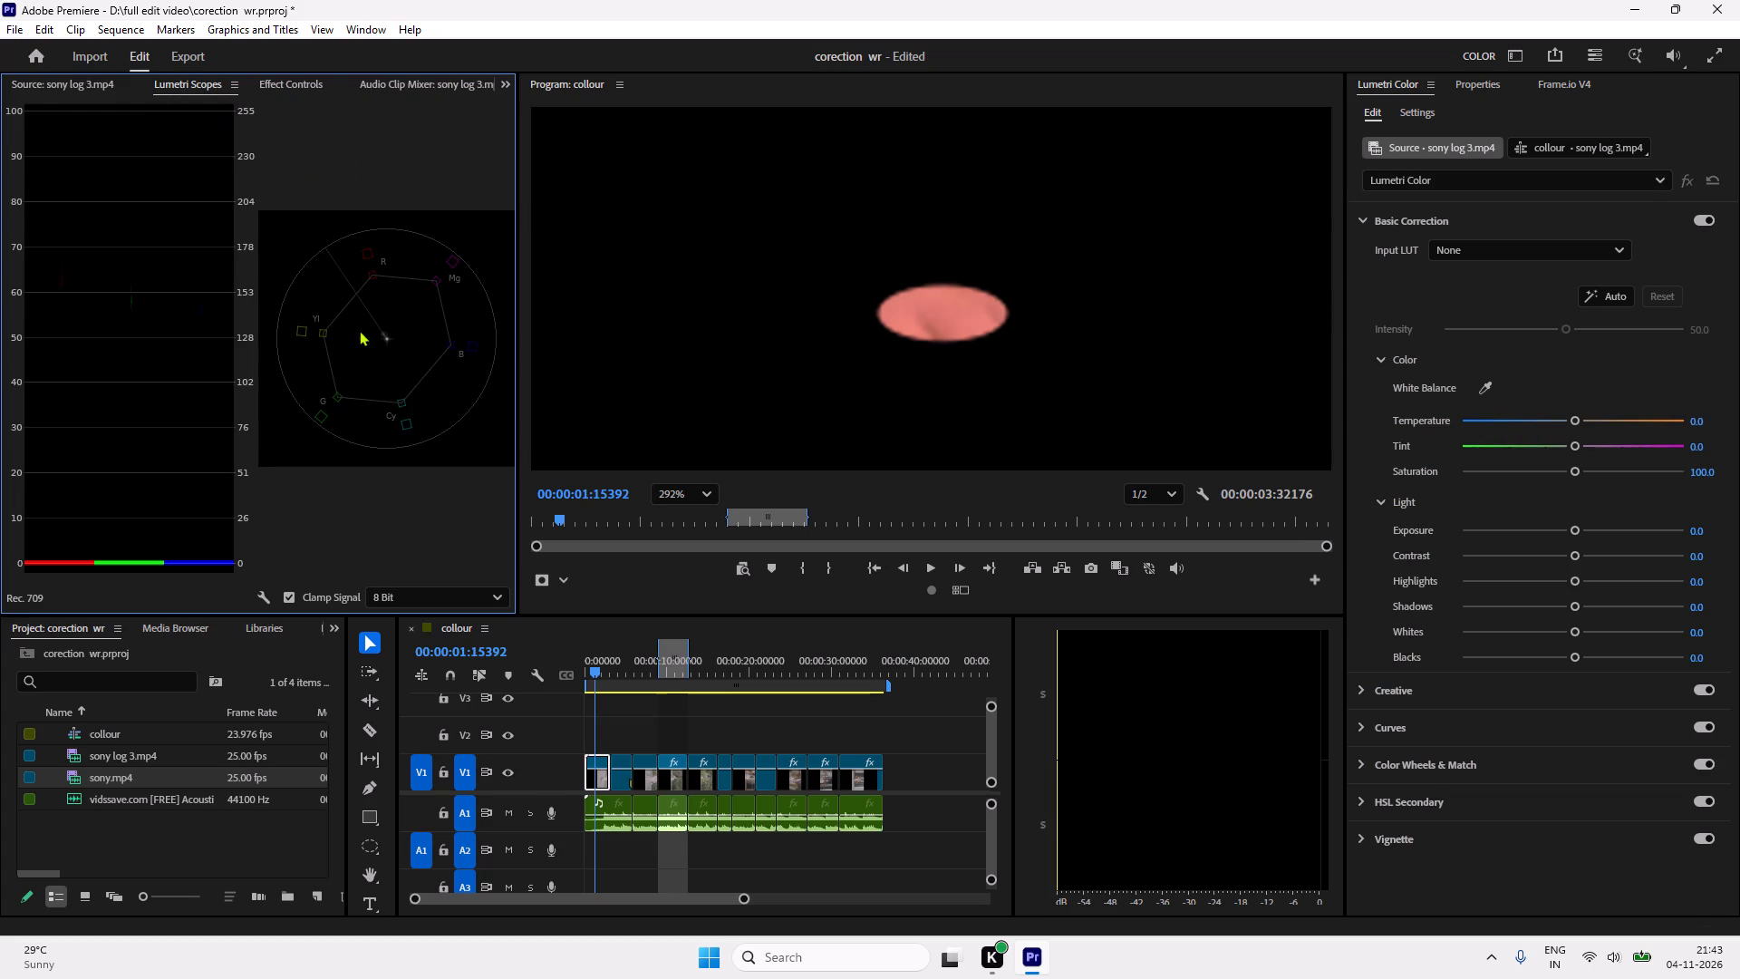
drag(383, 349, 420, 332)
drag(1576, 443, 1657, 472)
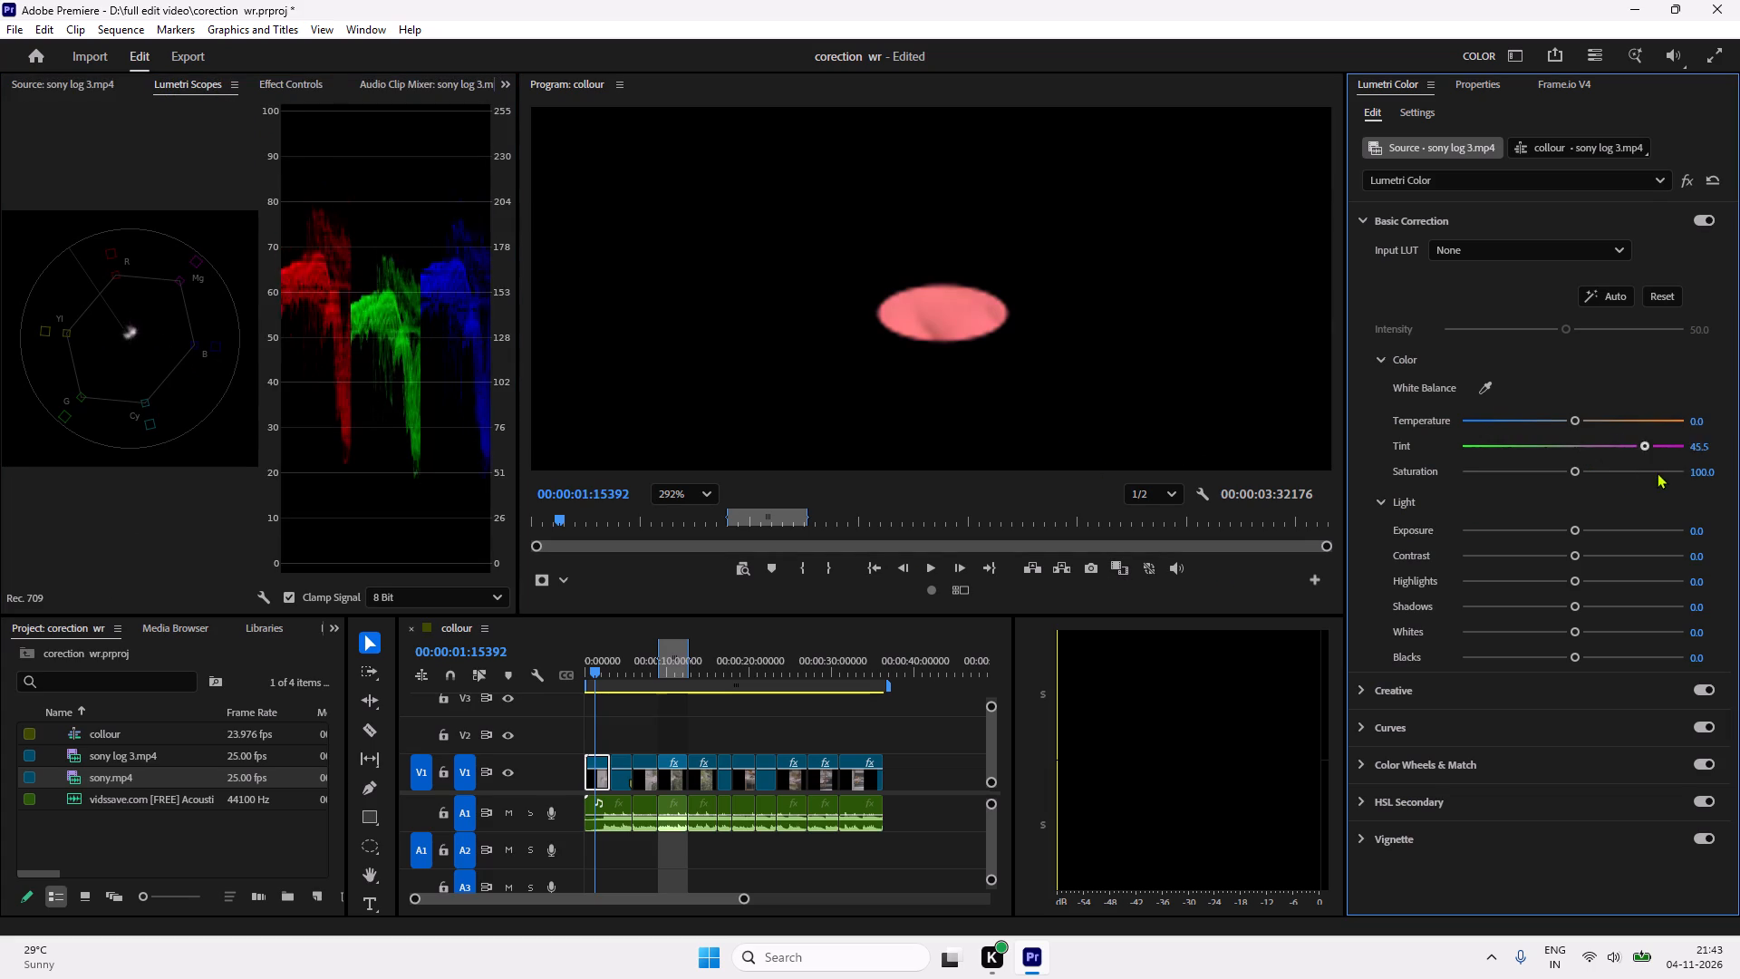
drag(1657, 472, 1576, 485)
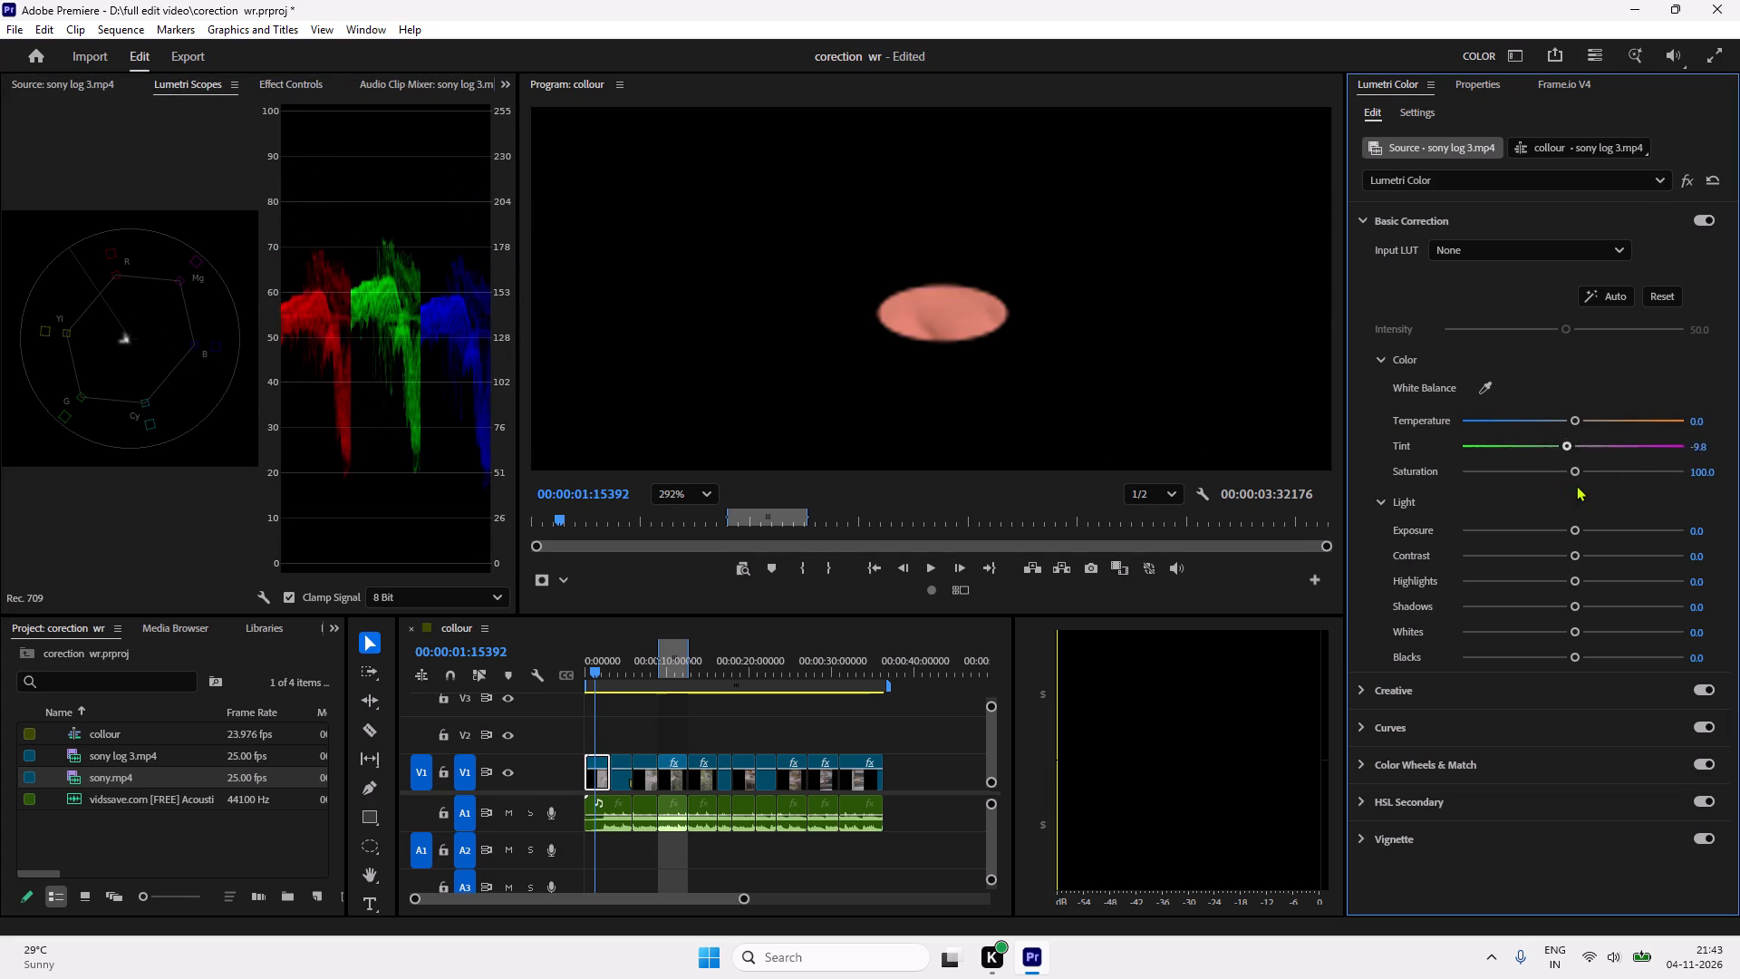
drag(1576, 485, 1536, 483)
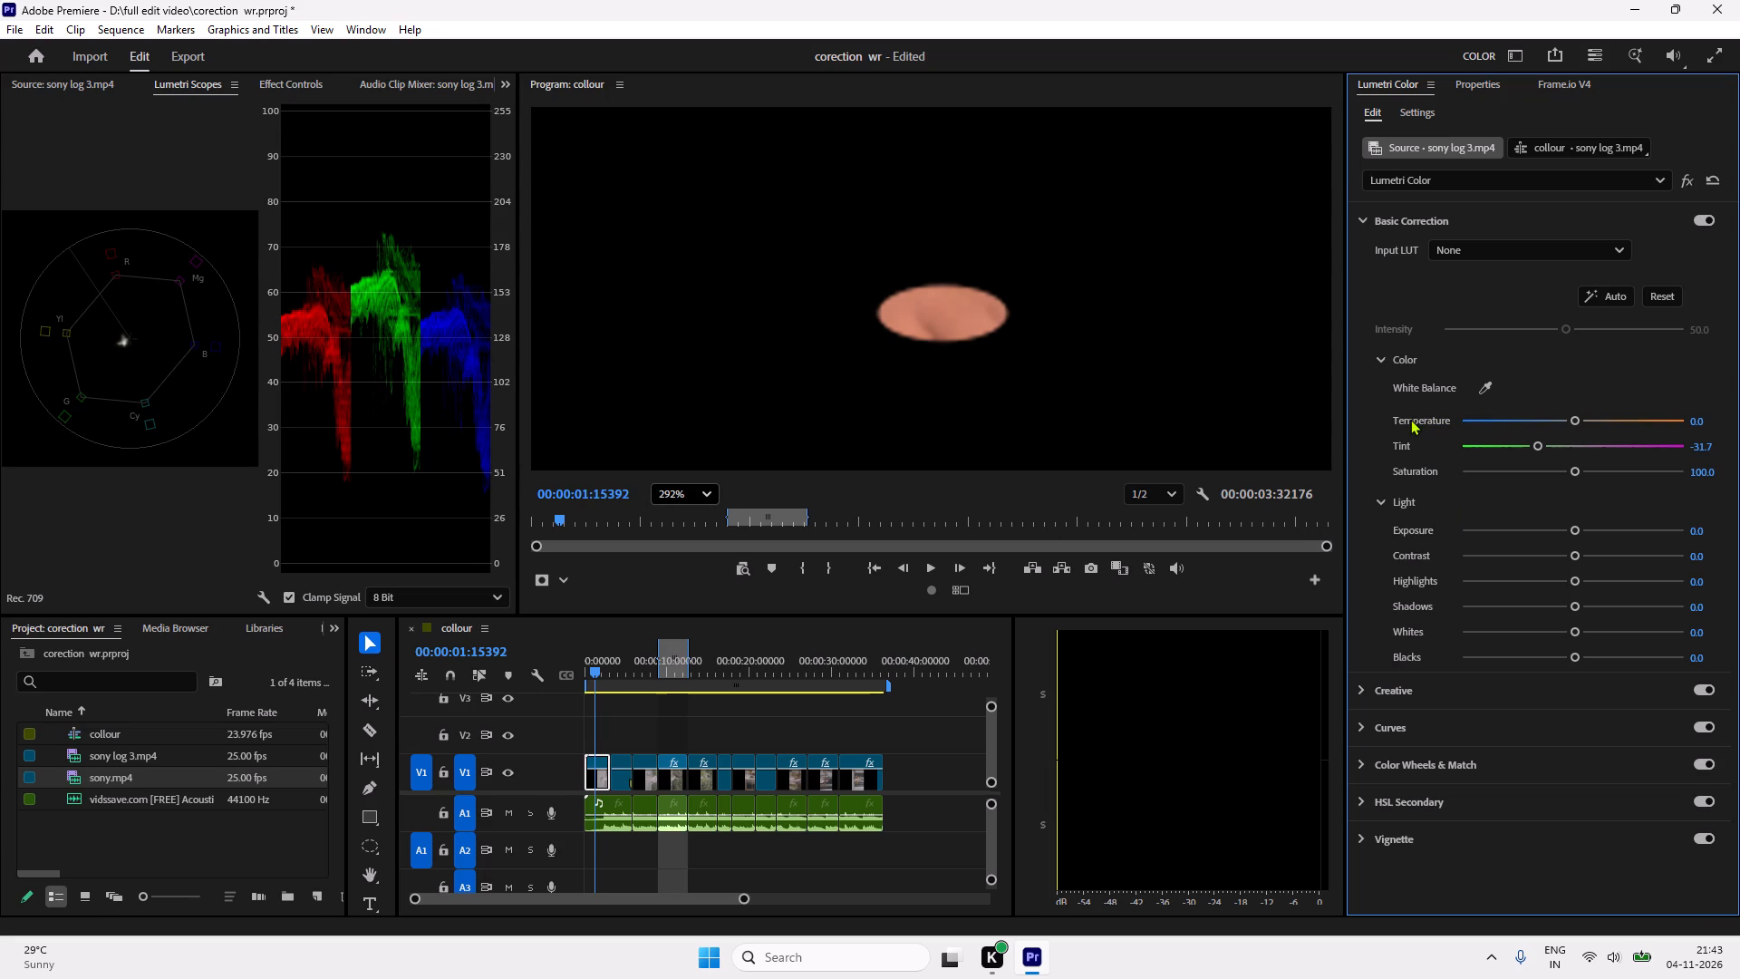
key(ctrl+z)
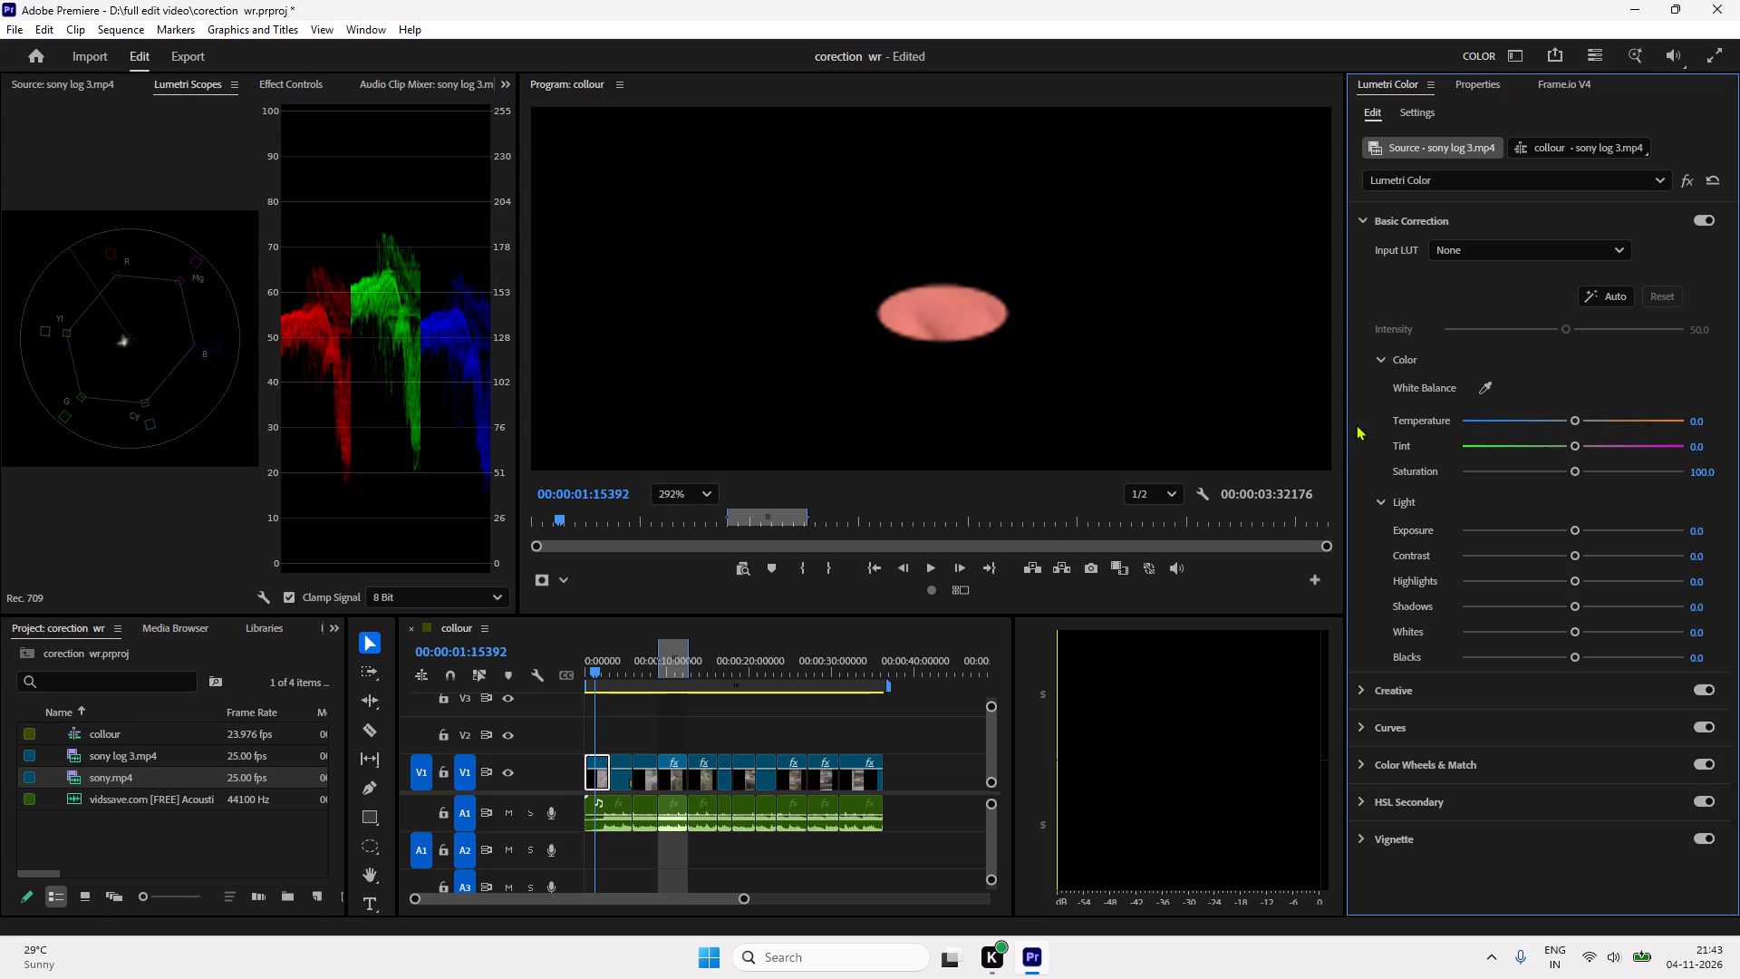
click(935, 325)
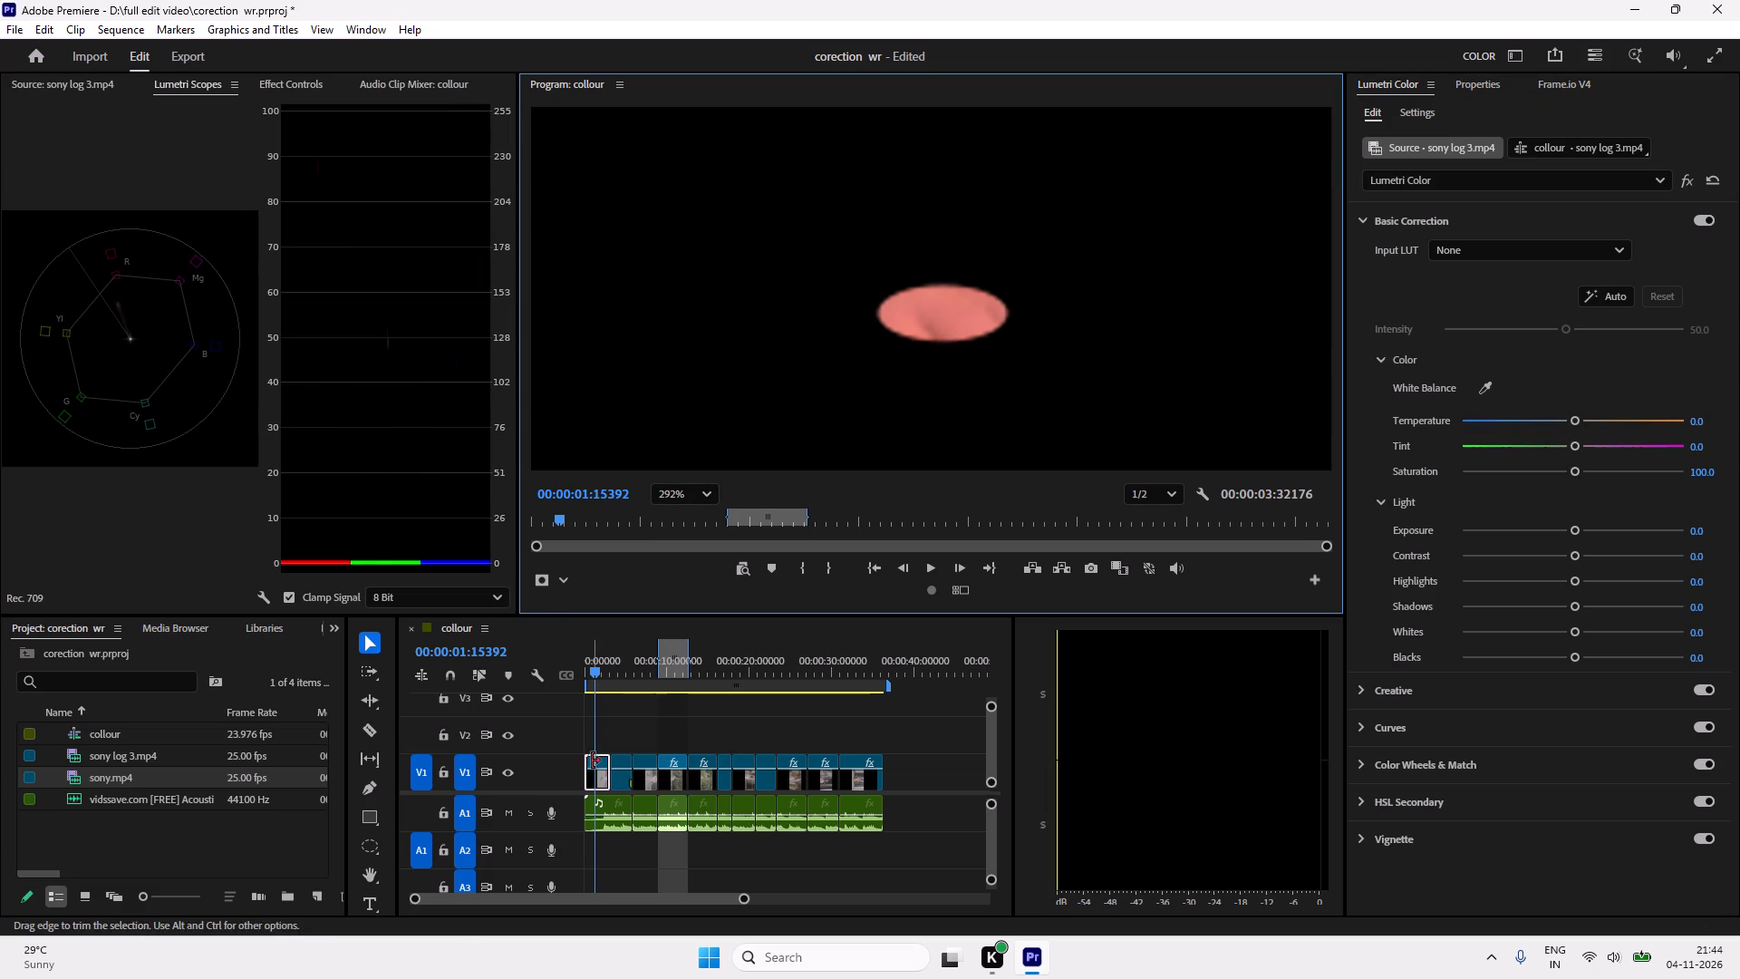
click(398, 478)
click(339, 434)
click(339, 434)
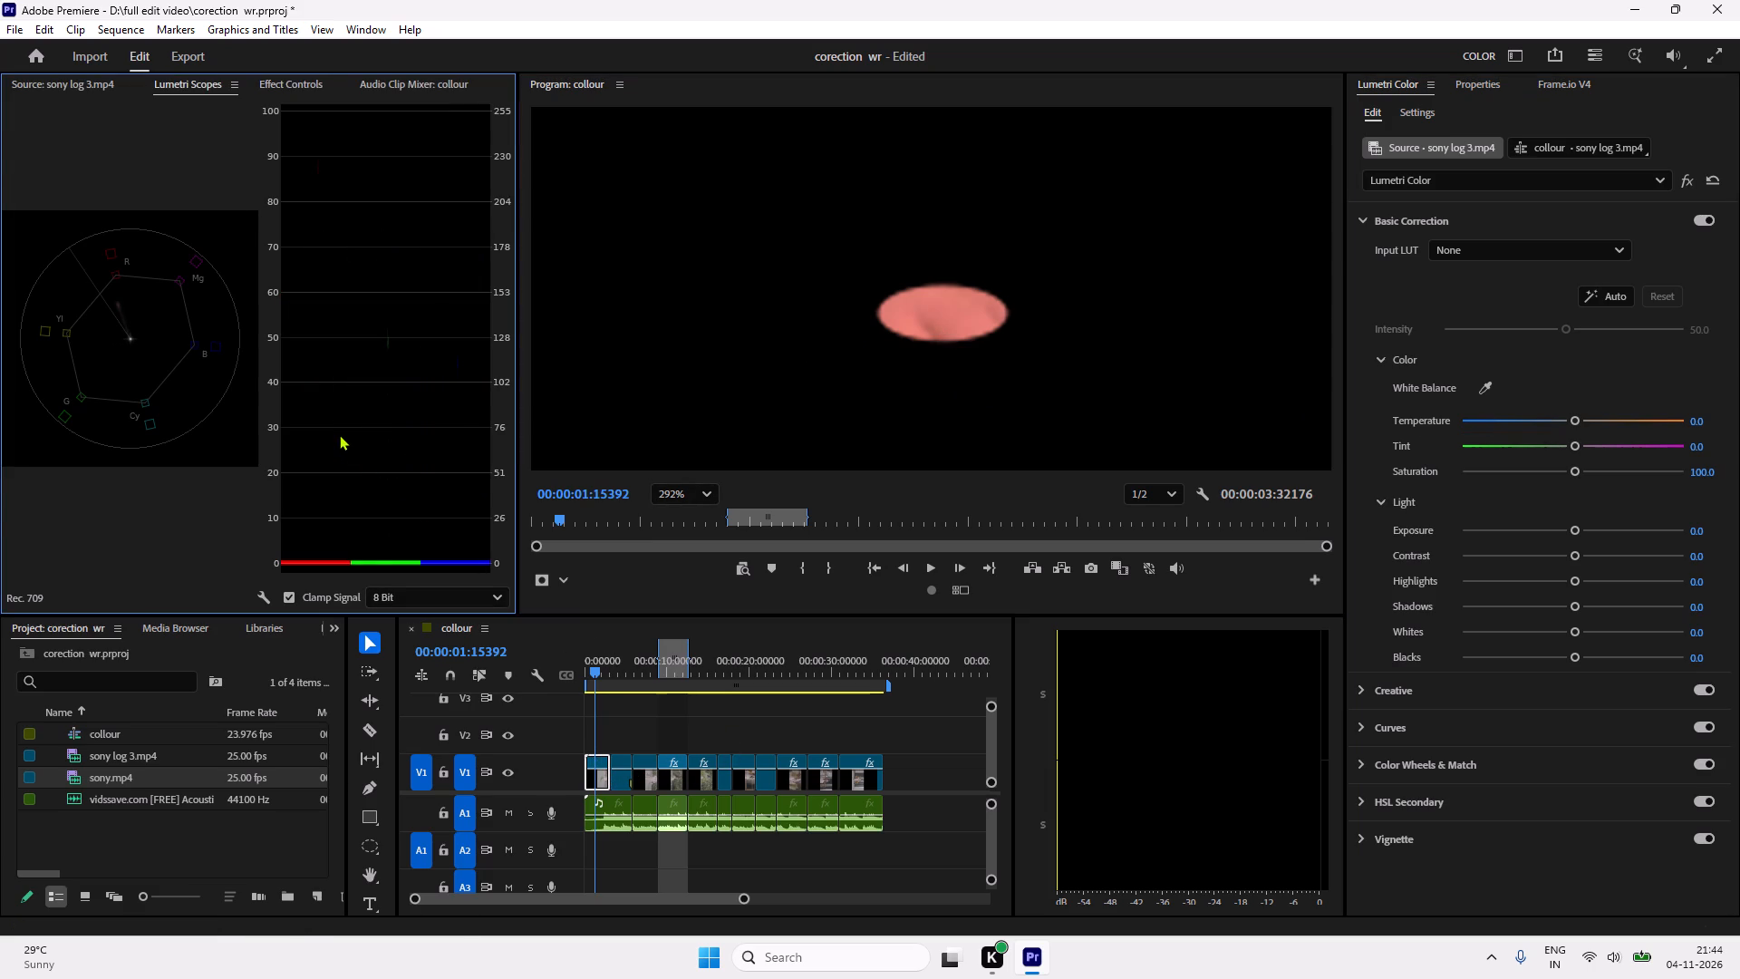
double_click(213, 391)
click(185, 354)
Set the source clip's Temperature to 17.1, bringing its source footage into the Lumetri Scopes as the reference.
drag(1580, 422, 1629, 439)
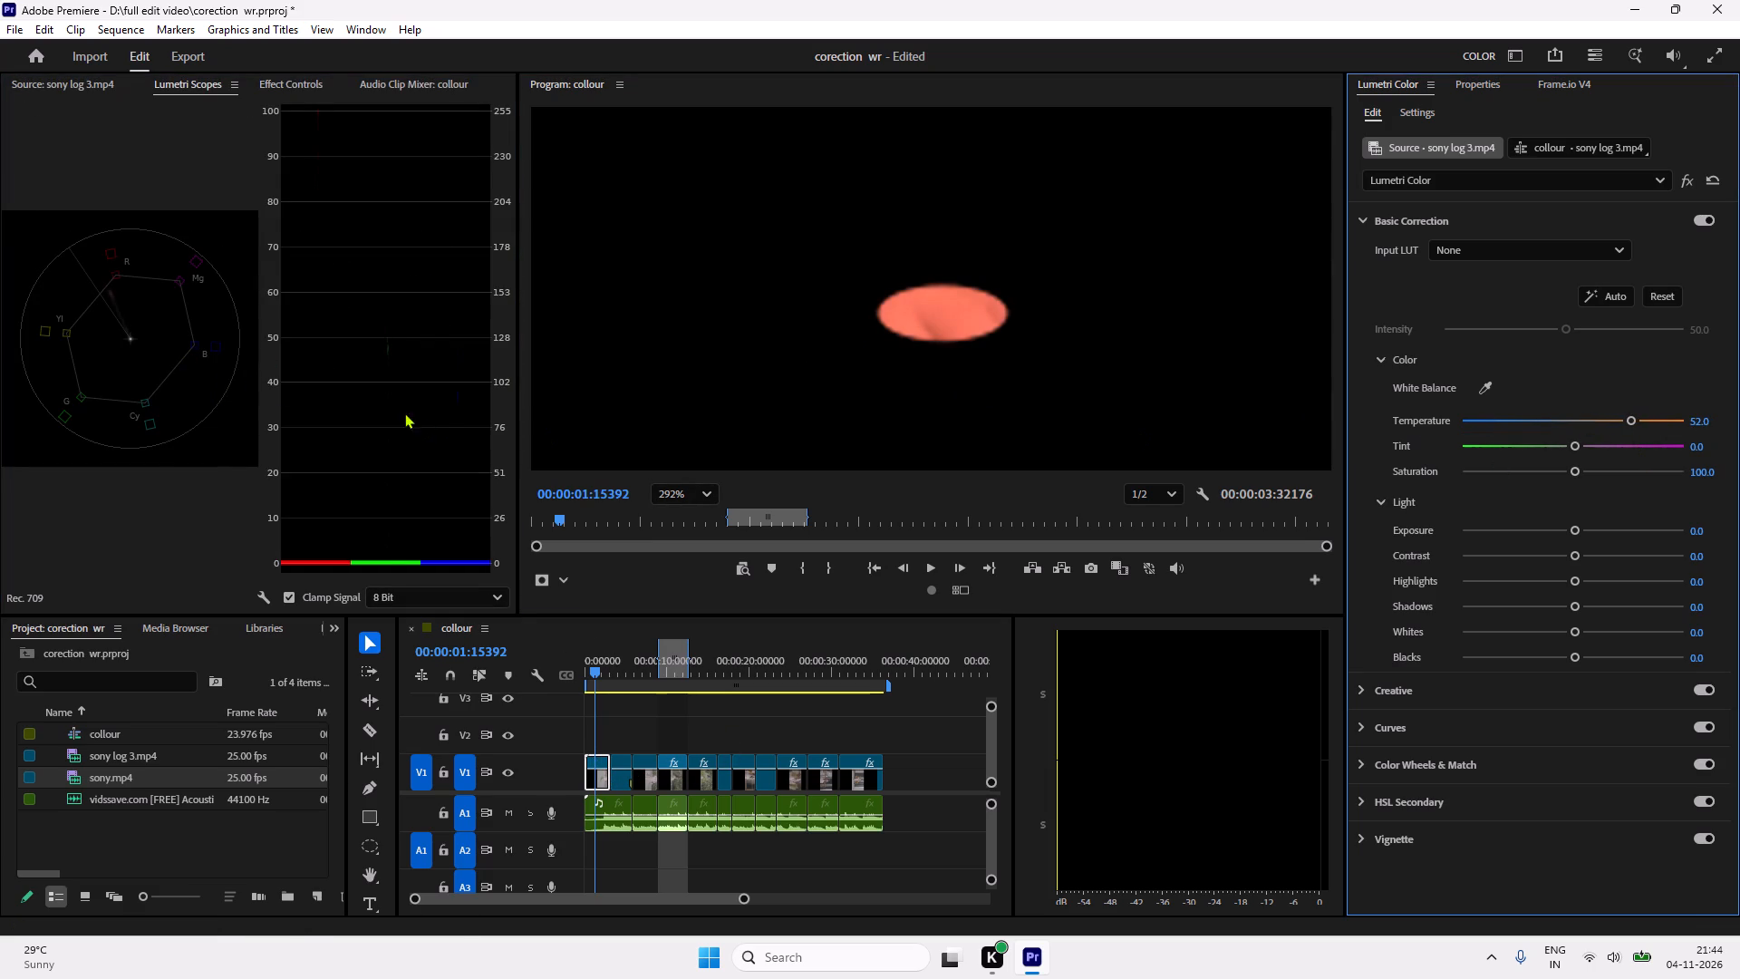
click(205, 362)
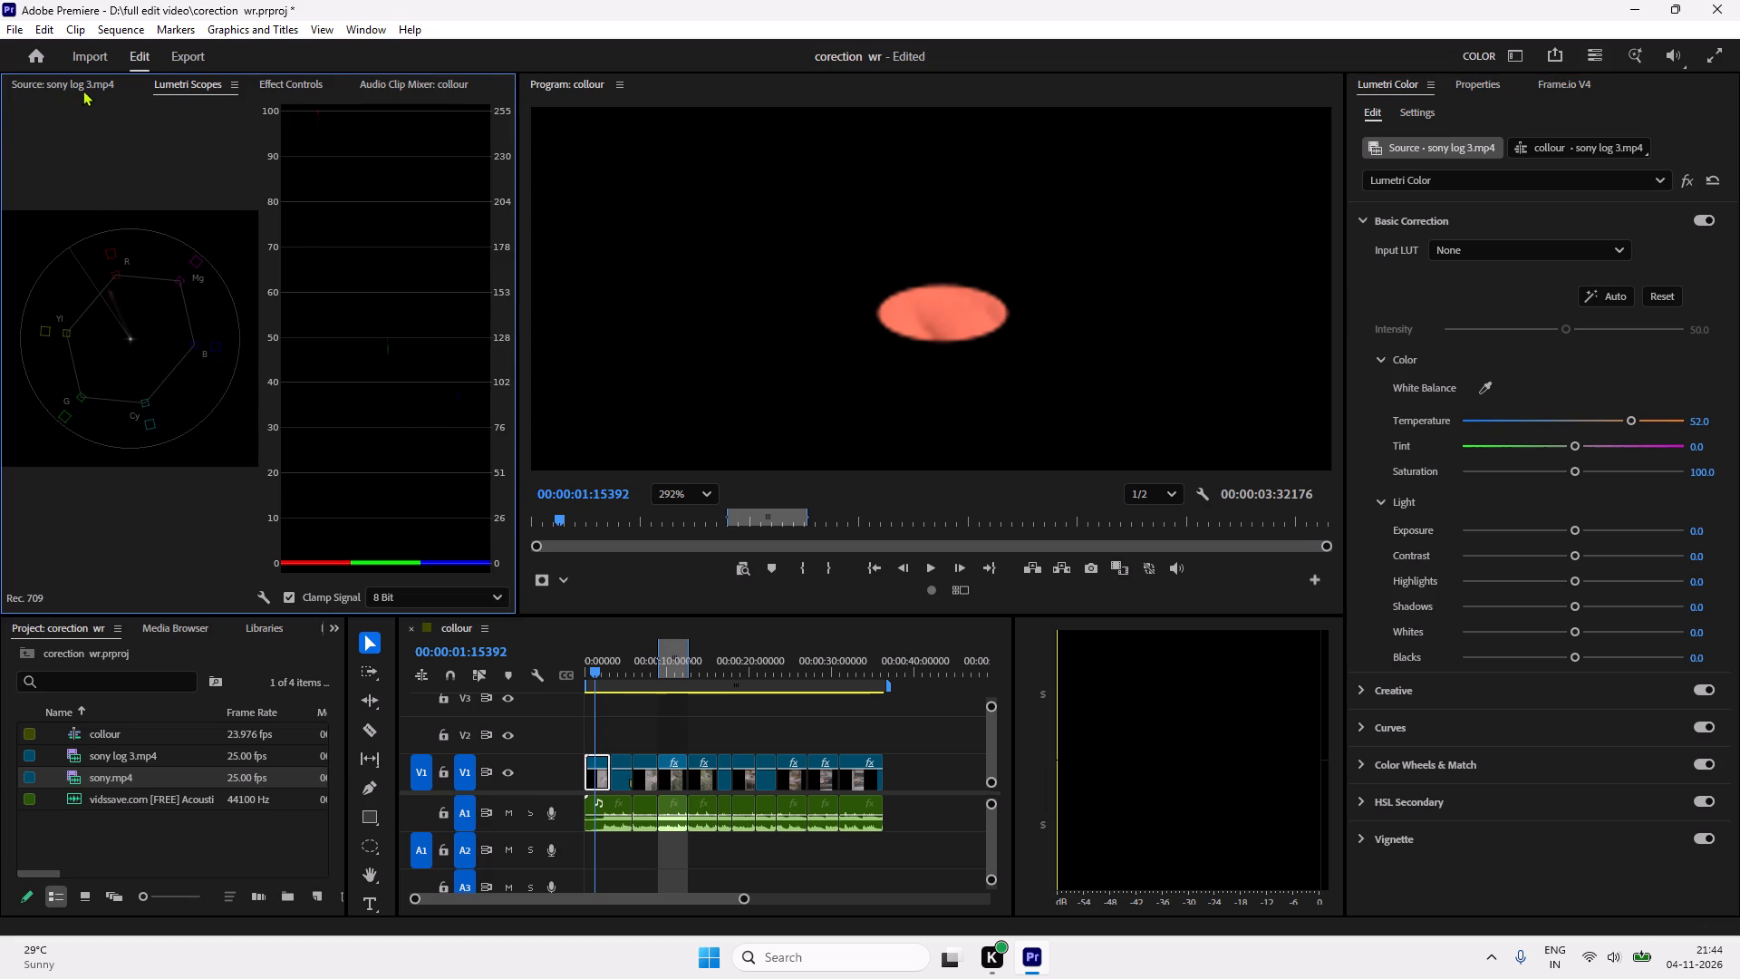
click(82, 85)
click(171, 86)
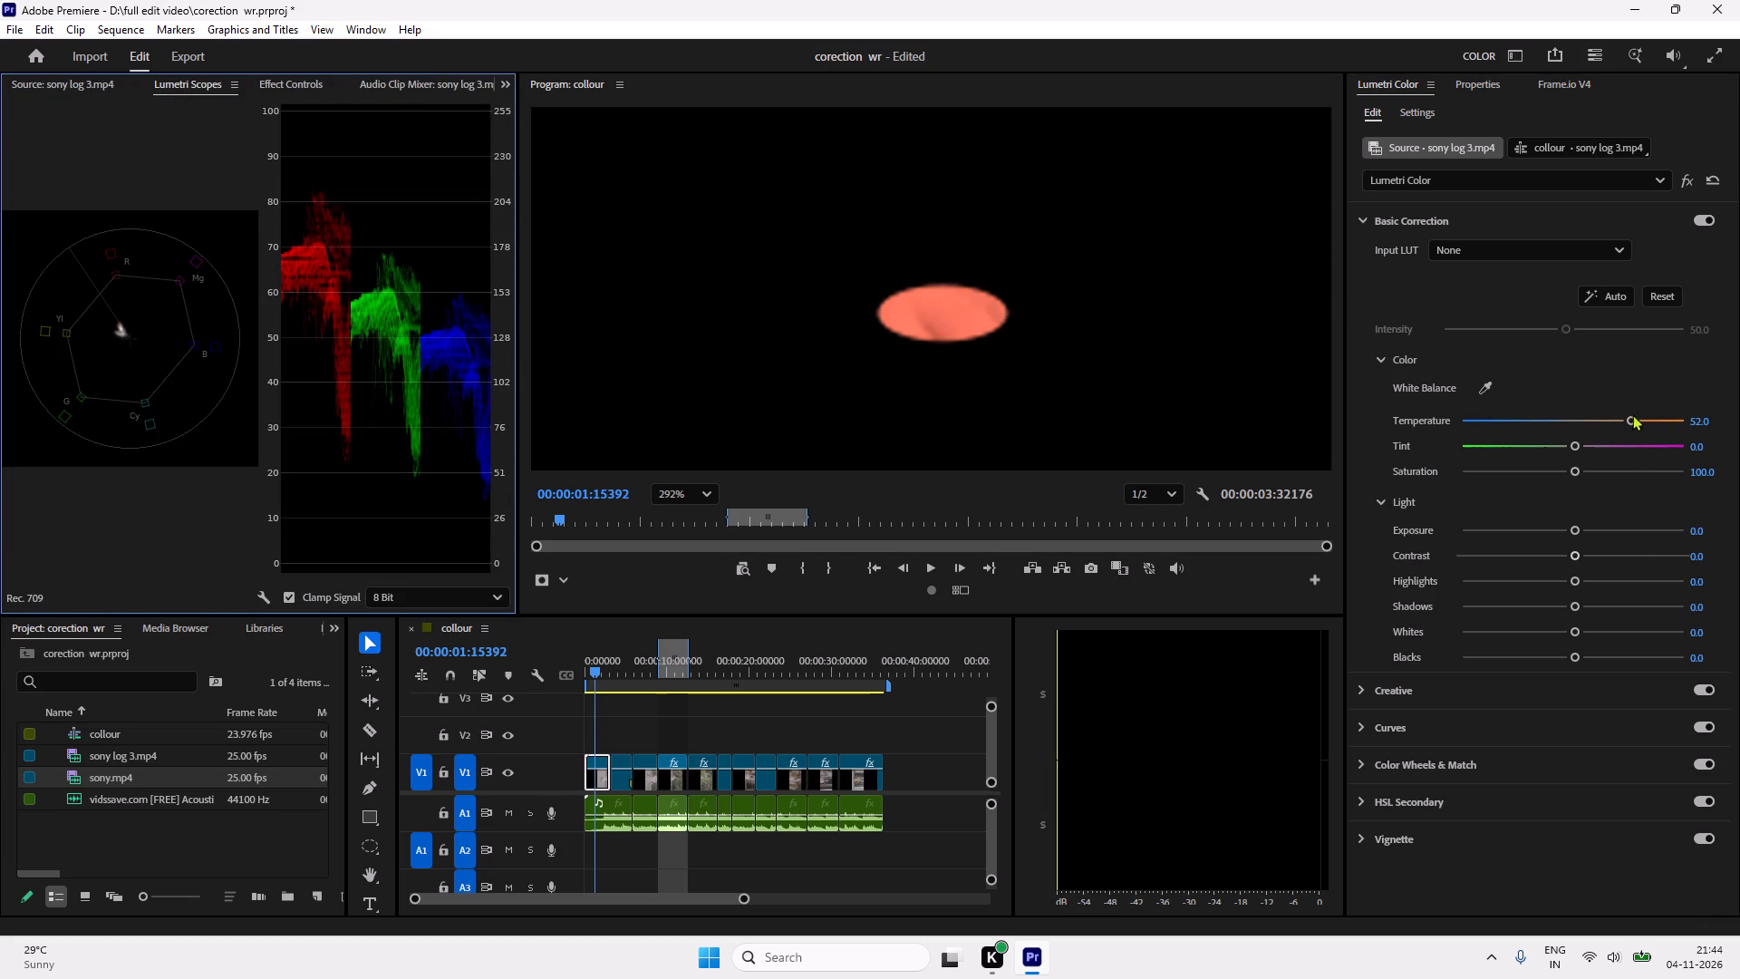
drag(1631, 415, 1592, 430)
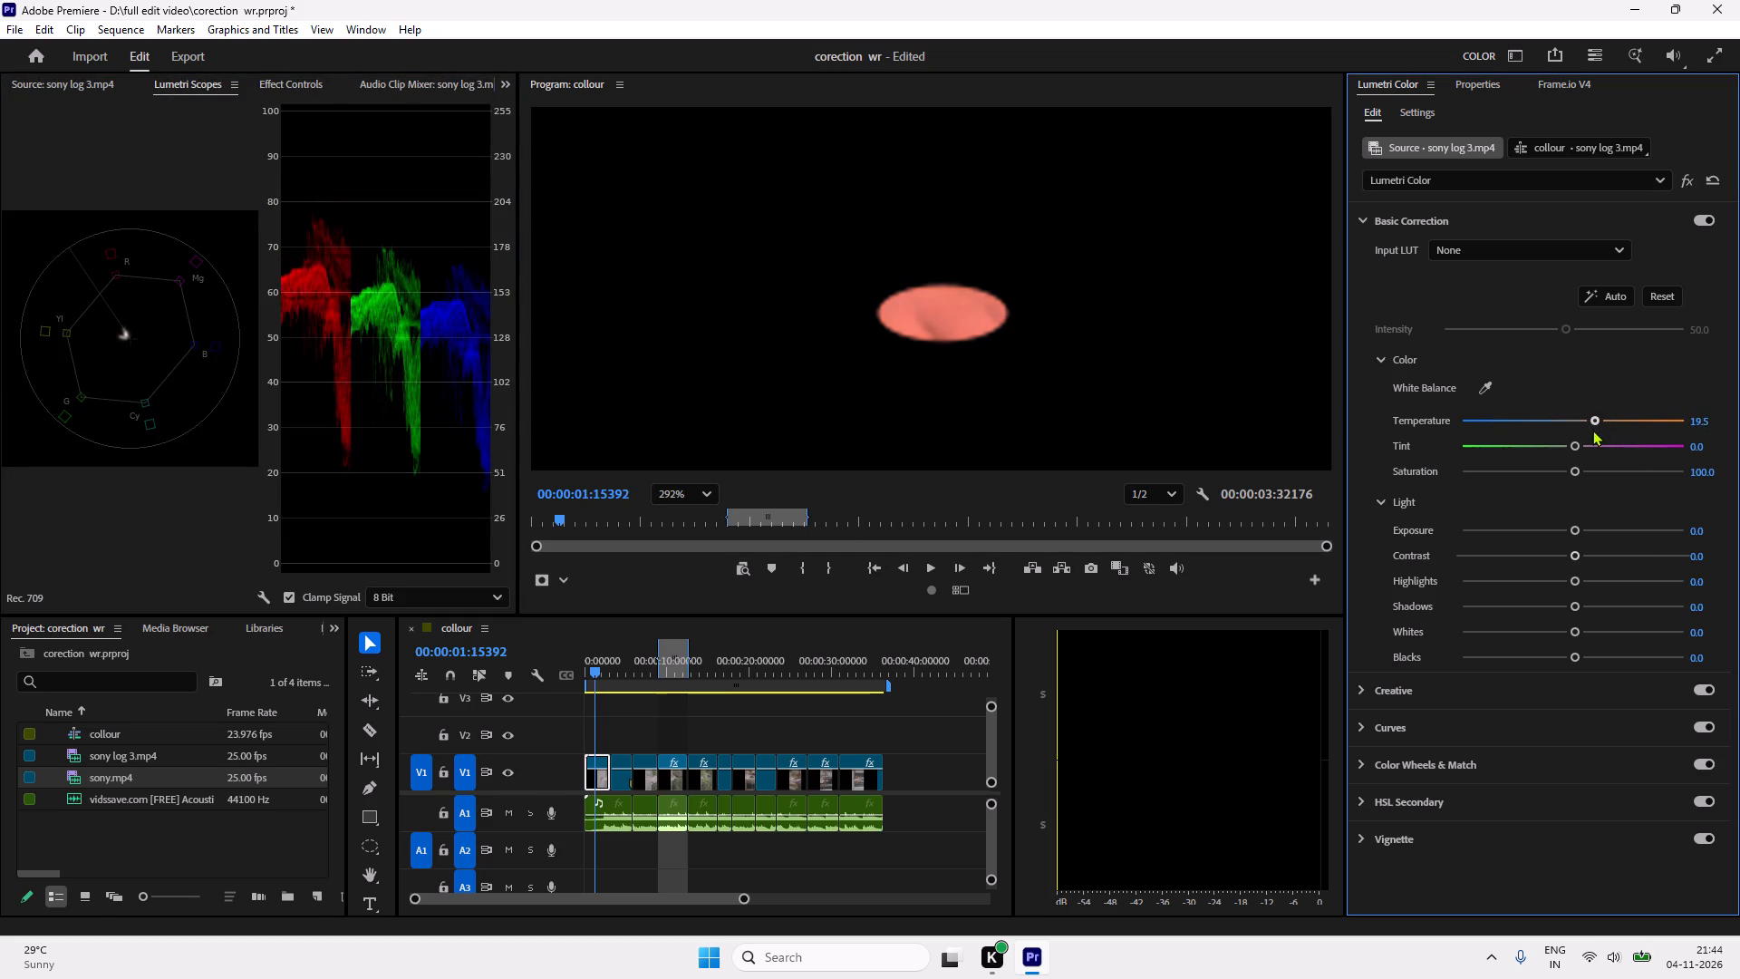
drag(1592, 430, 1597, 435)
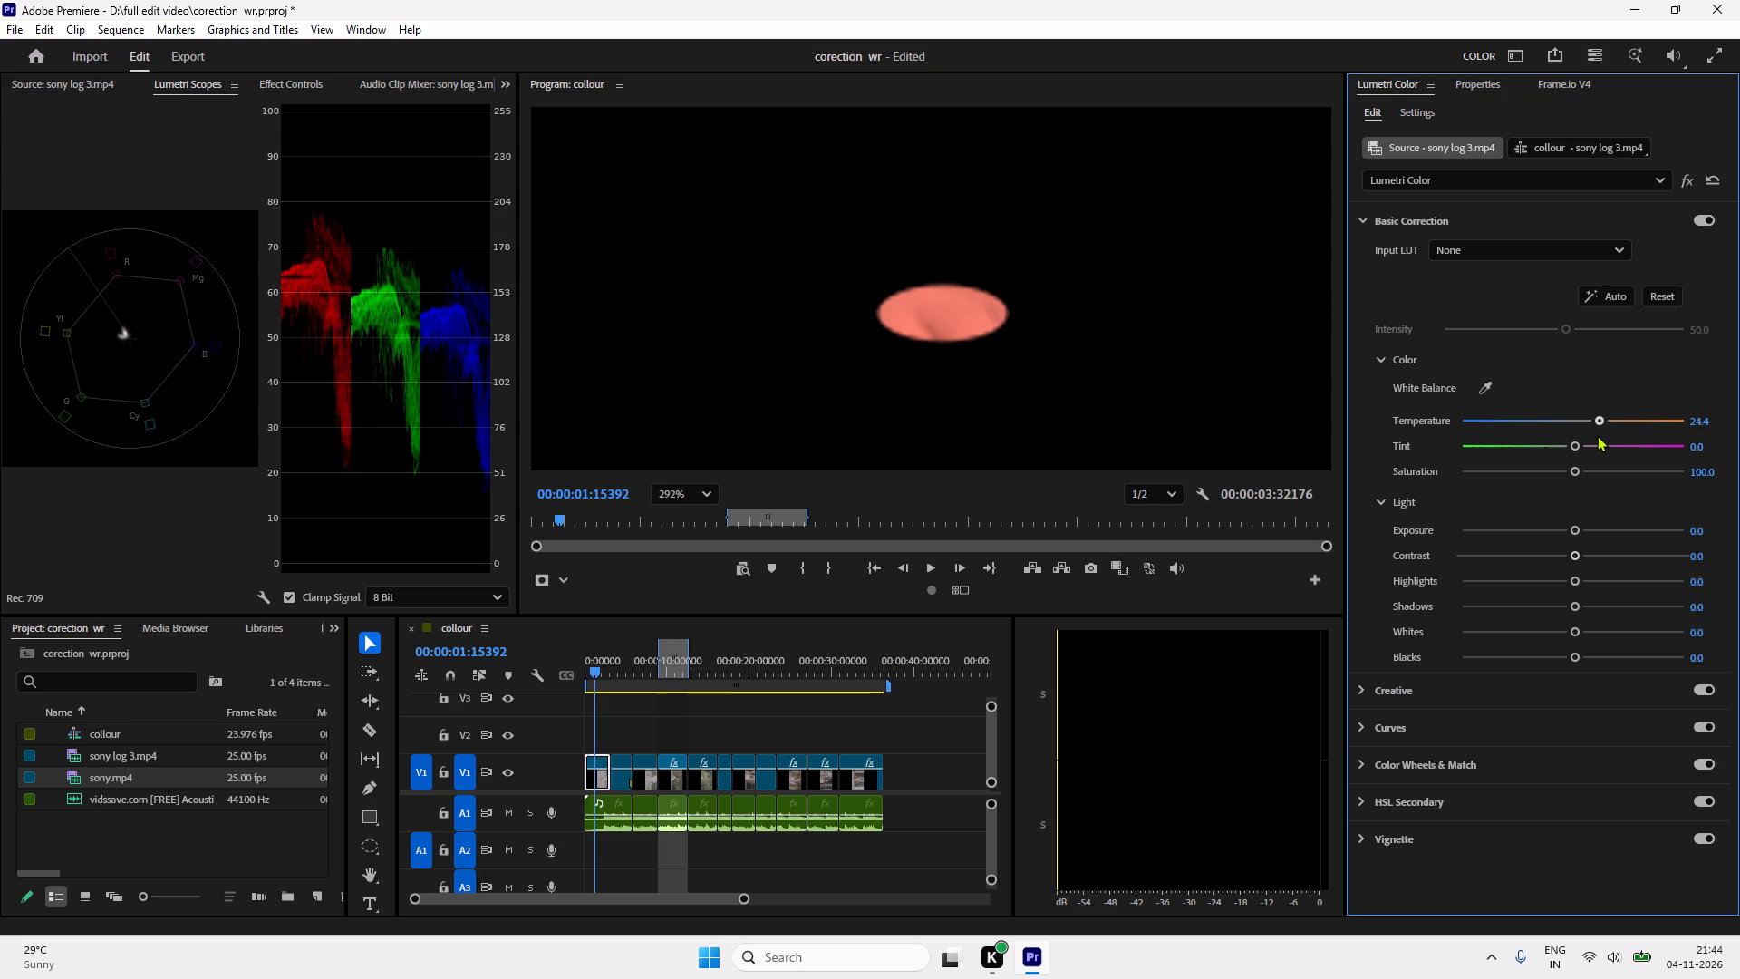
drag(1597, 435, 1590, 436)
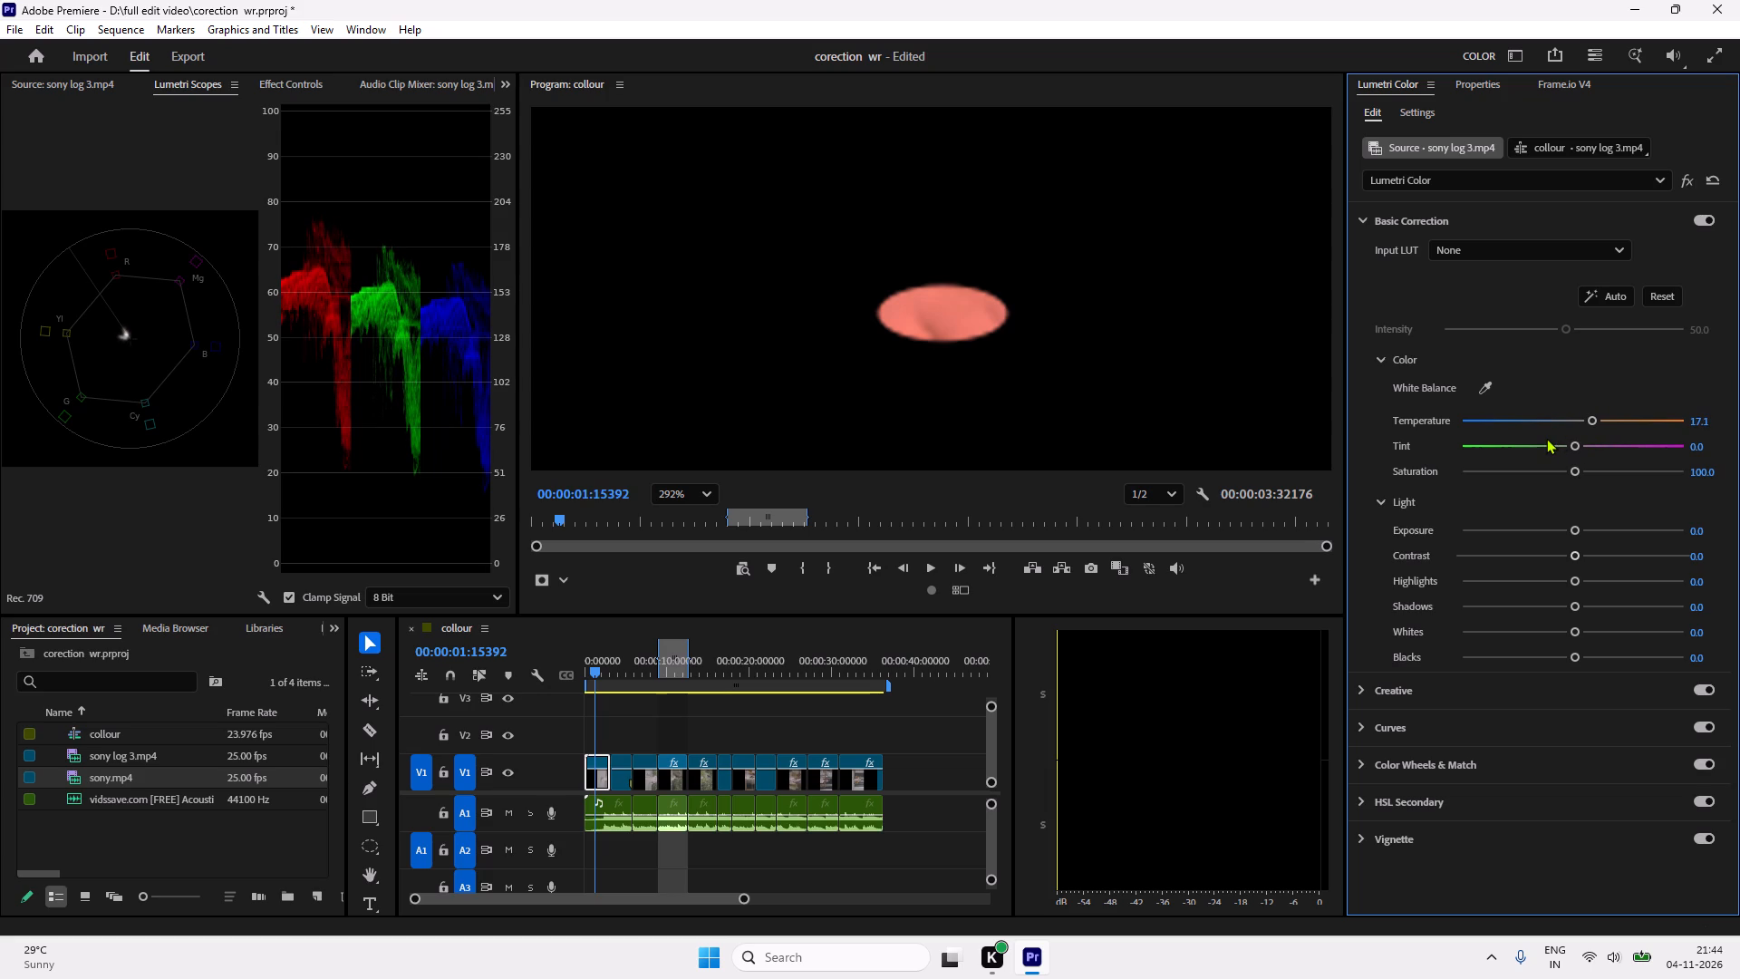
Set the source clip's Tint to 15.4 and fine-tune its Temperature to 24.4 against the scopes.
drag(1576, 444, 1585, 451)
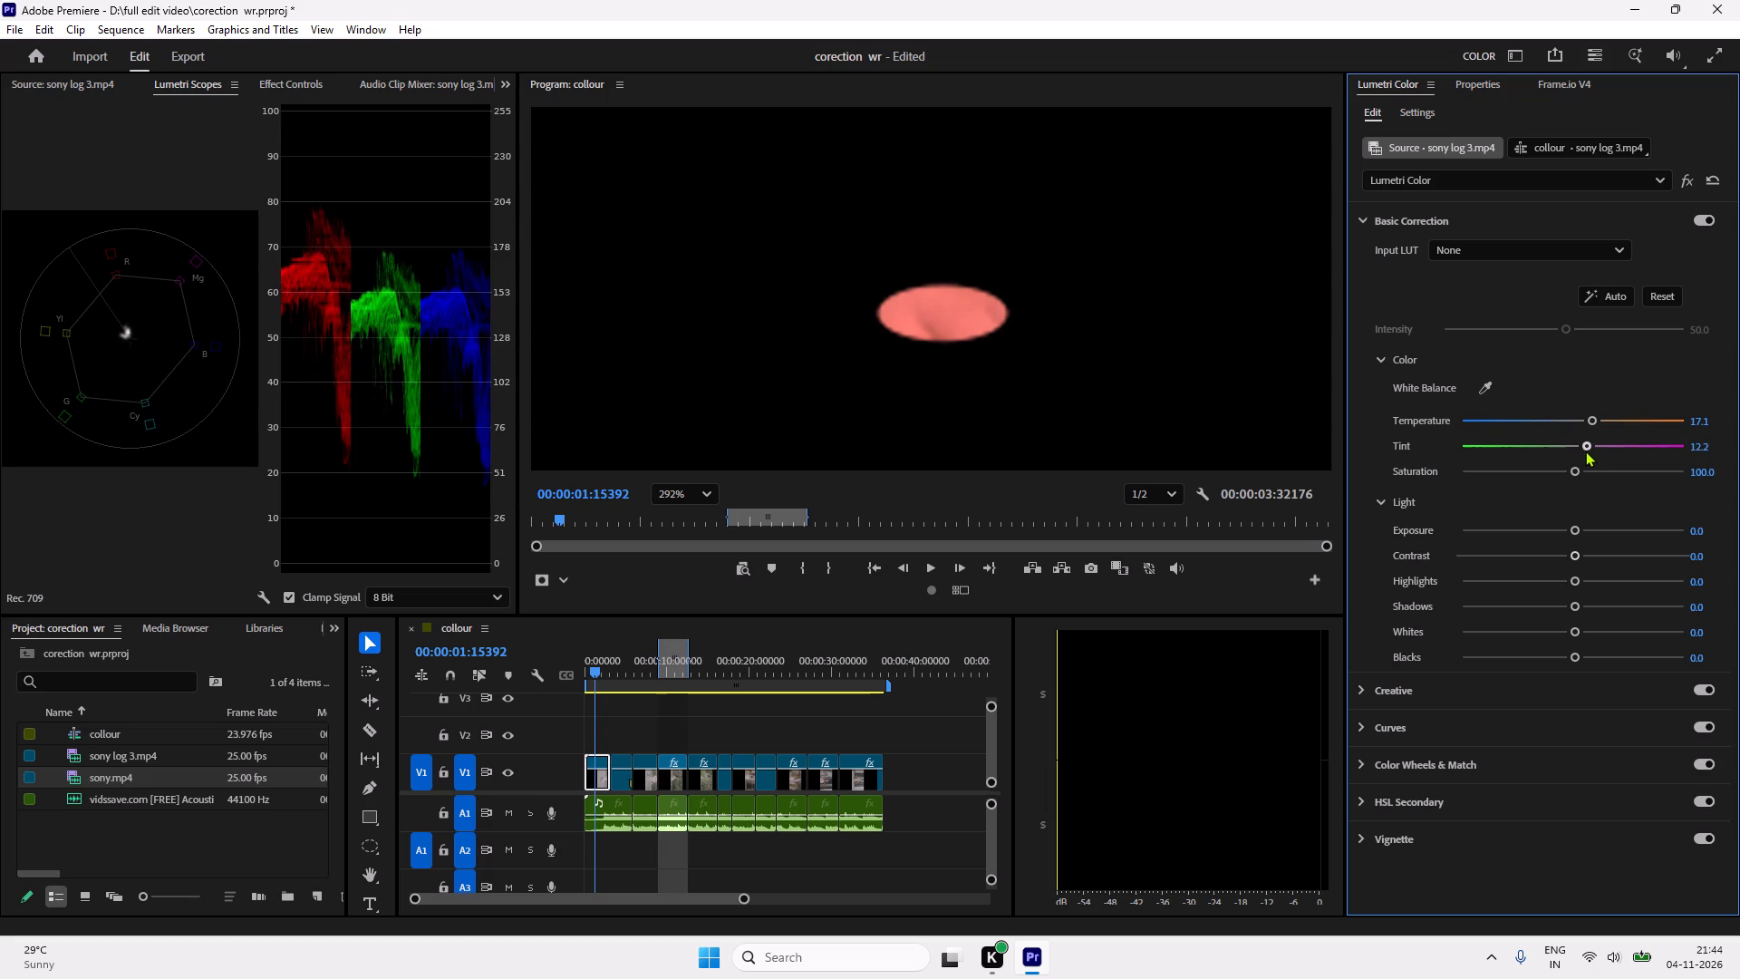
drag(1585, 451, 1591, 452)
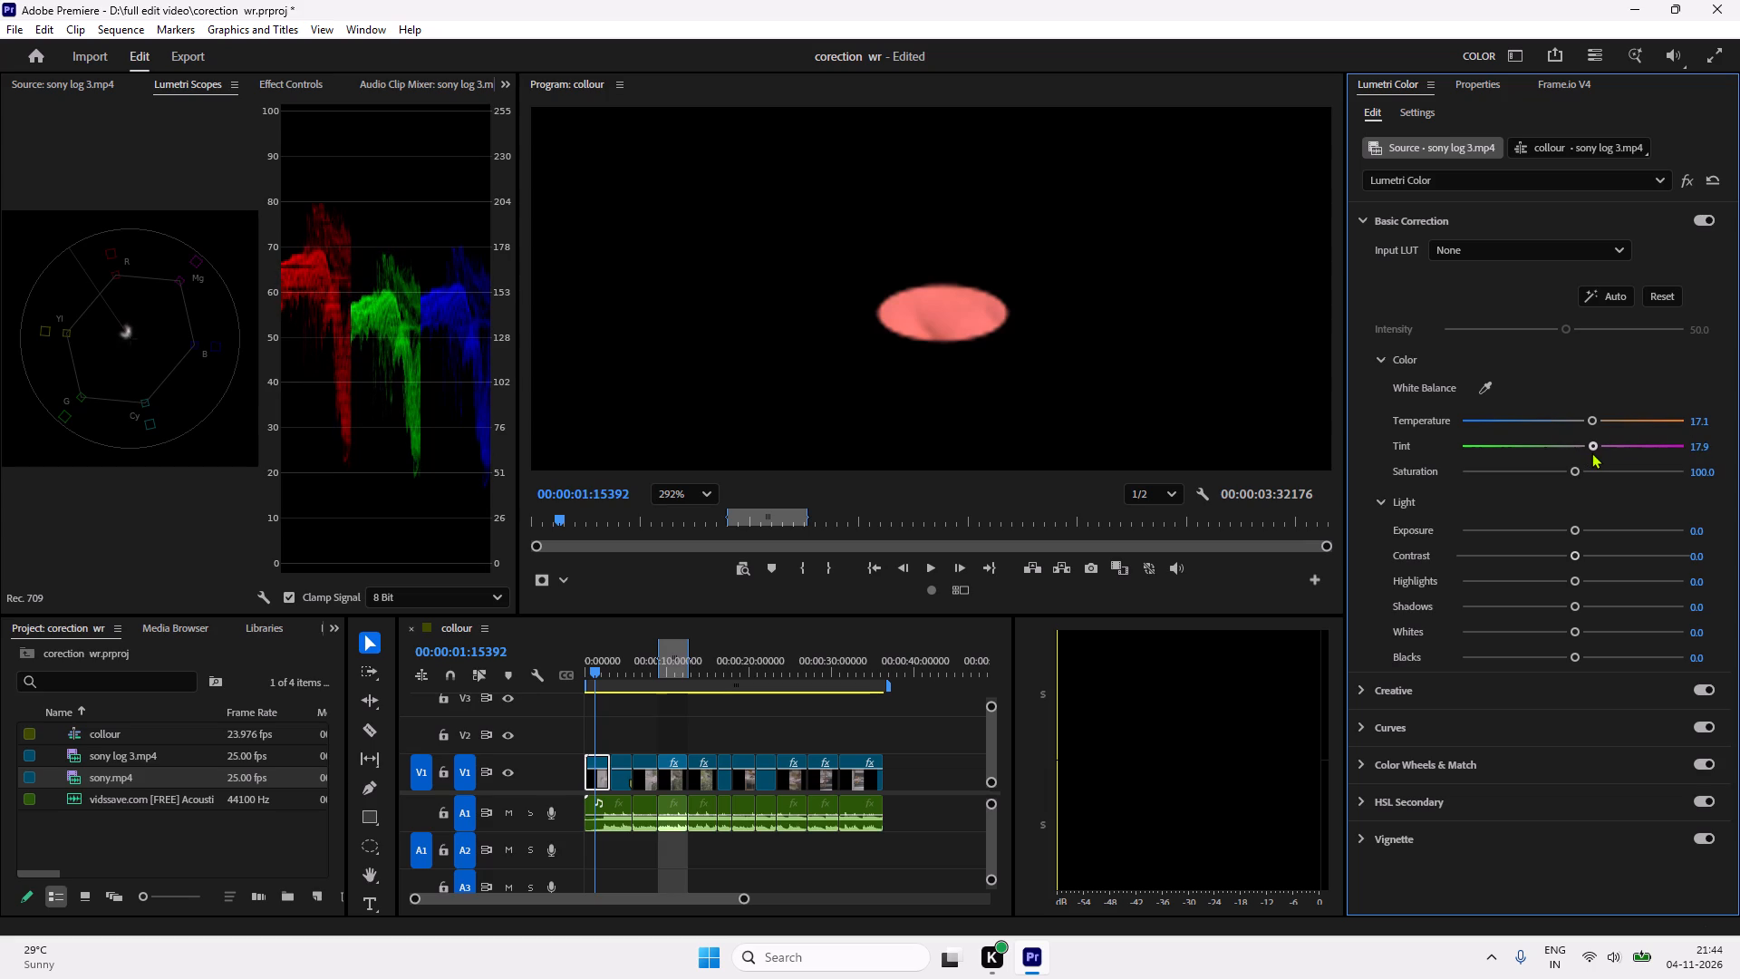
drag(1591, 452, 1590, 454)
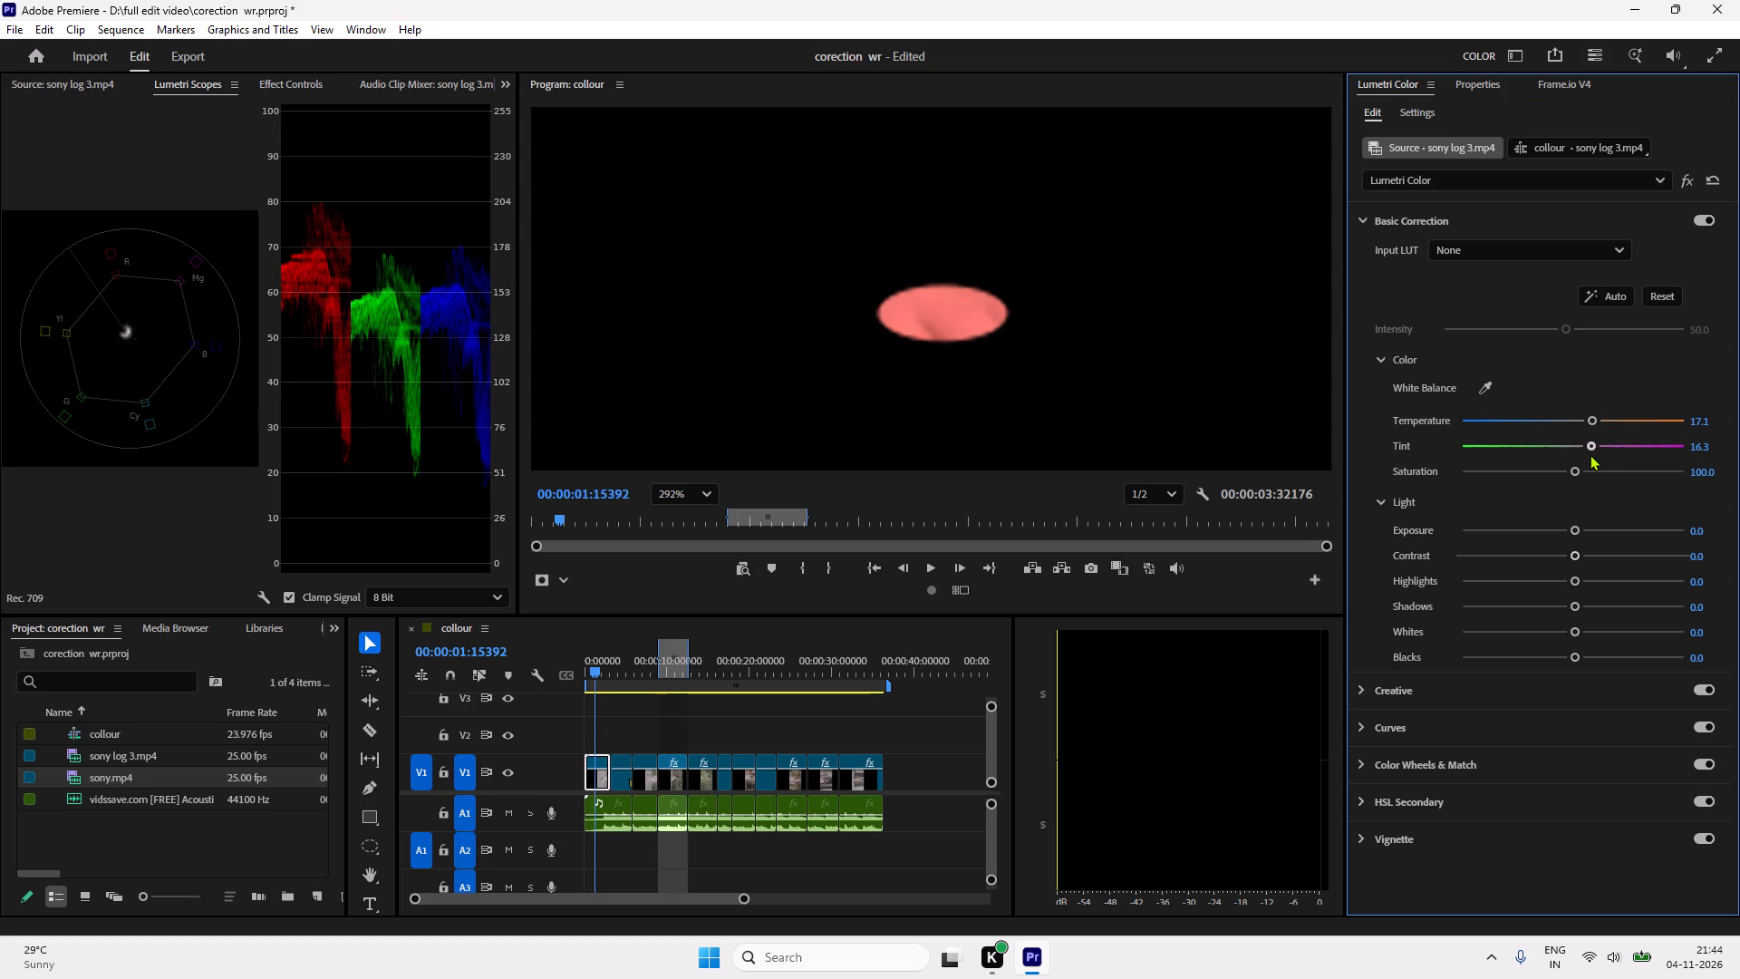
drag(1590, 454, 1589, 454)
drag(1593, 418, 1587, 422)
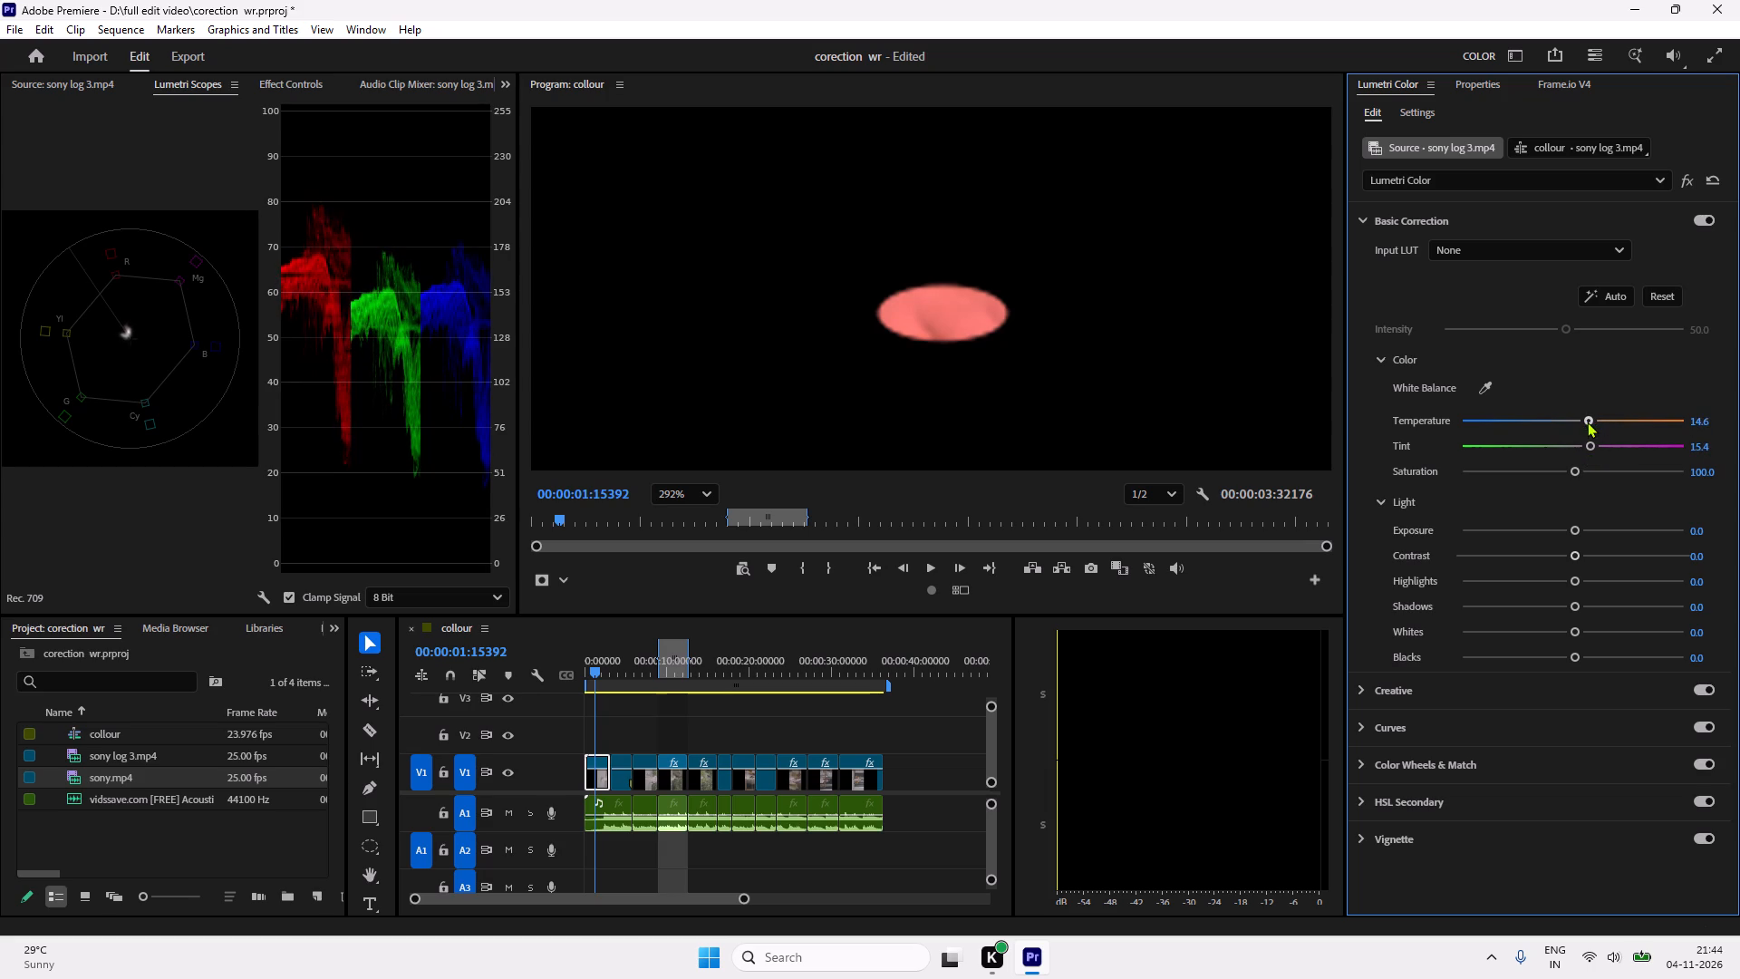
drag(1587, 422, 1609, 429)
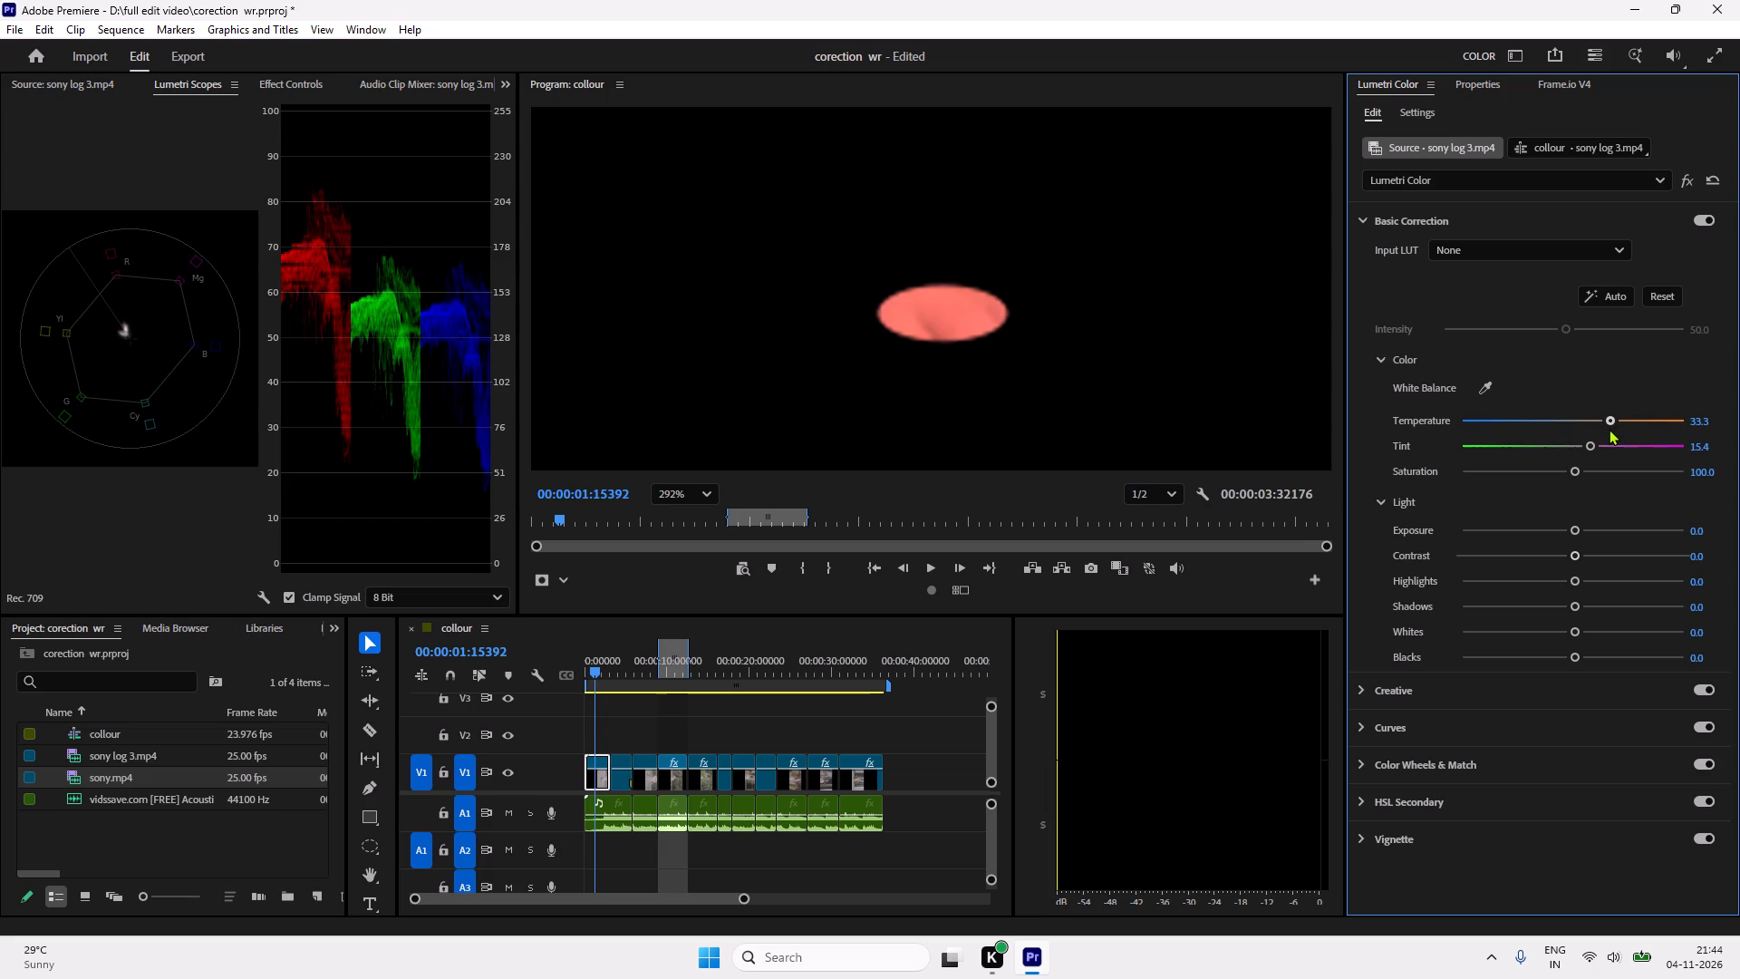
drag(1609, 429, 1603, 431)
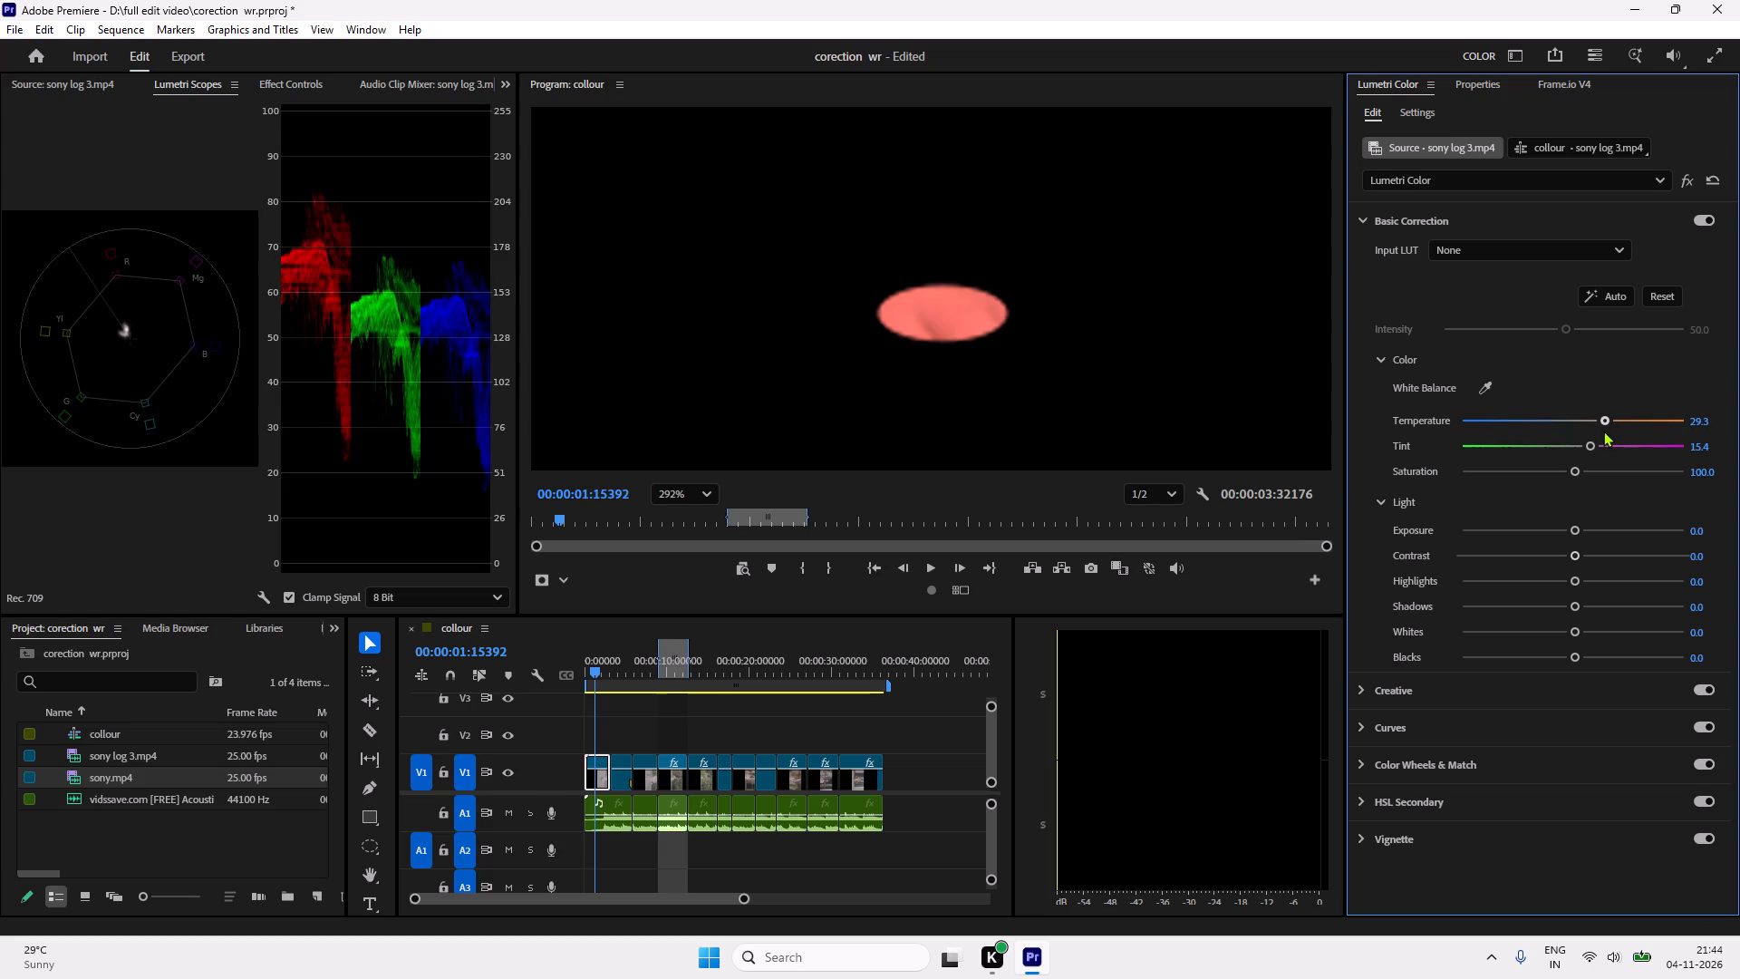
drag(1603, 431, 1599, 432)
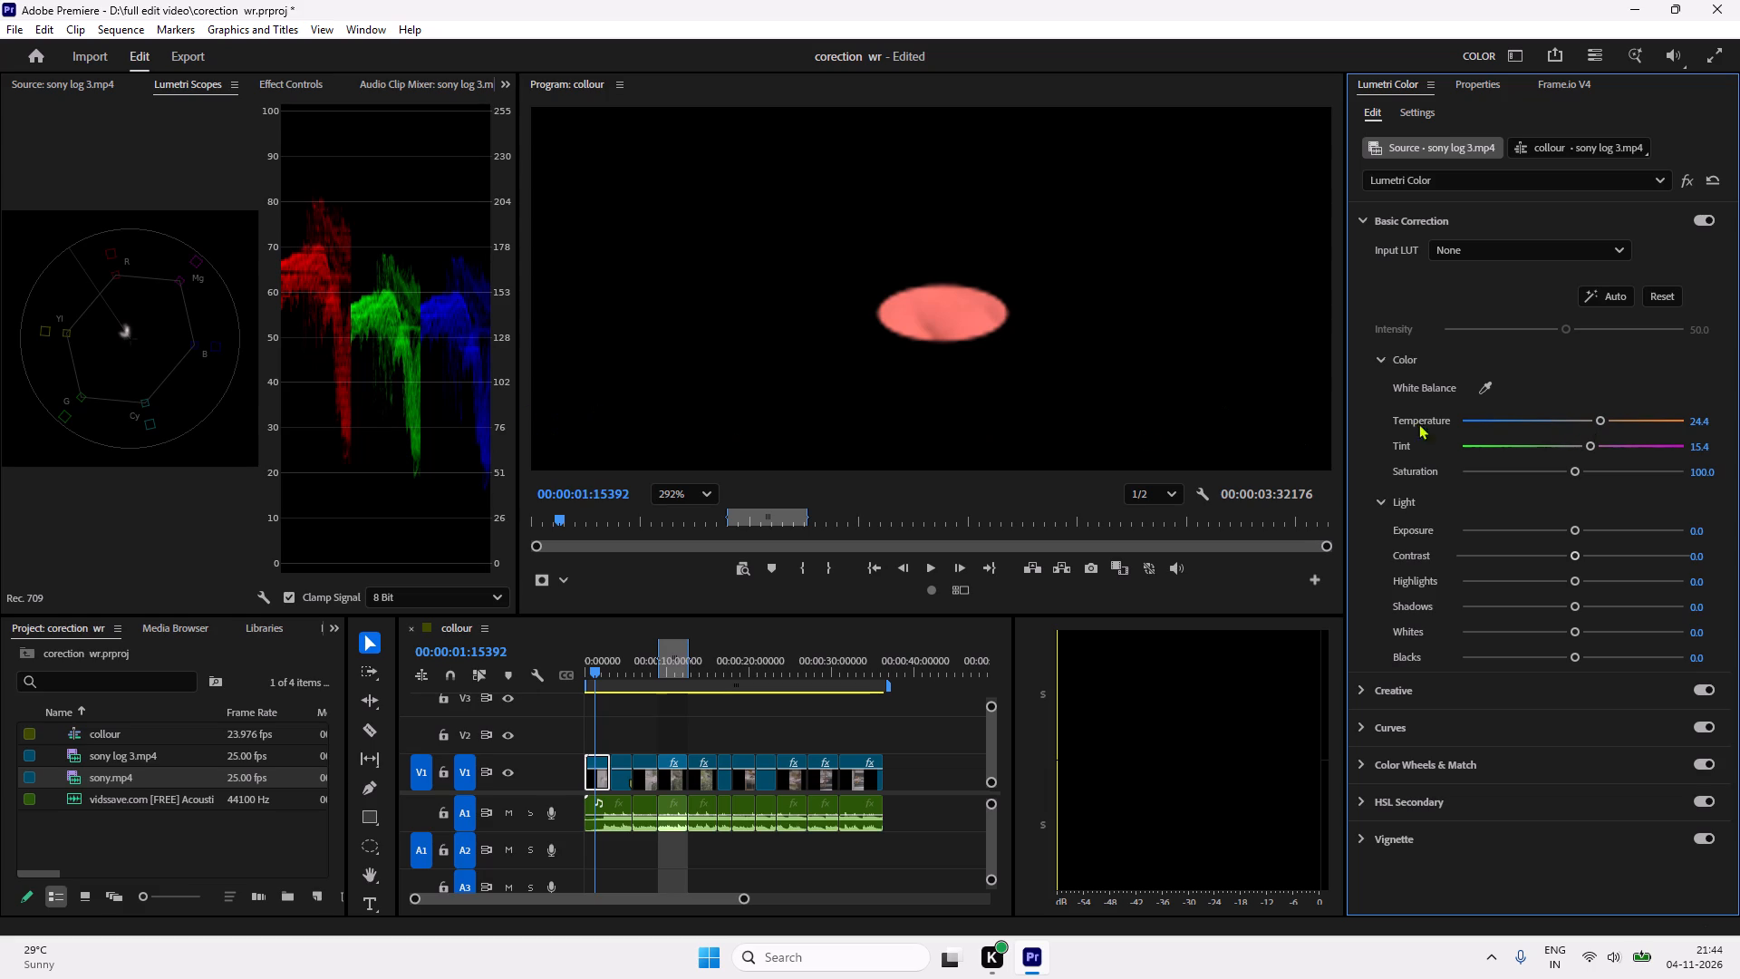
Set the source clip's Saturation to 116.3.
drag(1580, 469, 1585, 470)
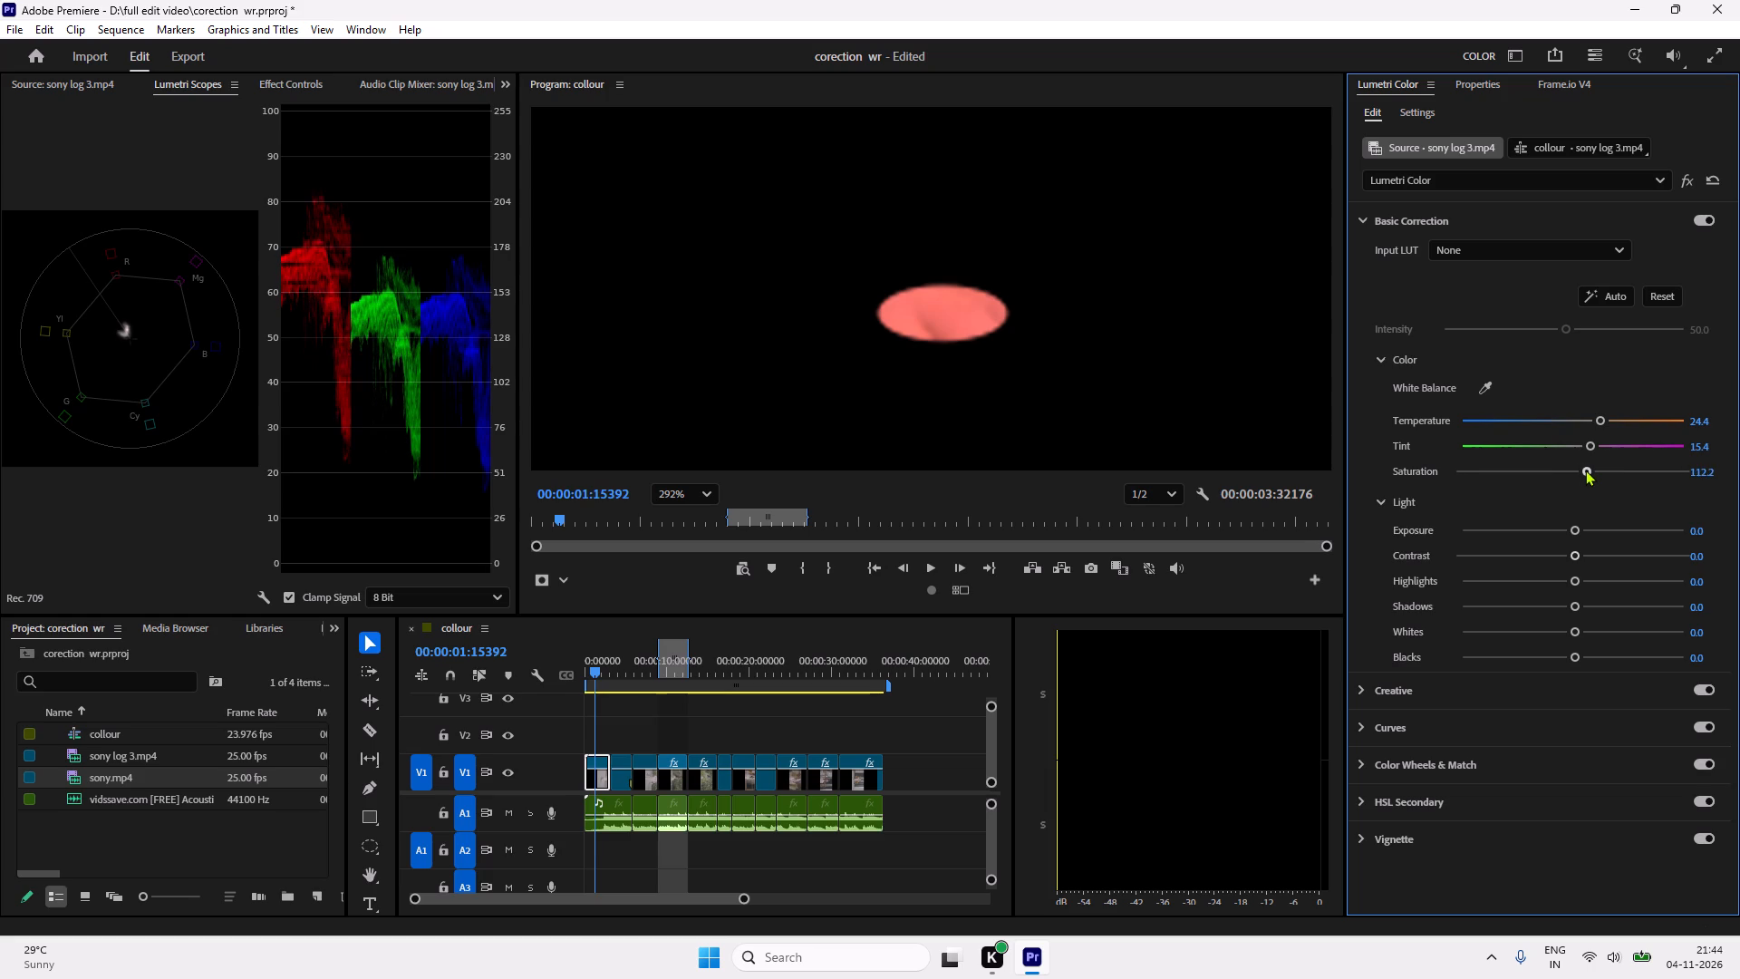
drag(1585, 470, 1589, 474)
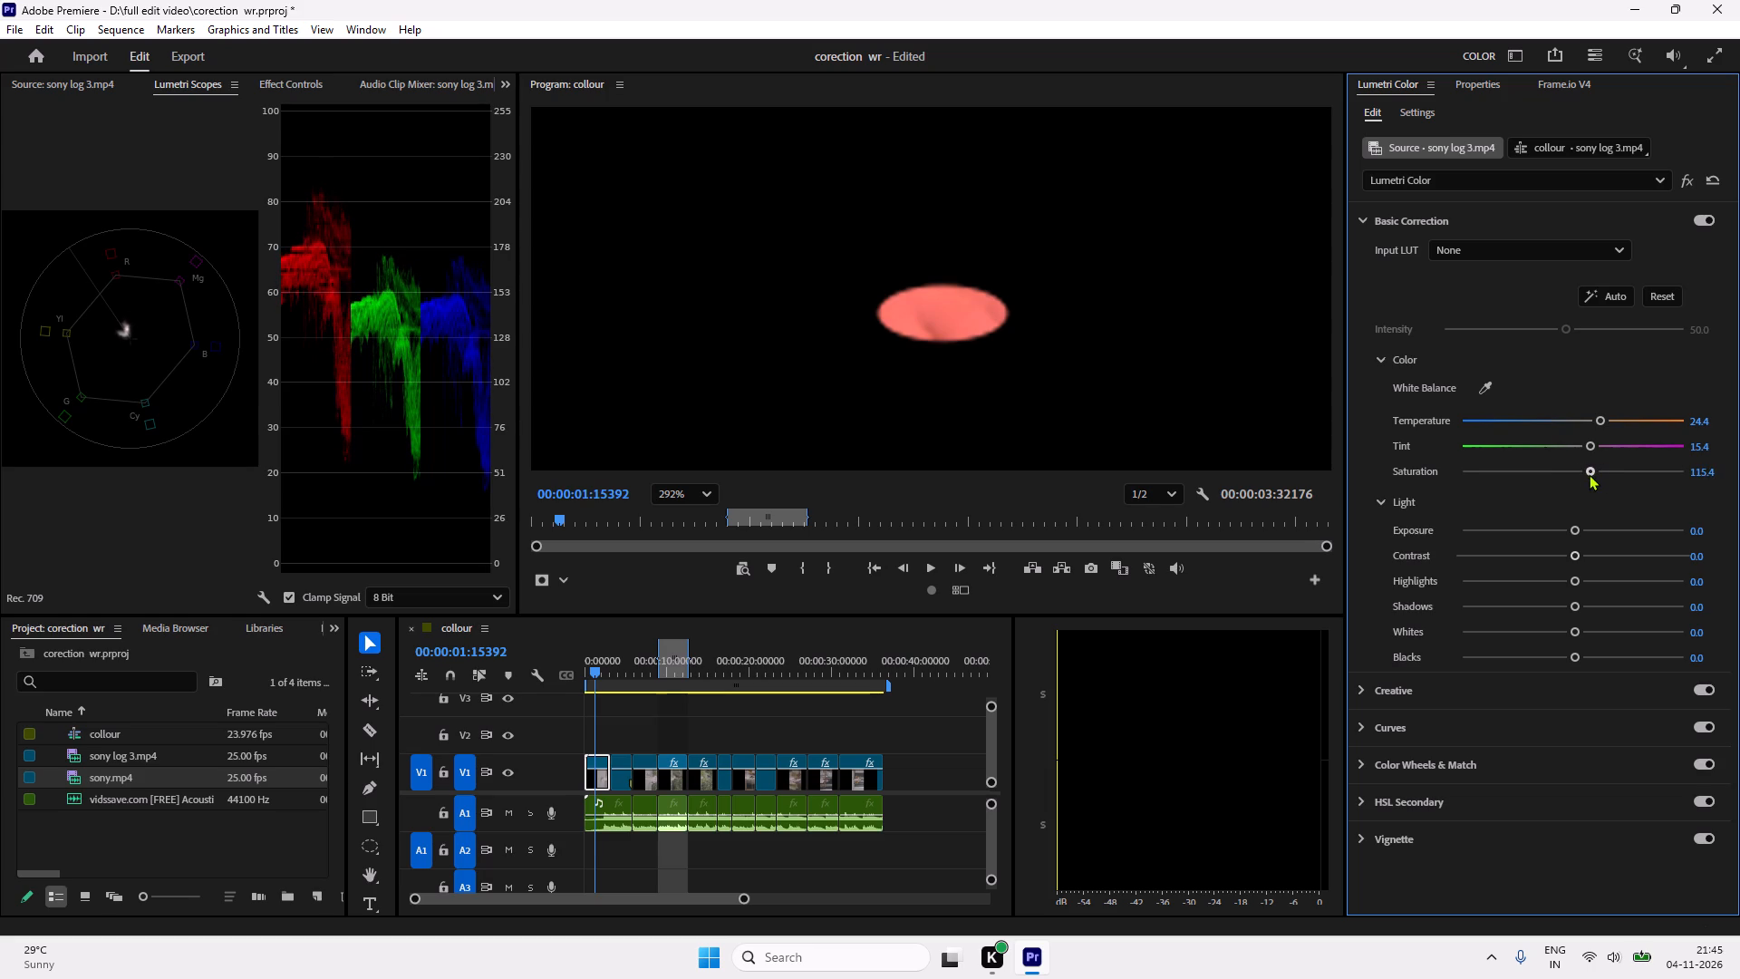
drag(1589, 474, 1590, 475)
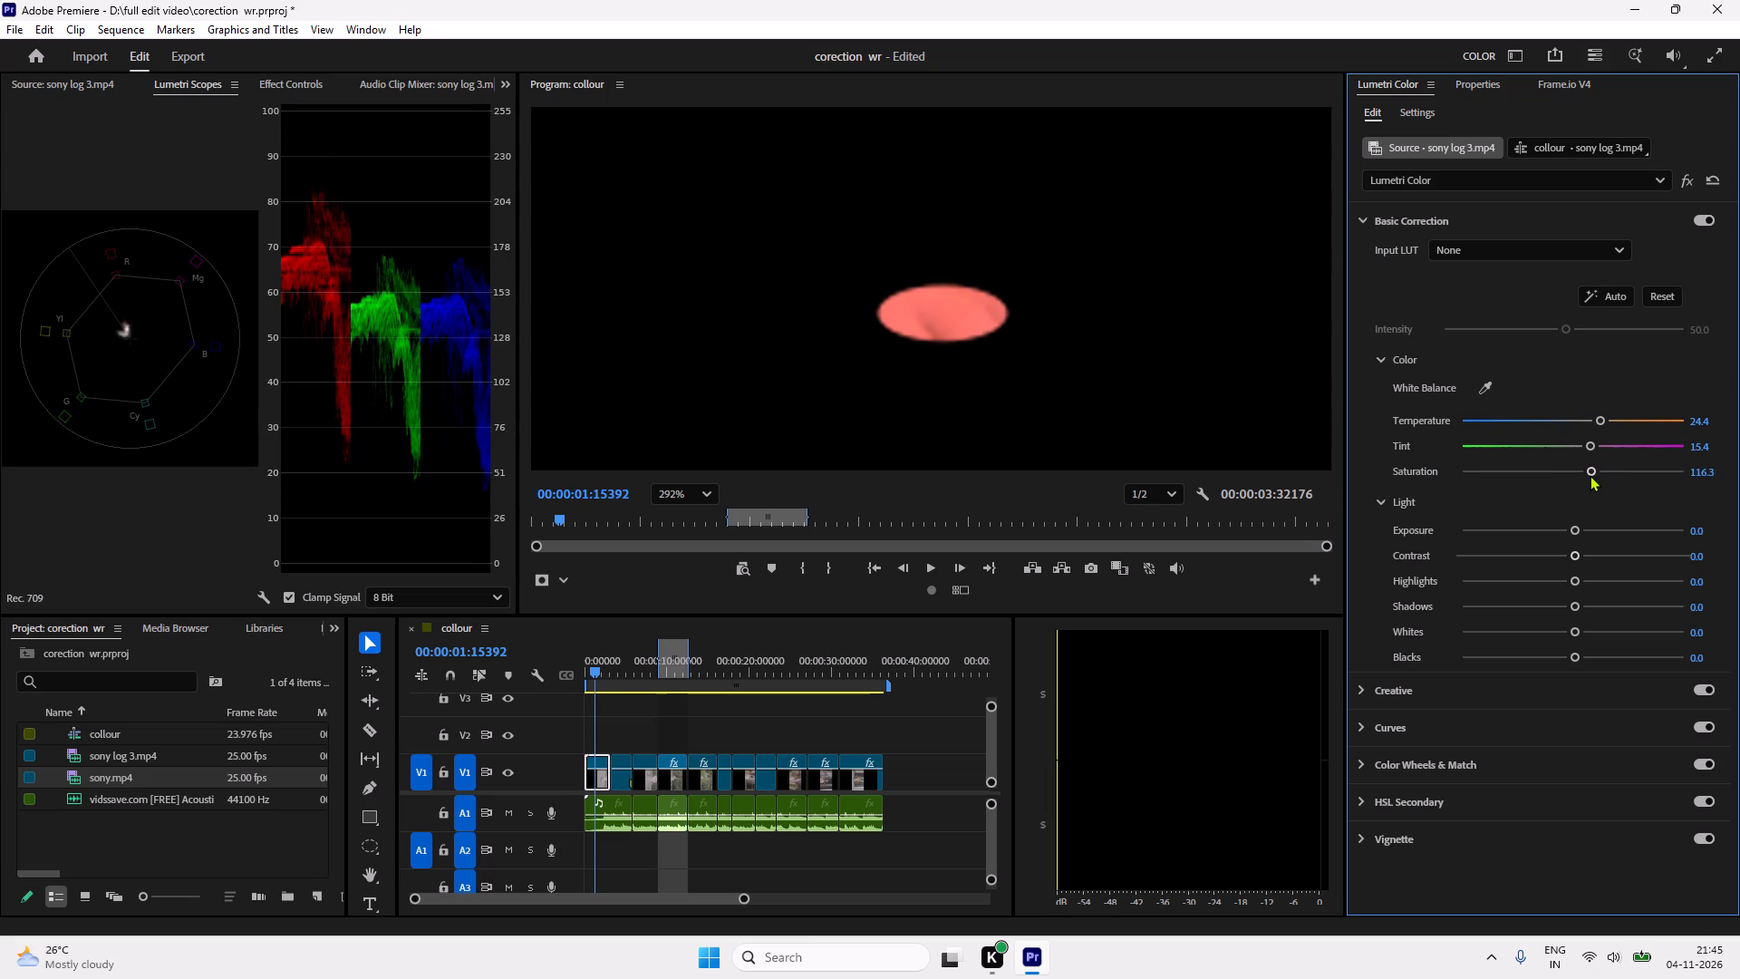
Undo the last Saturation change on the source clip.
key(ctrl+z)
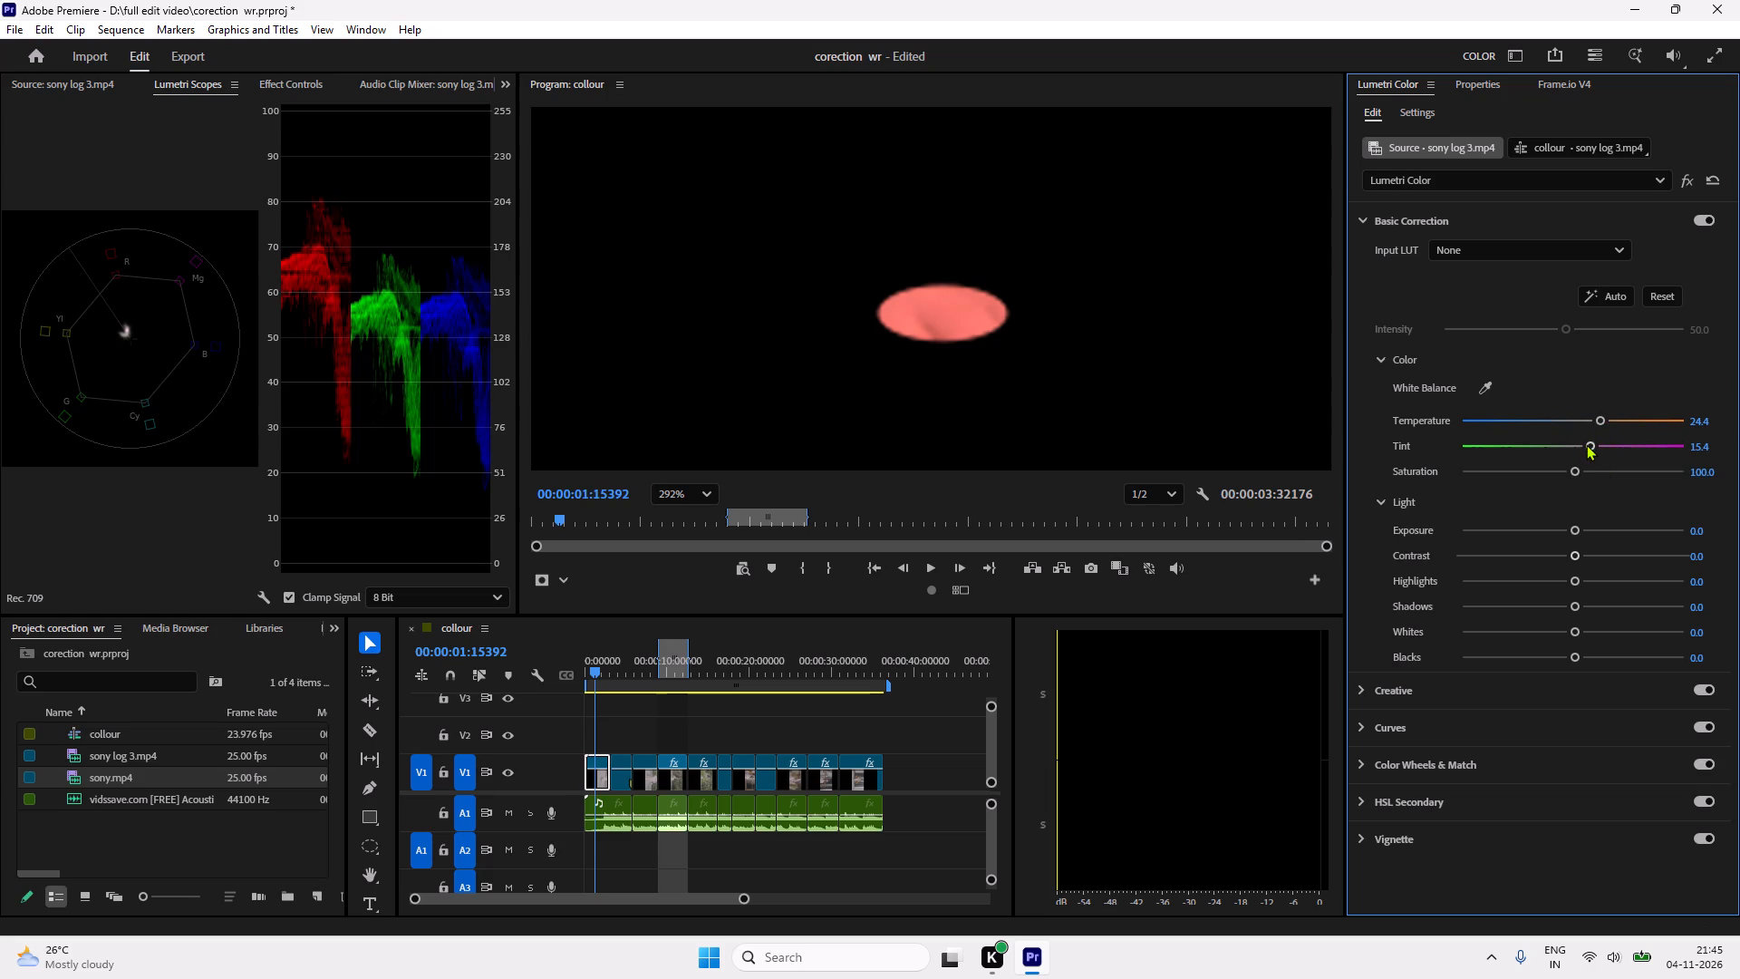
Rebalance the source clip's white balance against the scopes, setting Tint to 18.7 and Temperature to 48.0.
drag(1593, 445, 1607, 445)
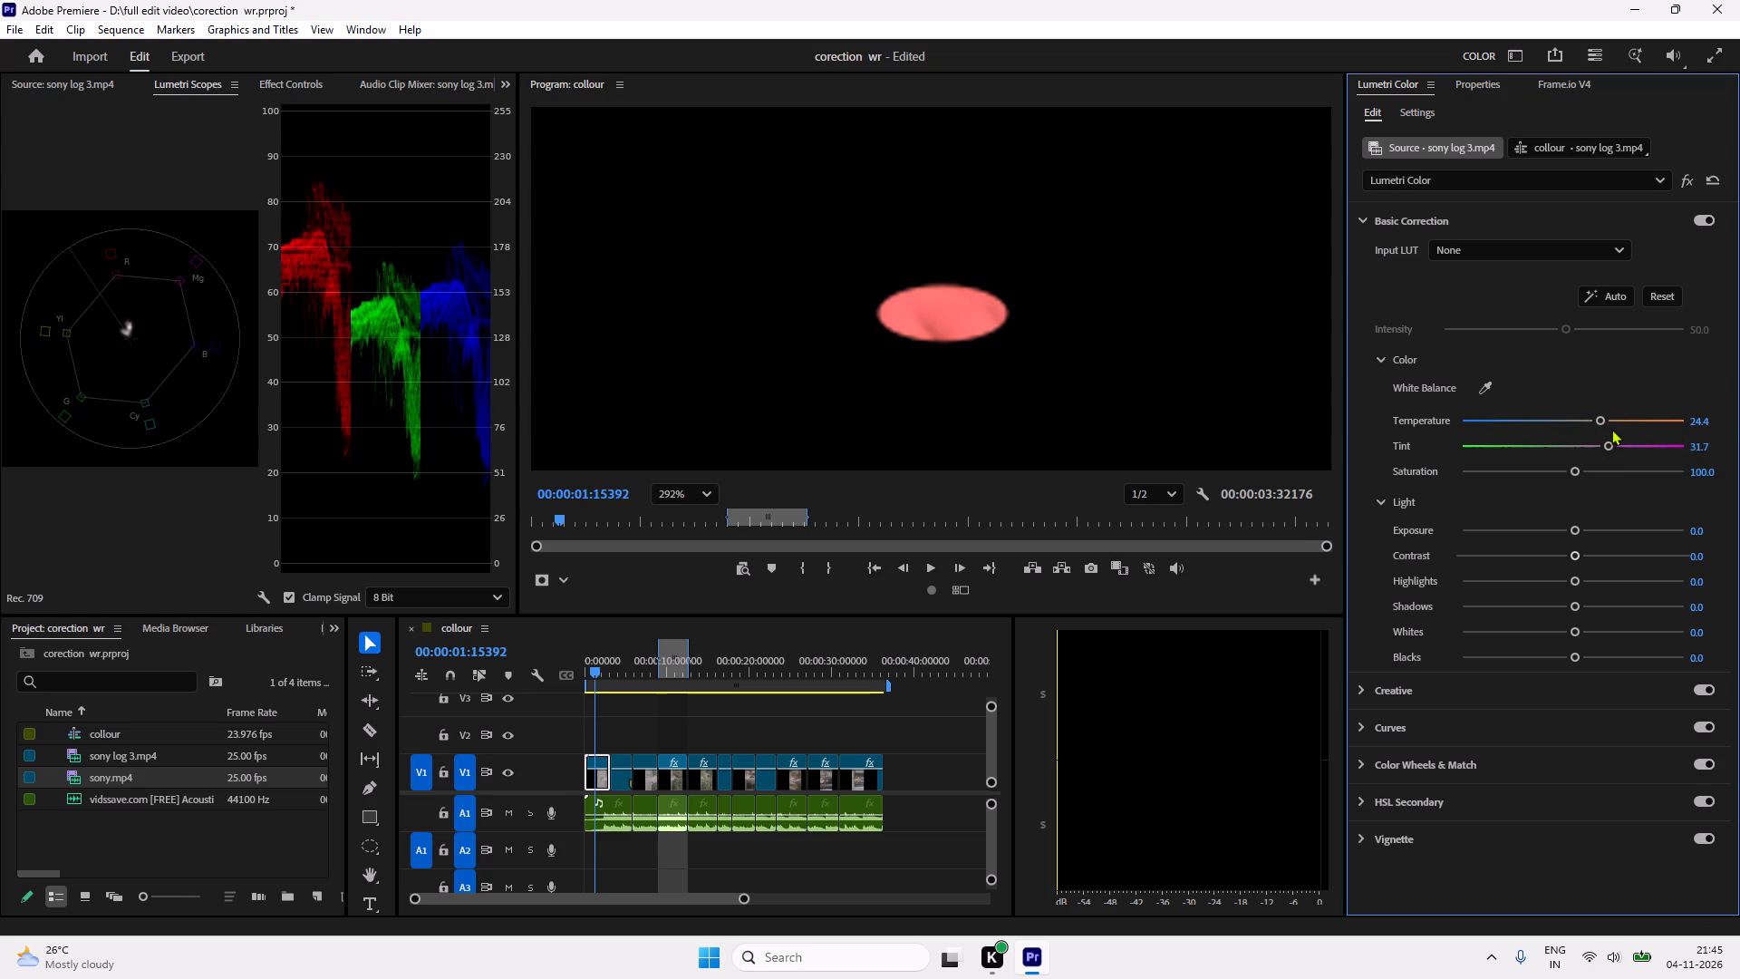
drag(1601, 418, 1600, 422)
drag(1600, 422, 1611, 424)
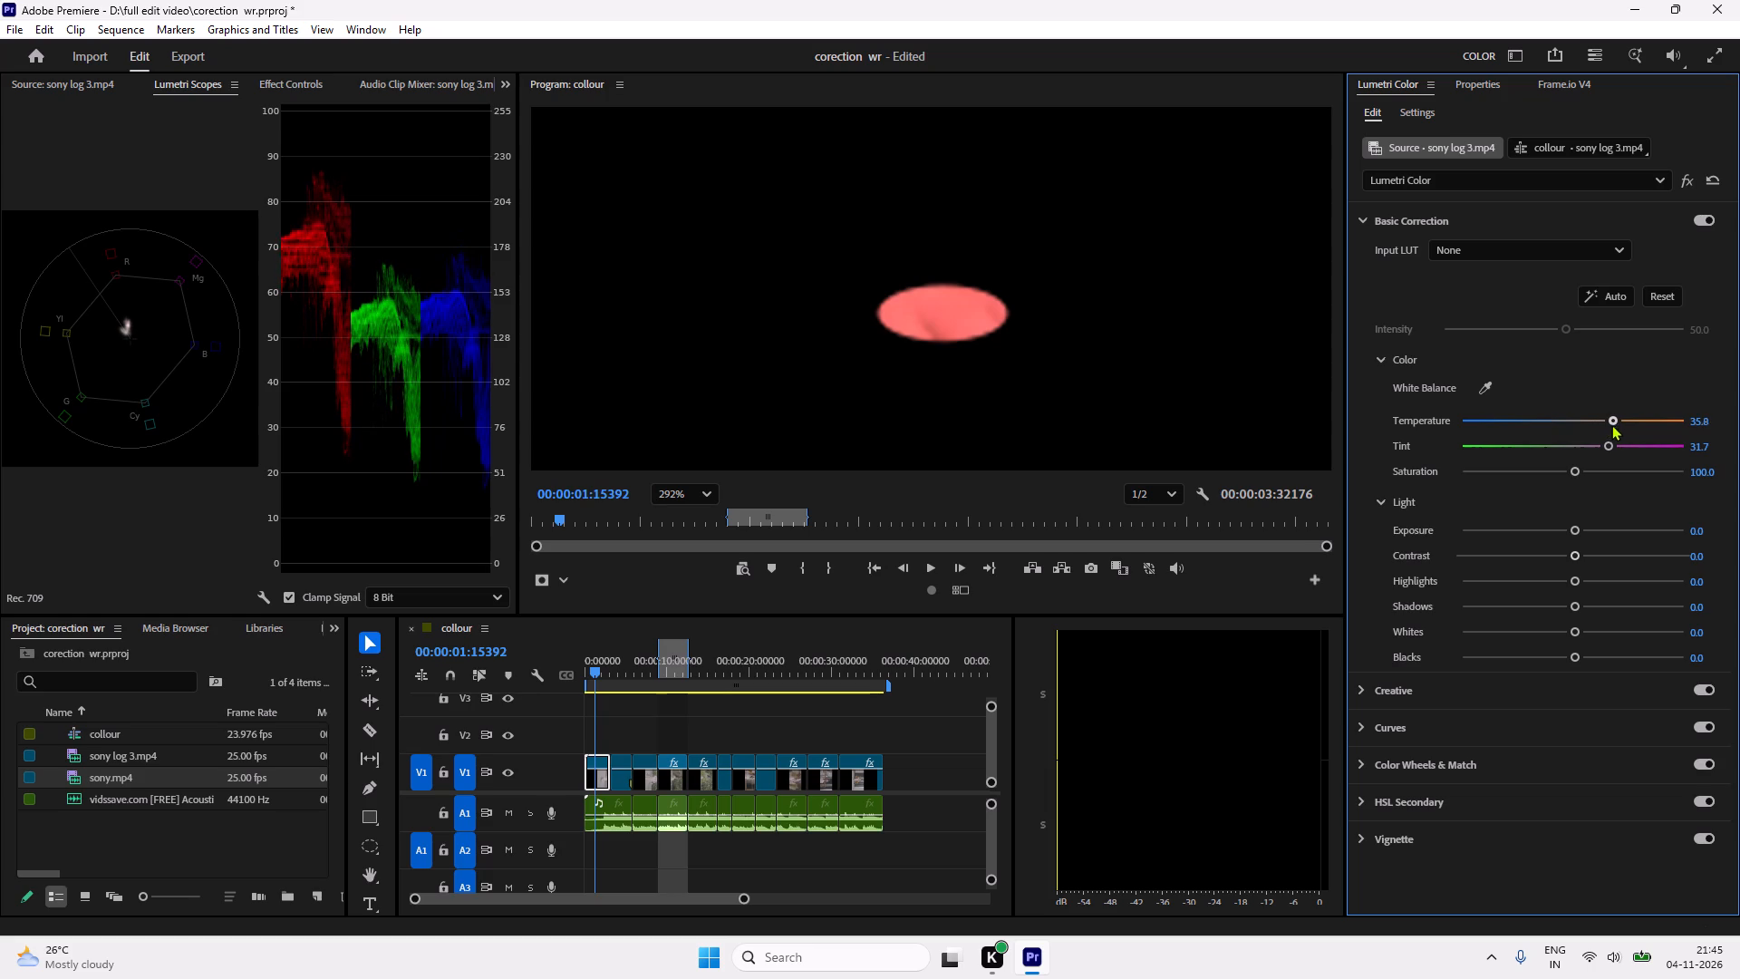
drag(1611, 424, 1609, 425)
drag(1608, 446, 1580, 451)
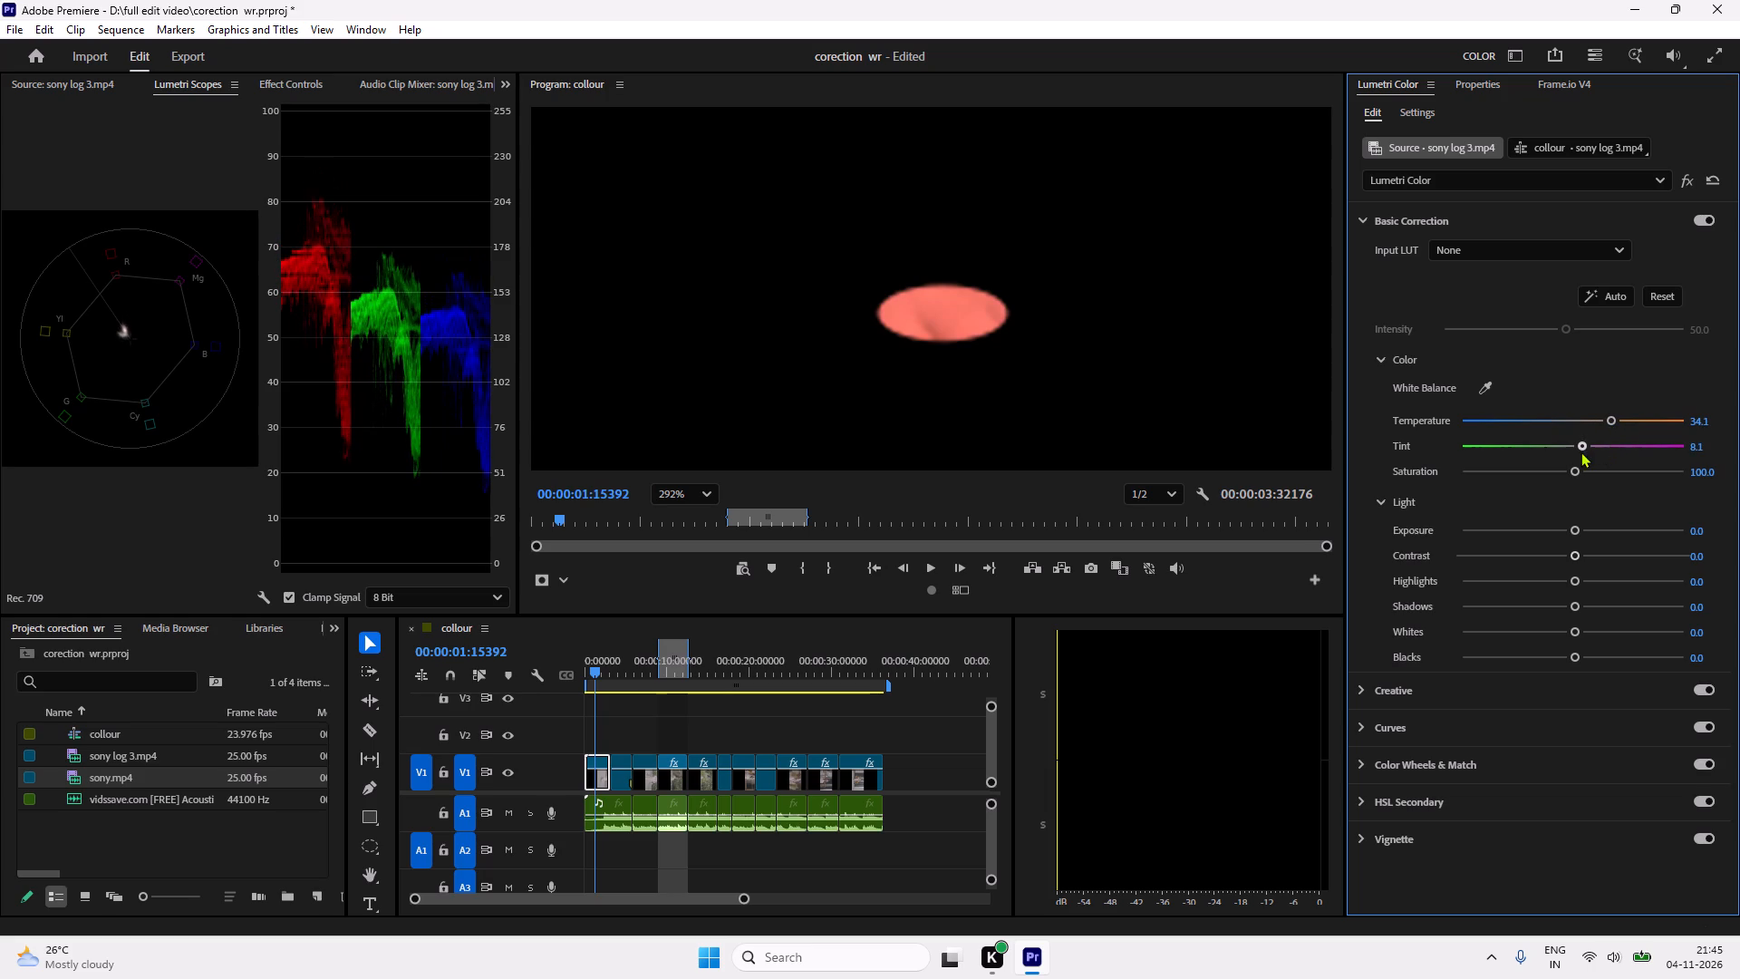
drag(1580, 451, 1592, 455)
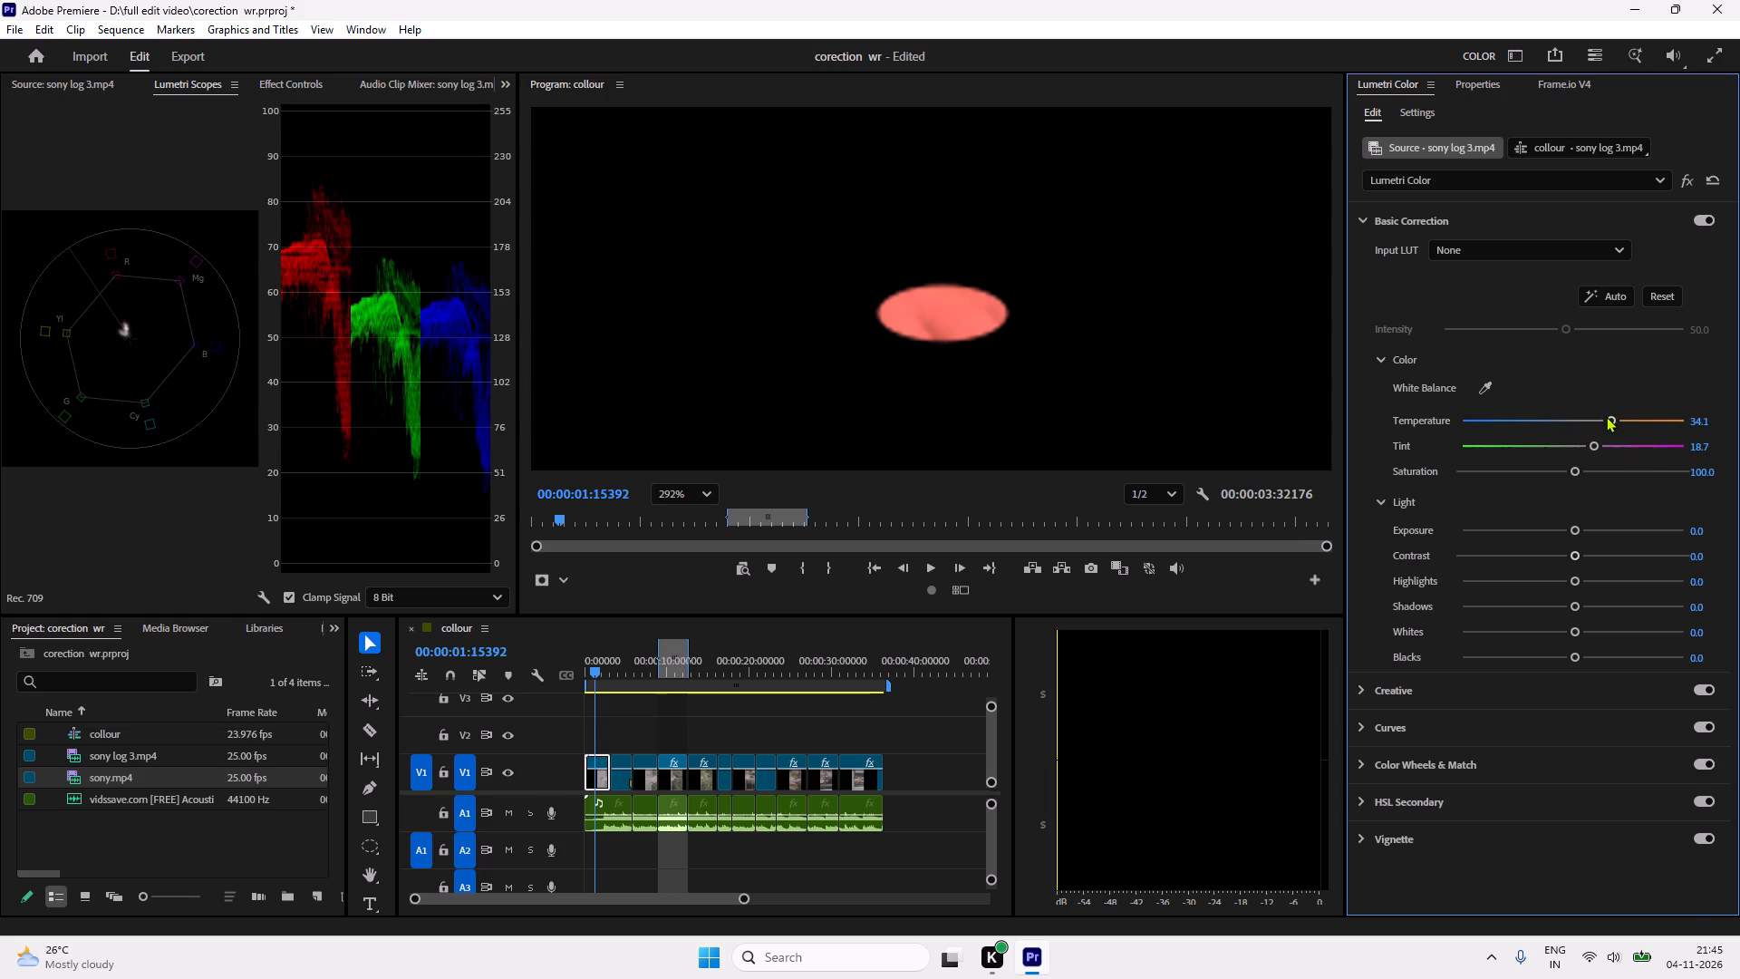
drag(1609, 416, 1612, 422)
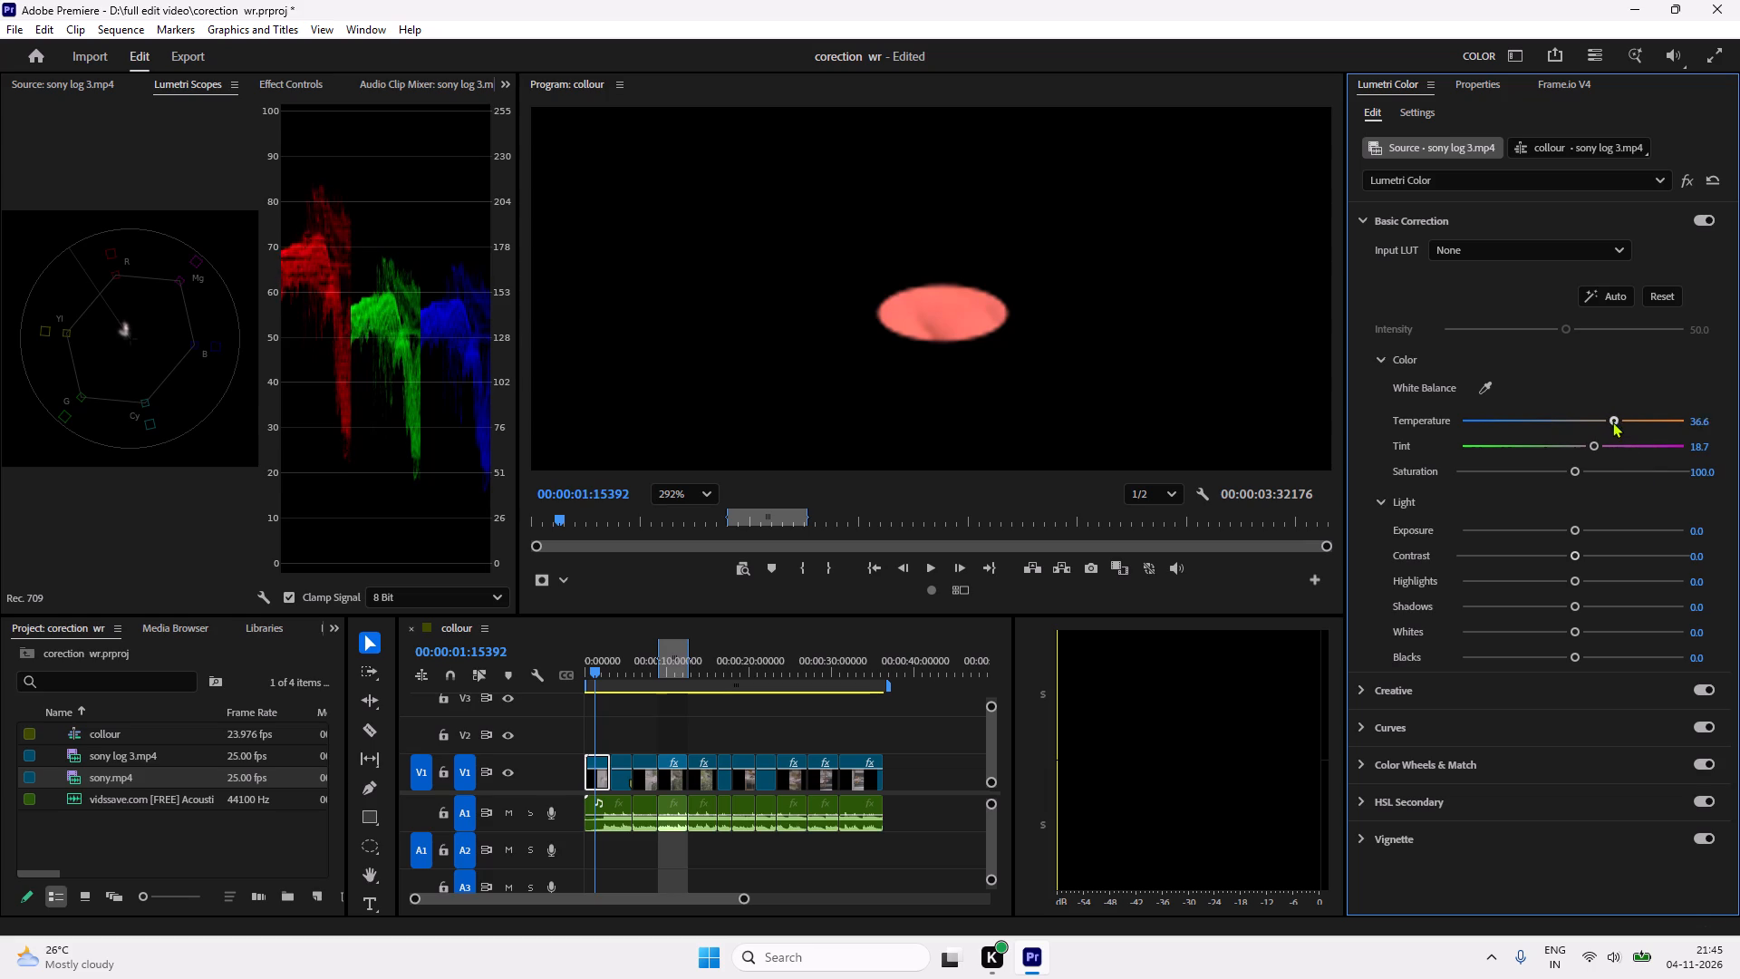
drag(1612, 422, 1622, 429)
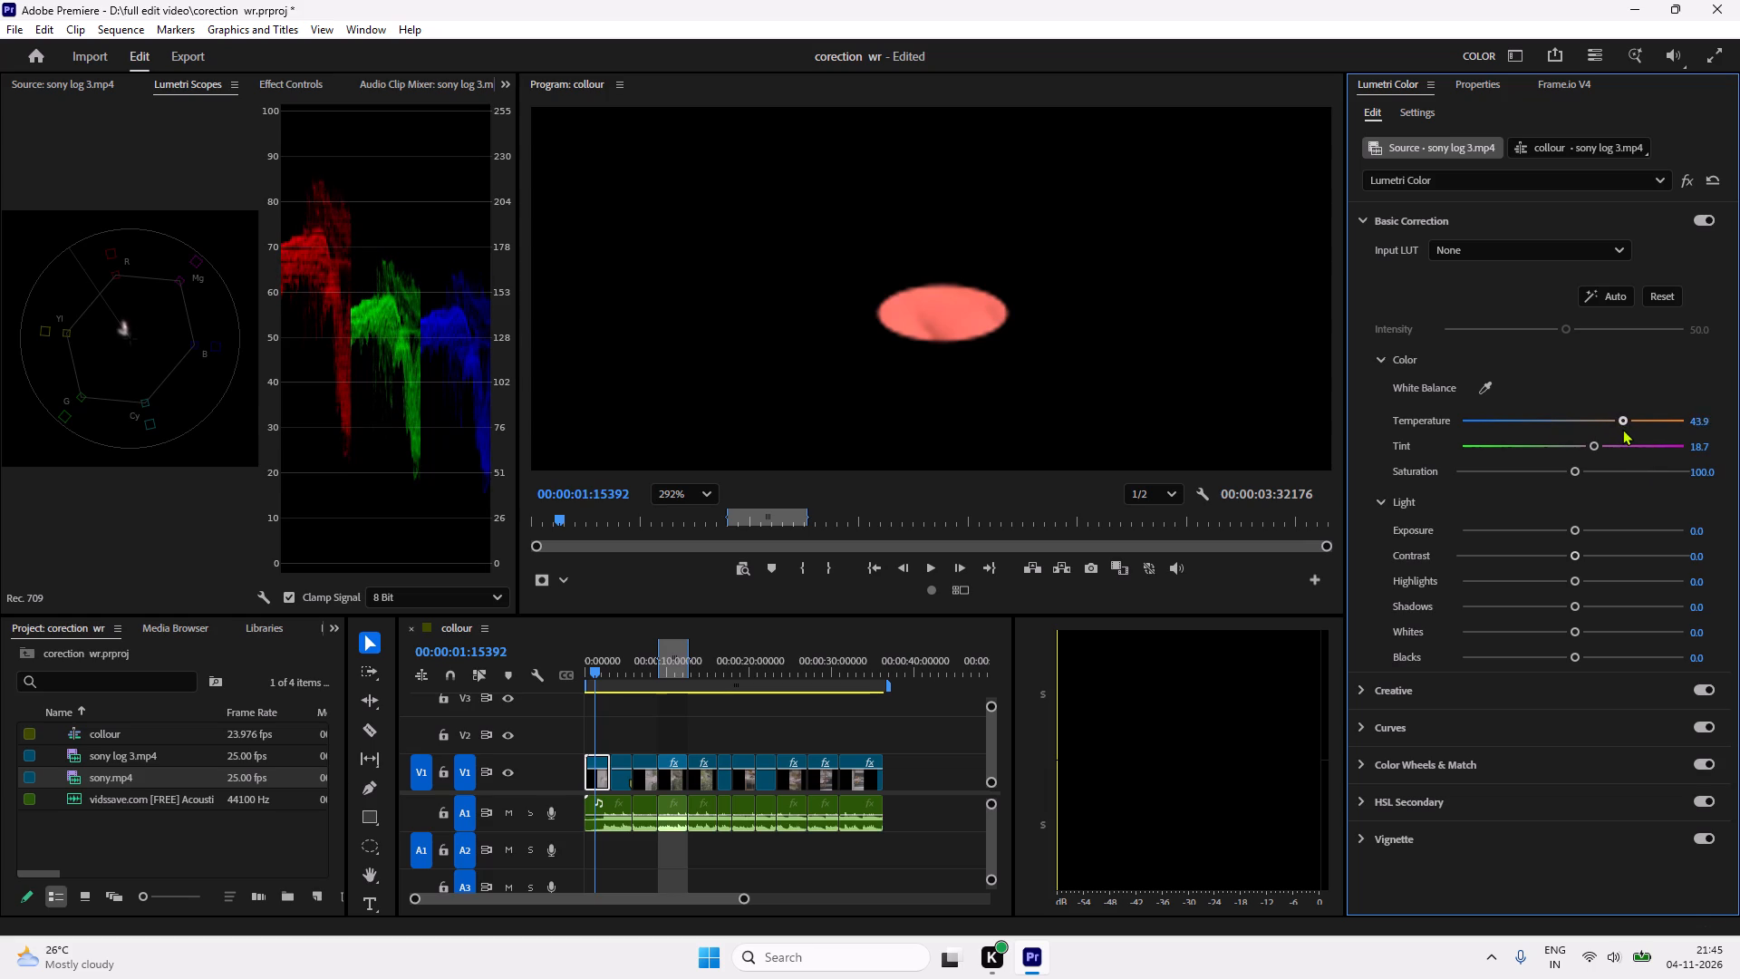
drag(1622, 429, 1625, 429)
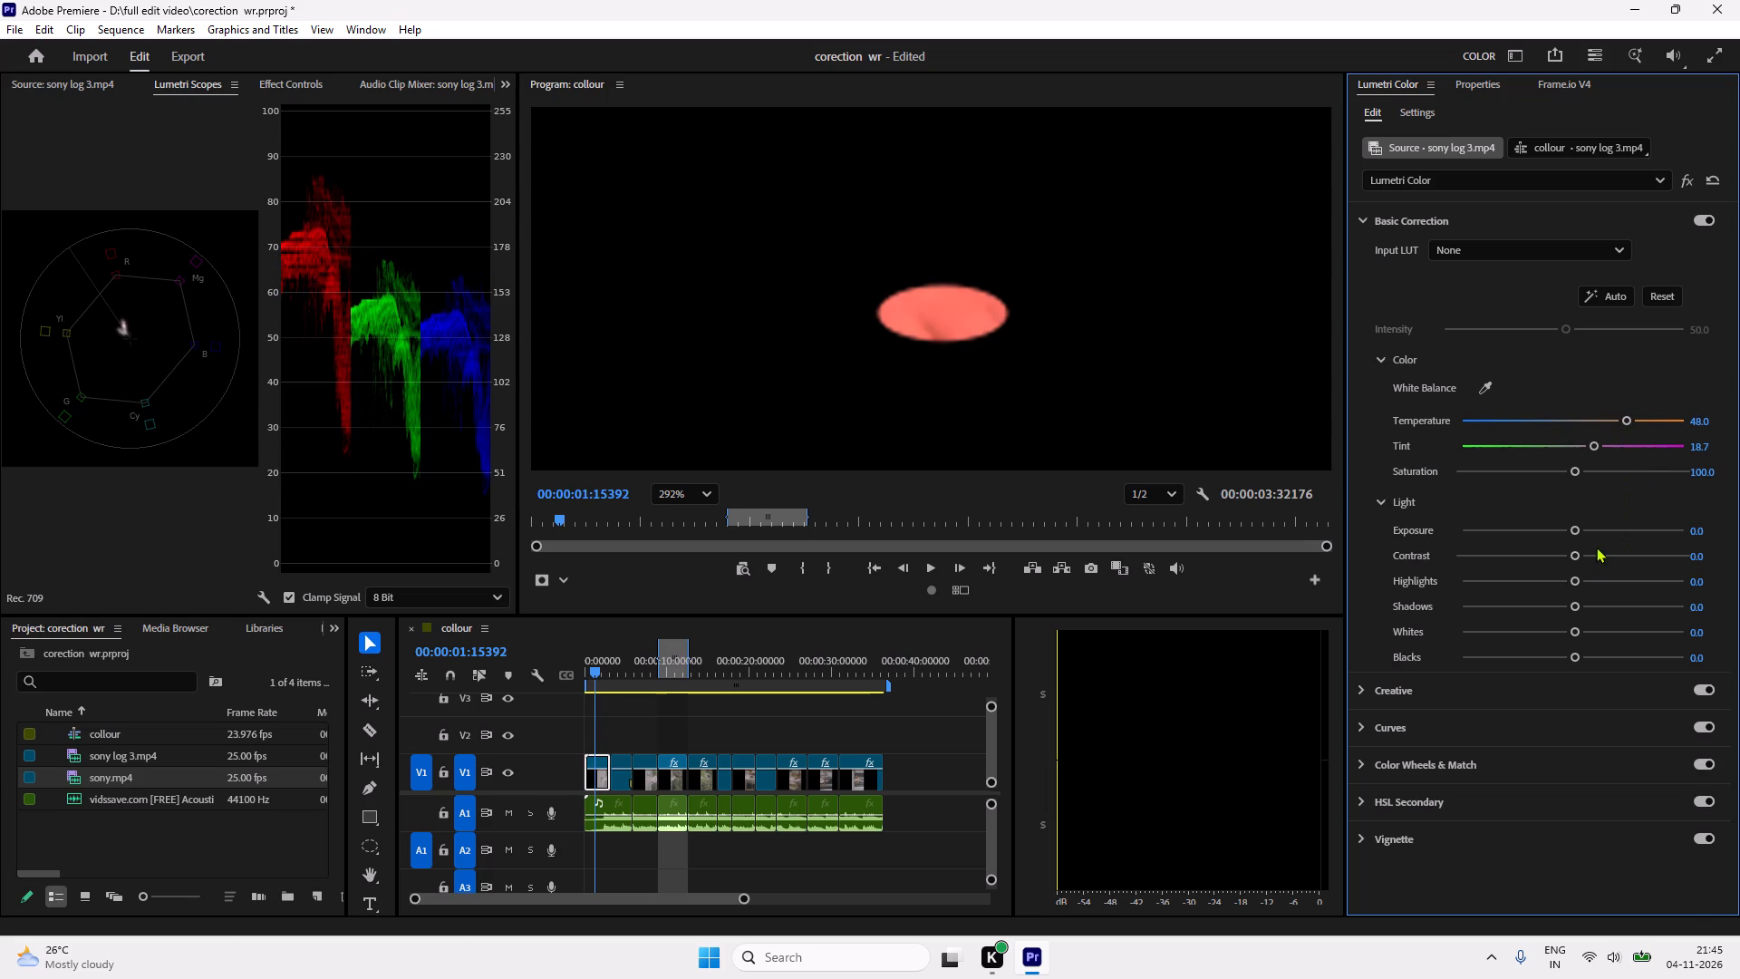
Raise the source clip's Exposure to 0.7 while checking the RGB parade.
drag(1577, 528, 1598, 525)
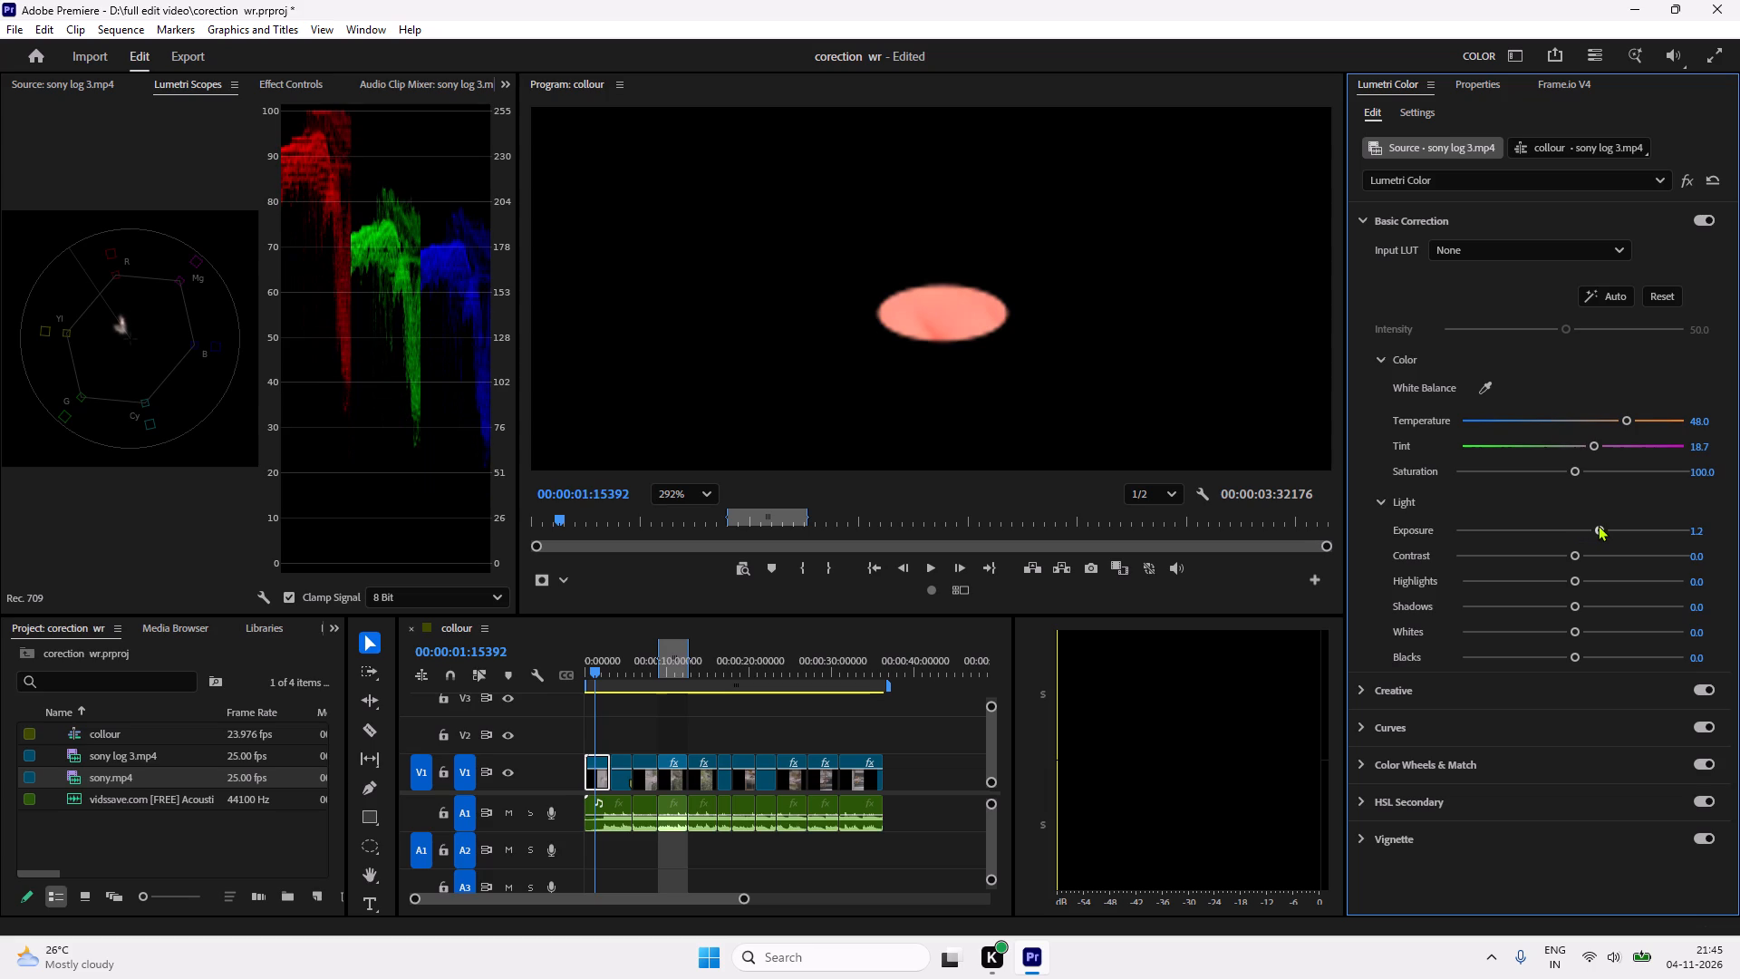
drag(1598, 525, 1589, 524)
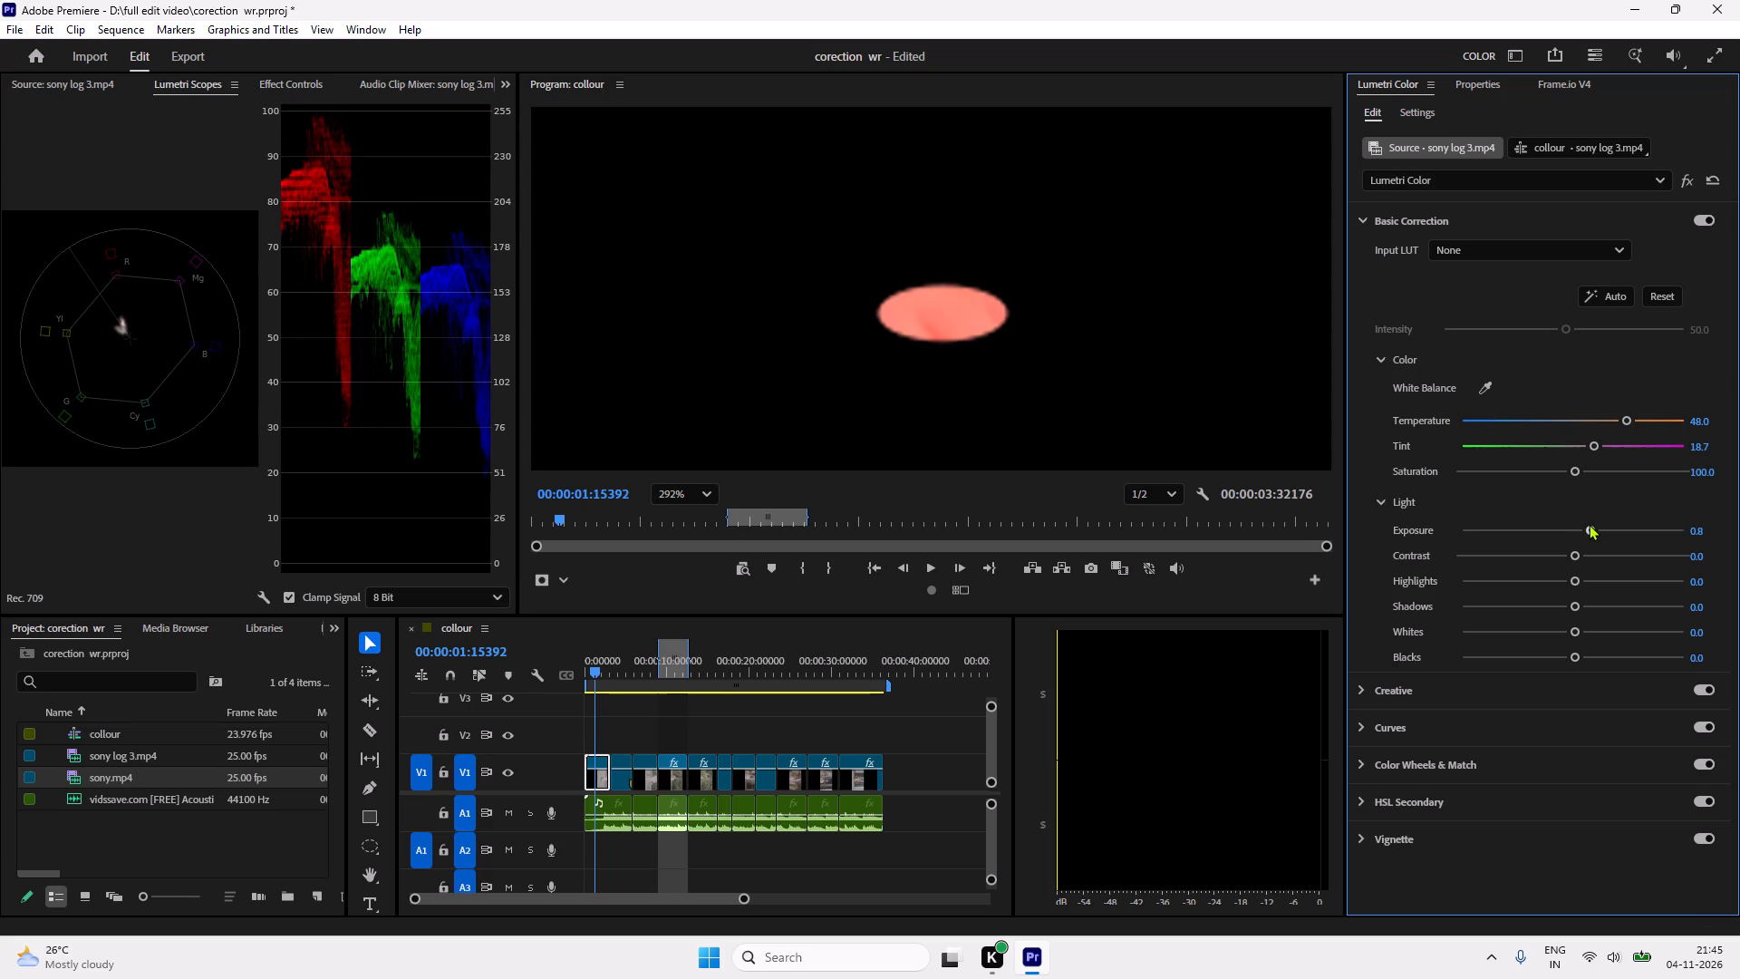
drag(1589, 524, 1582, 529)
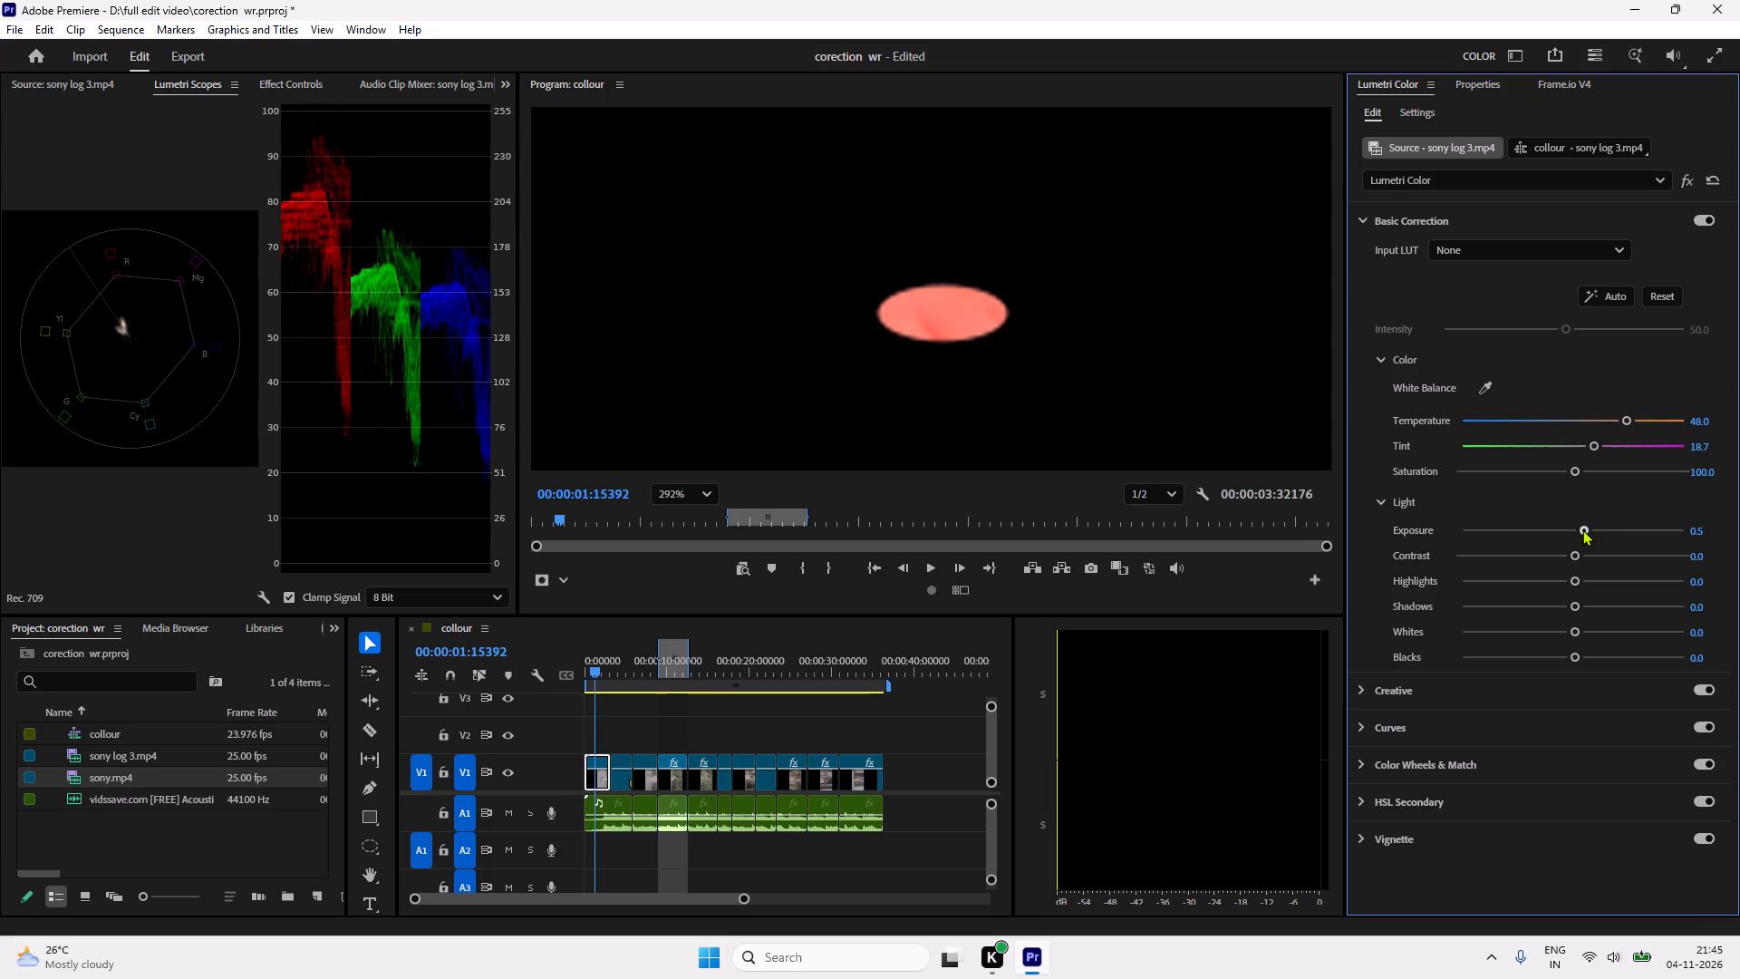
drag(1582, 529, 1587, 533)
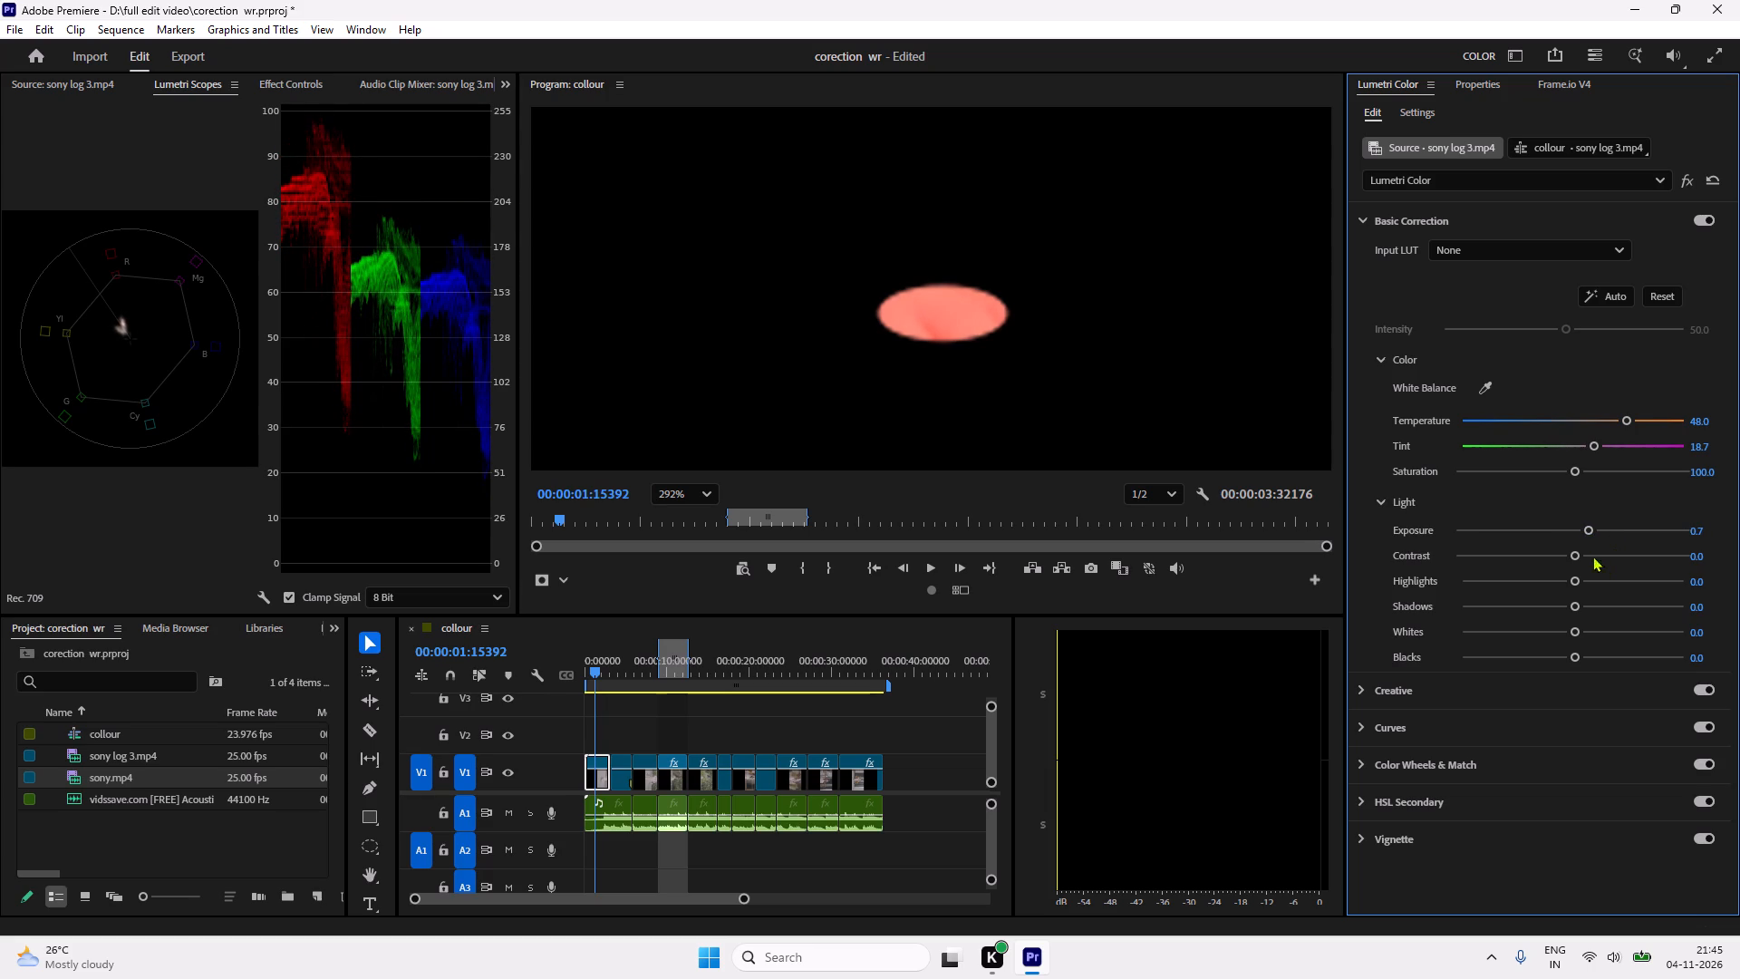
Try lower and higher Contrast values on the source clip and settle on -2.4.
drag(1572, 554, 1546, 560)
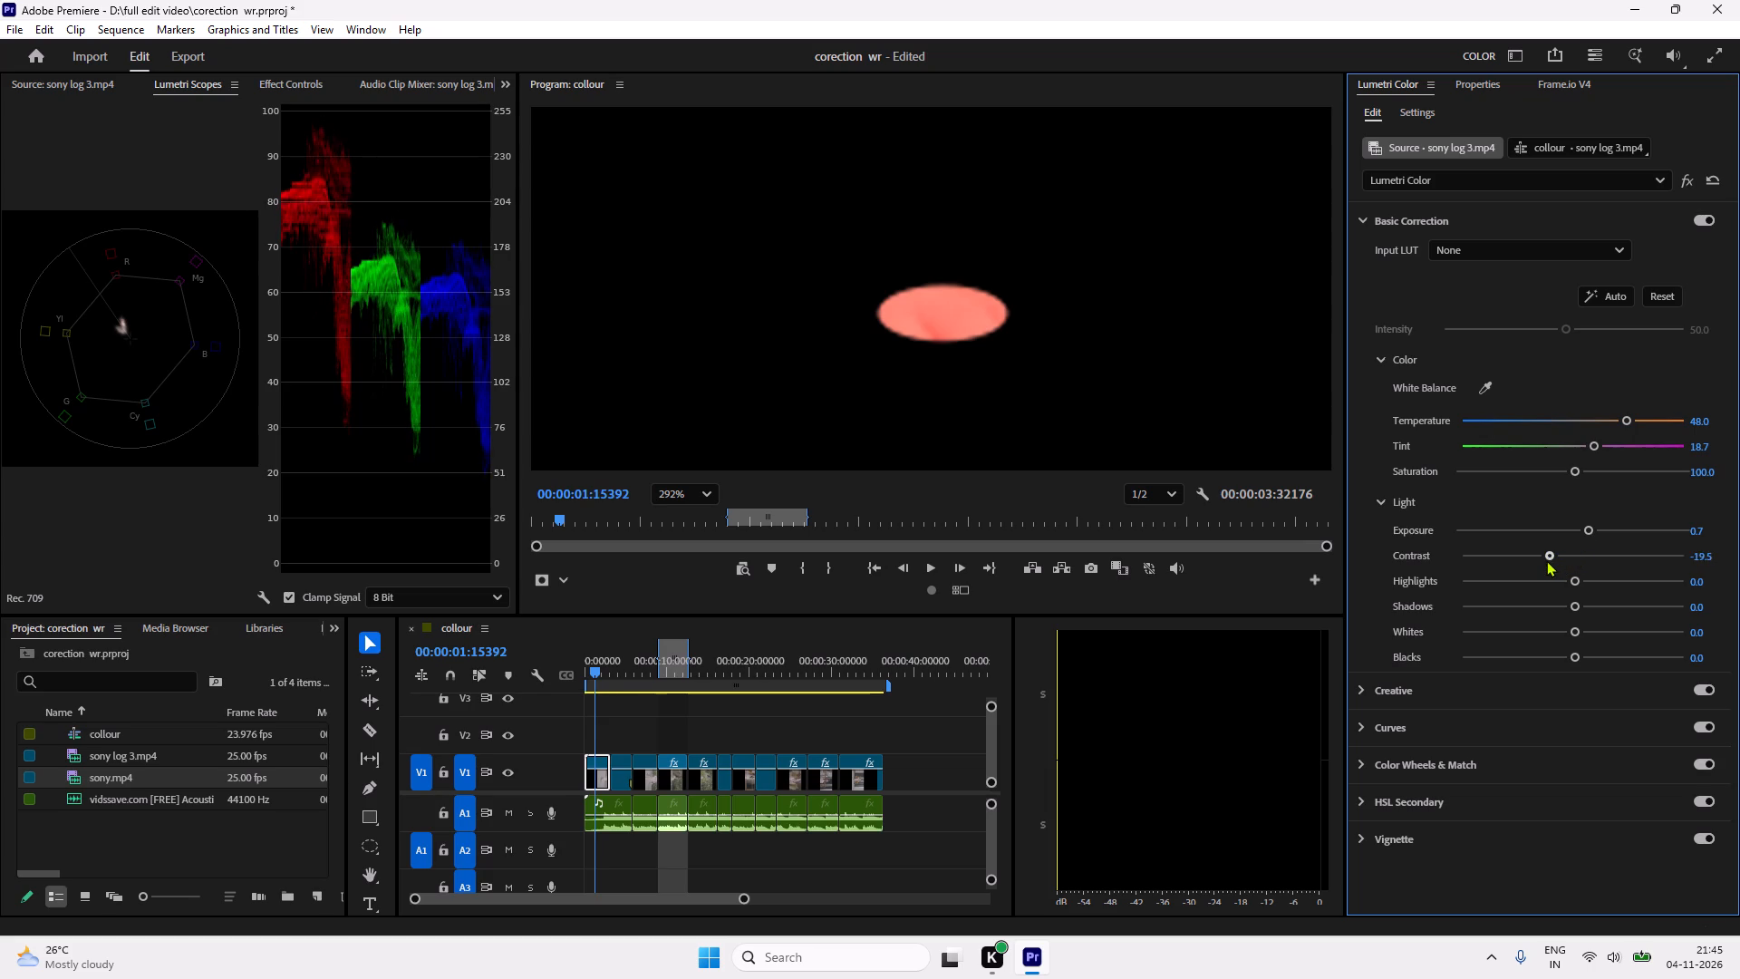
drag(1546, 560, 1574, 565)
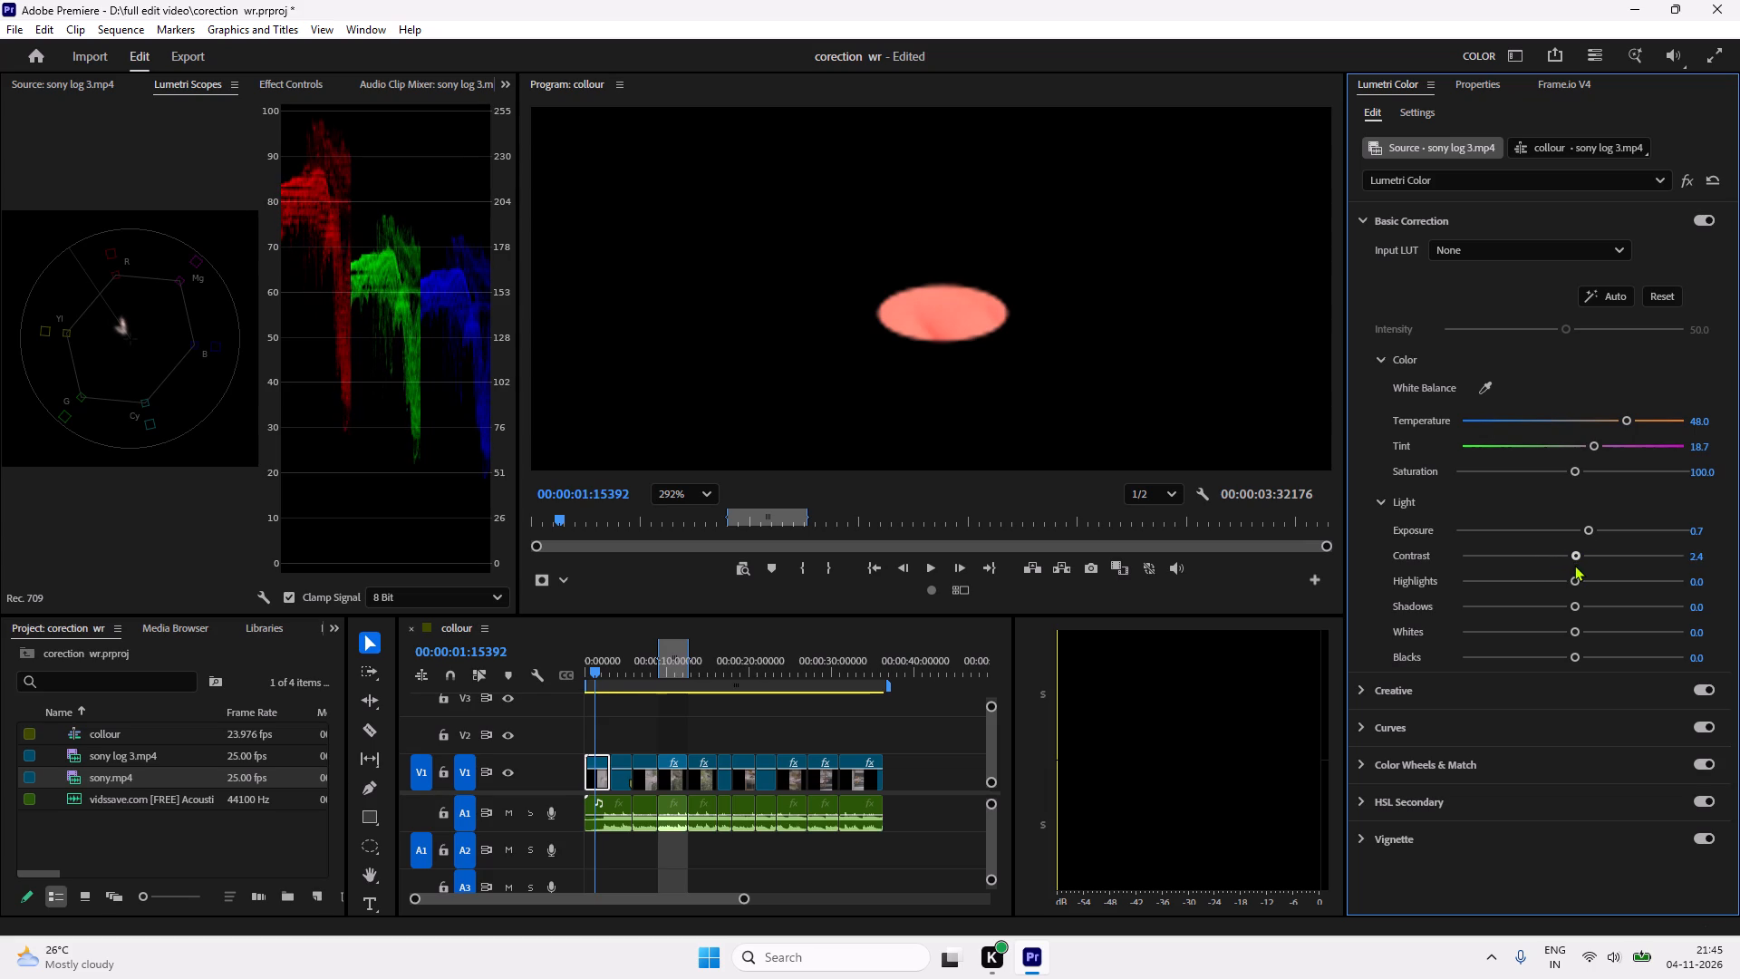
drag(1574, 565, 1578, 565)
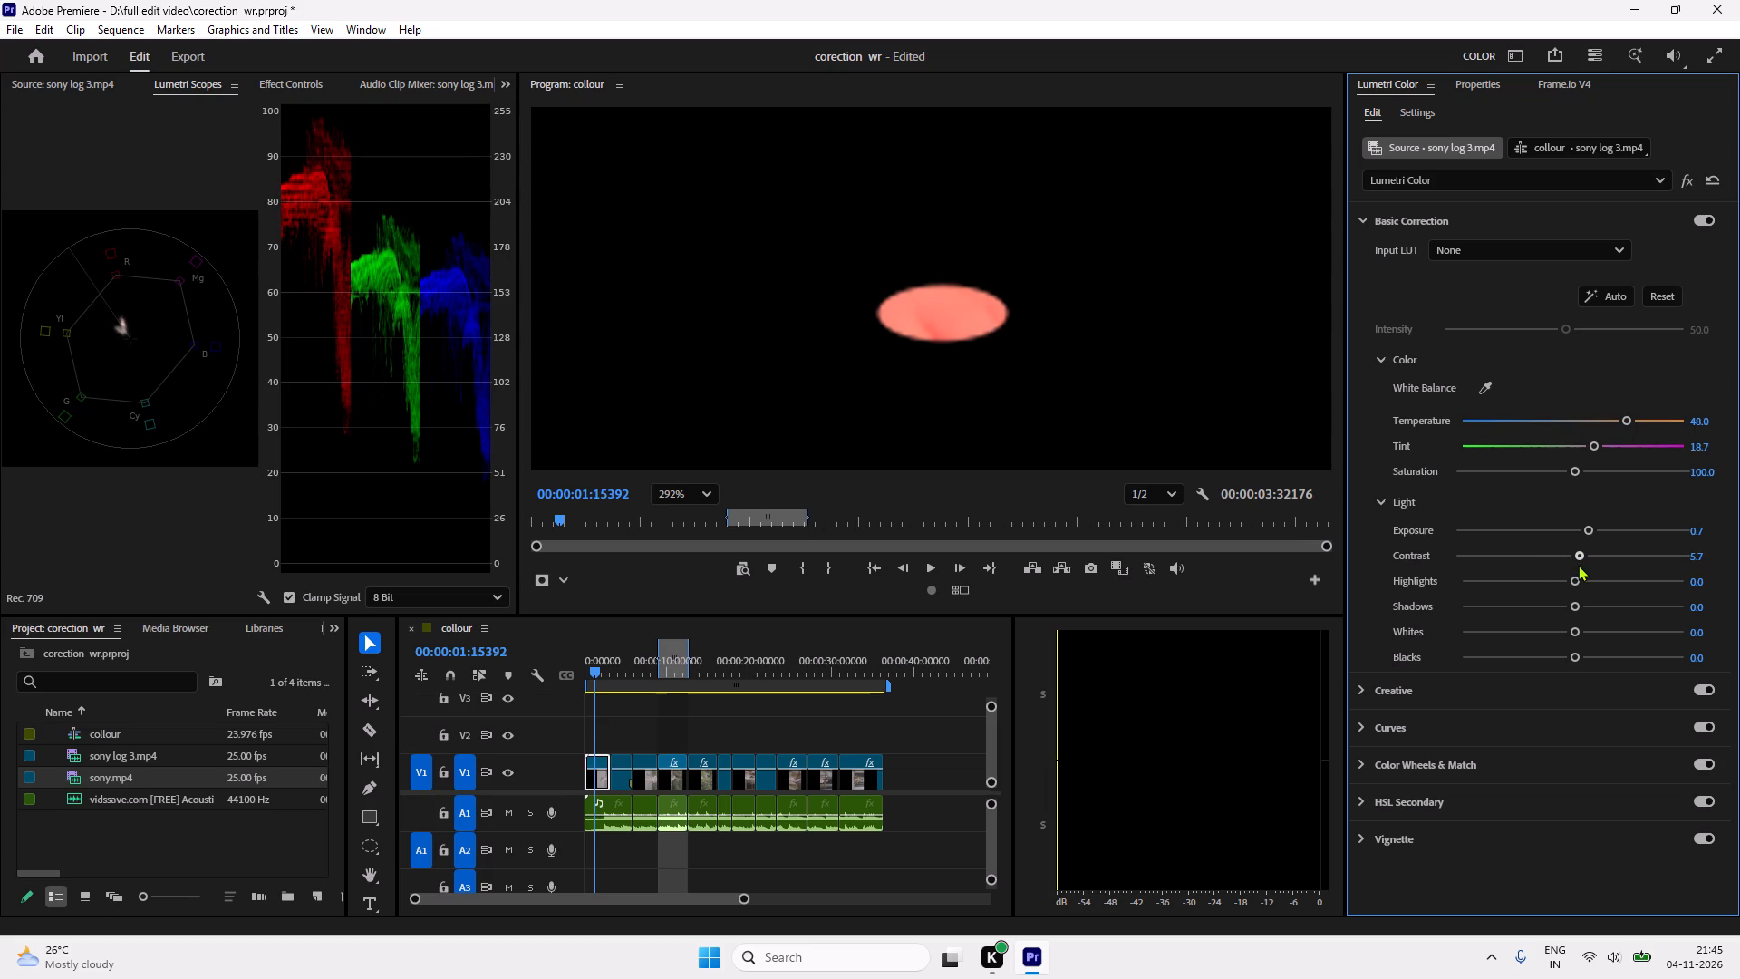
drag(1578, 565, 1581, 566)
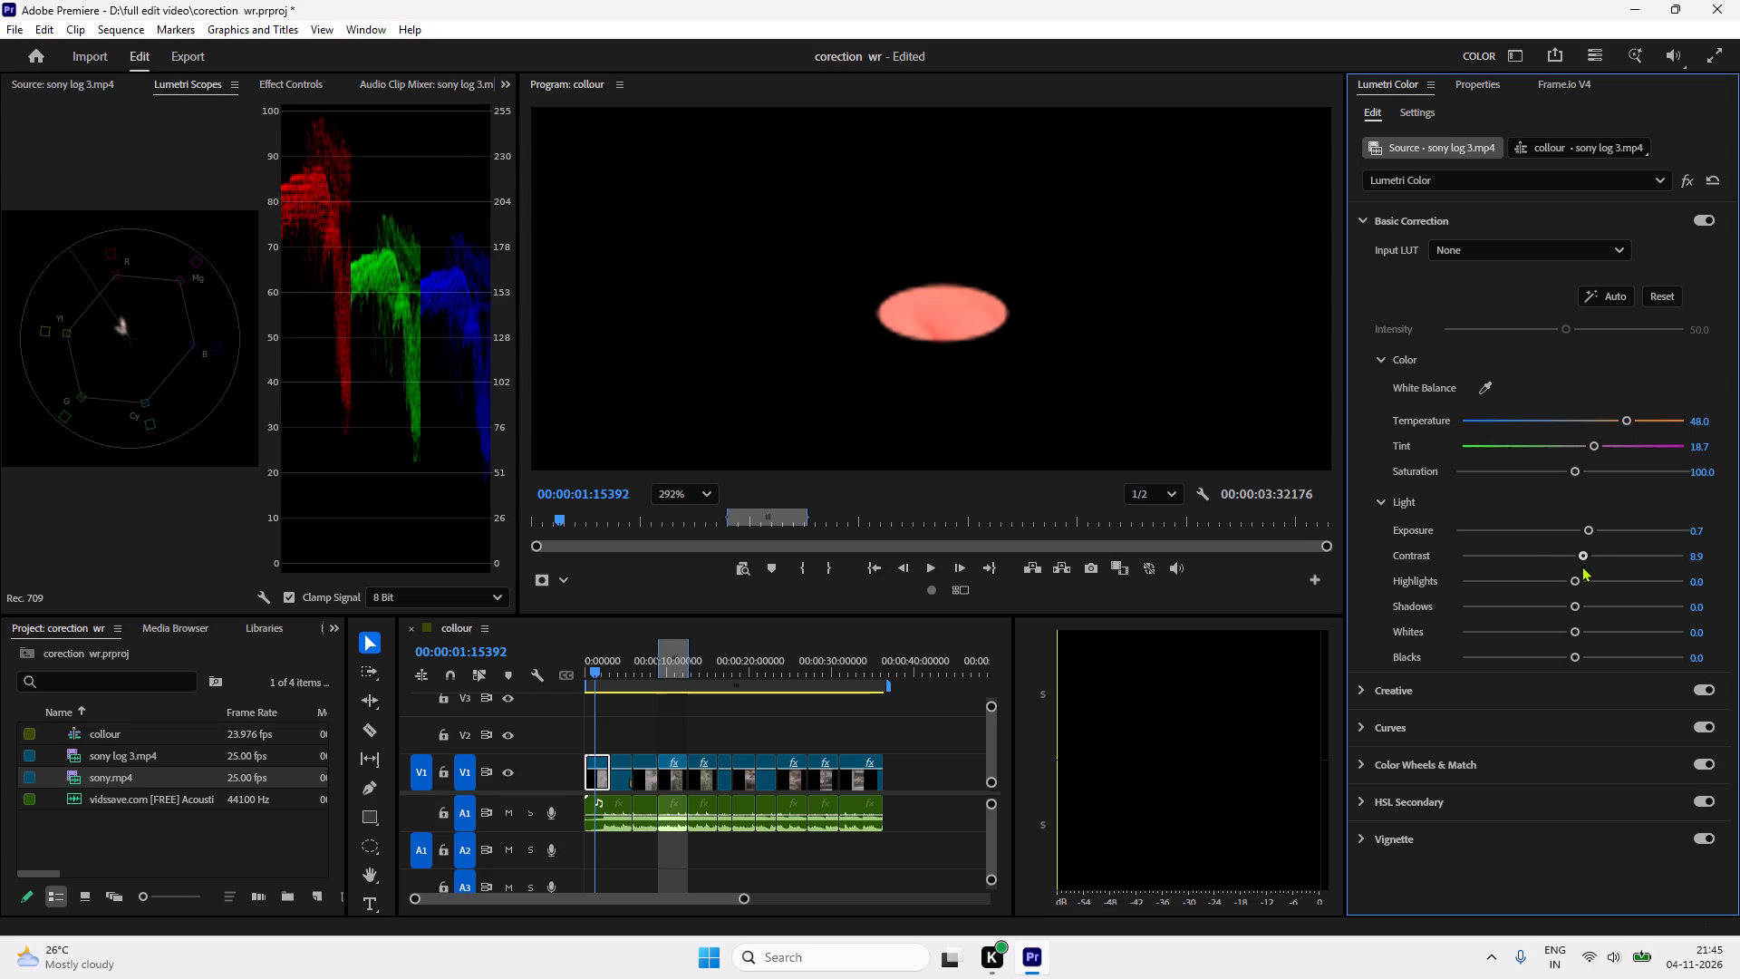
drag(1581, 566, 1571, 566)
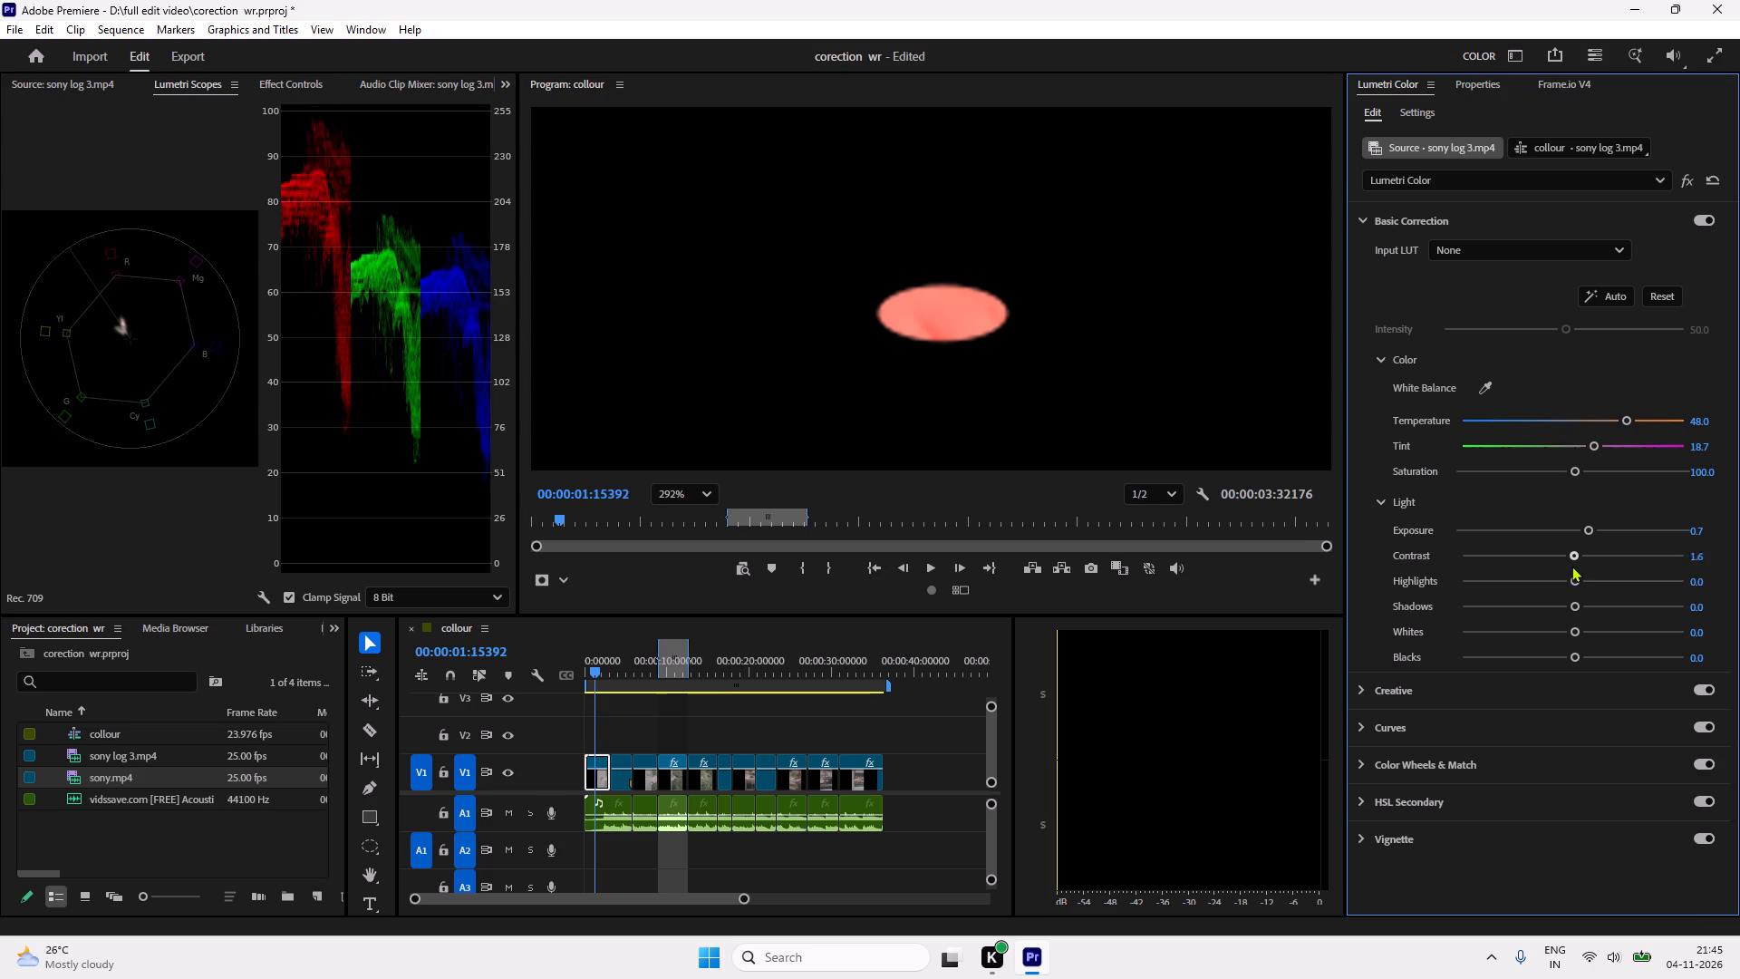
drag(1571, 566, 1569, 566)
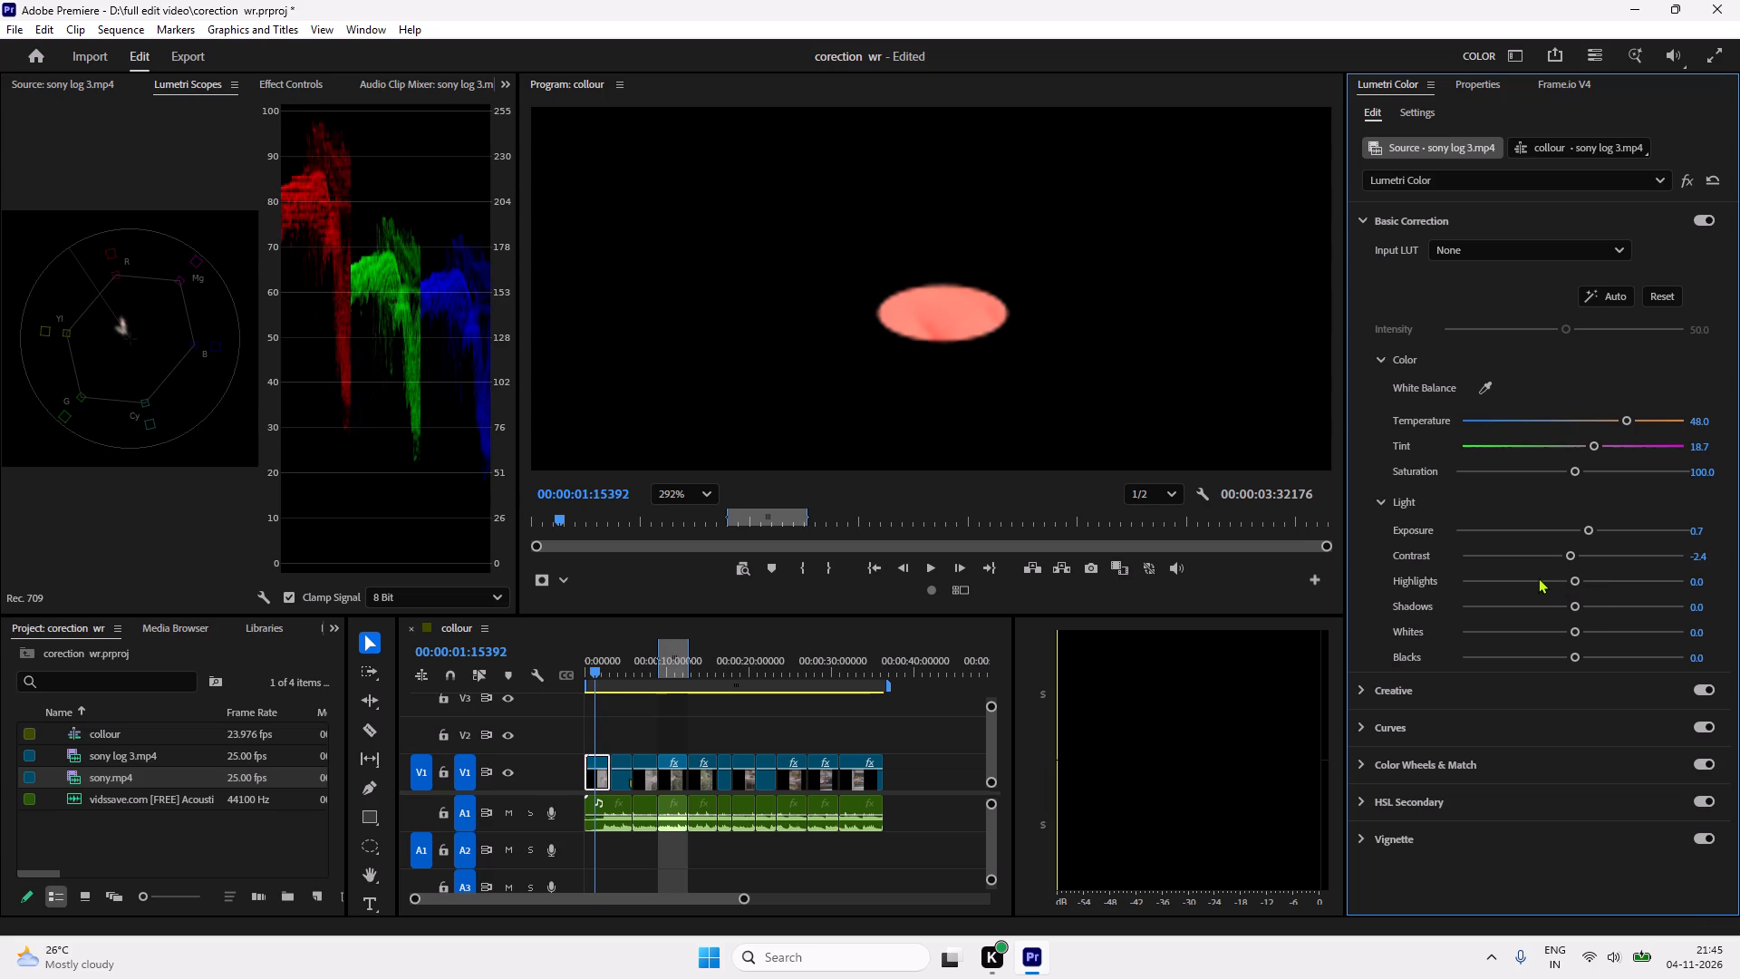
Try Highlights values down to -46.3 on the source clip and settle on -5.7.
drag(1571, 579, 1551, 589)
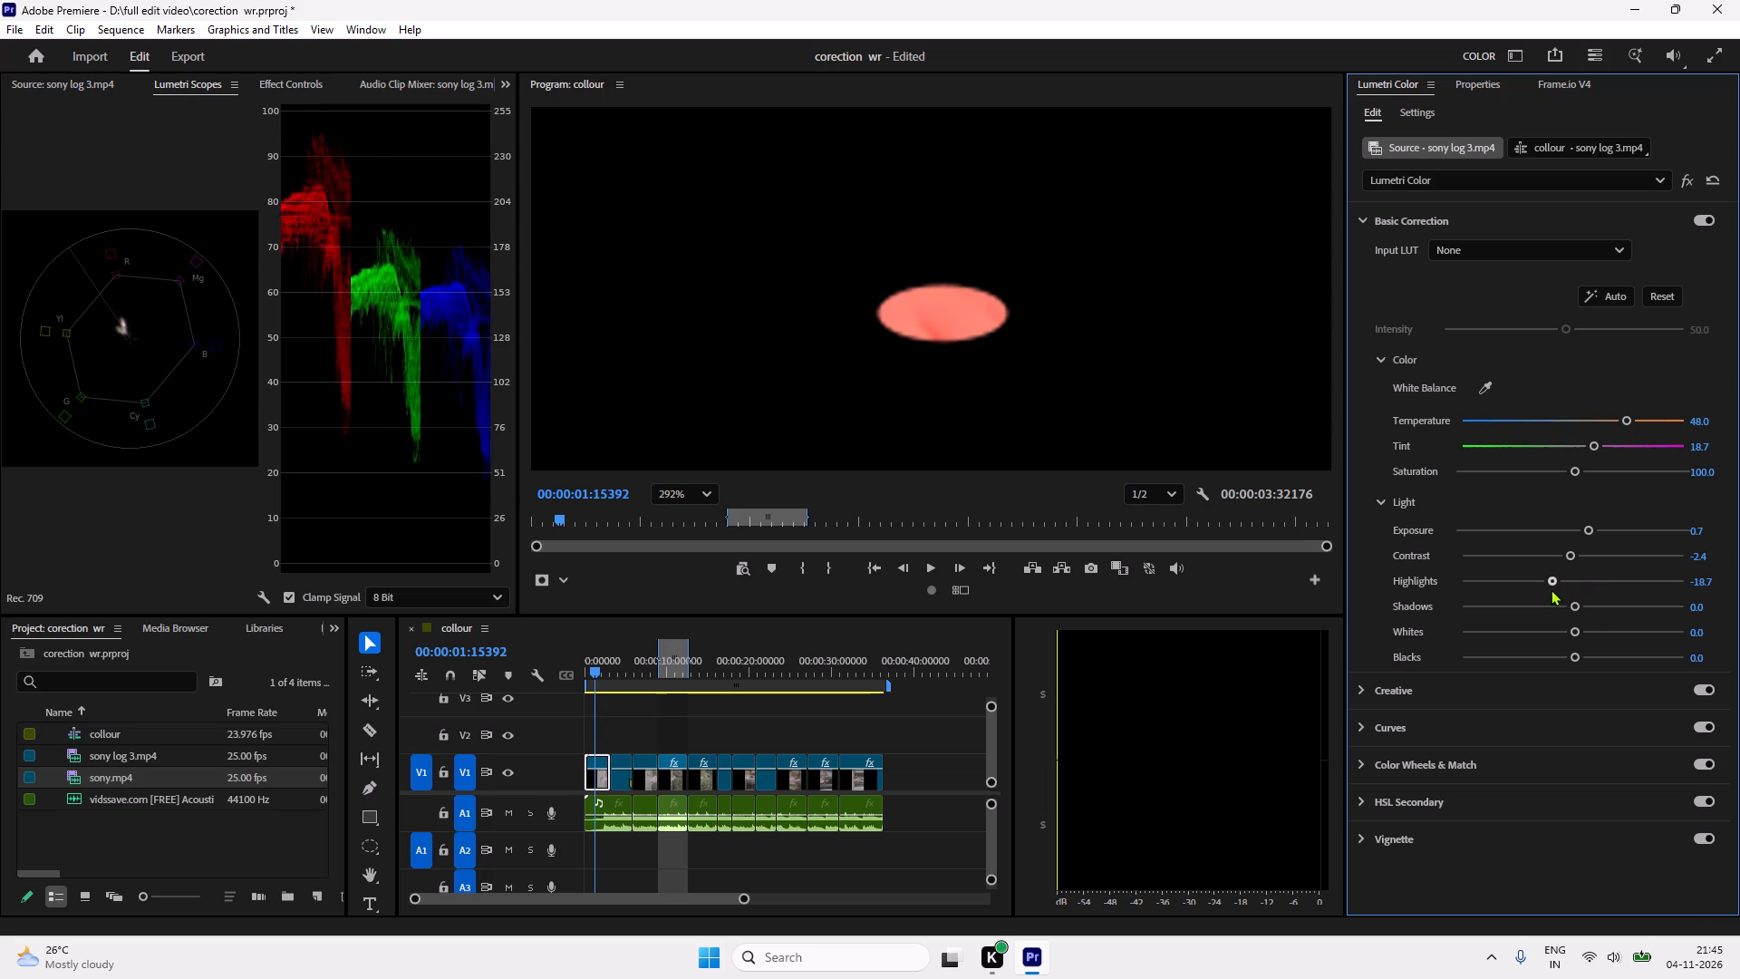
drag(1551, 589, 1527, 592)
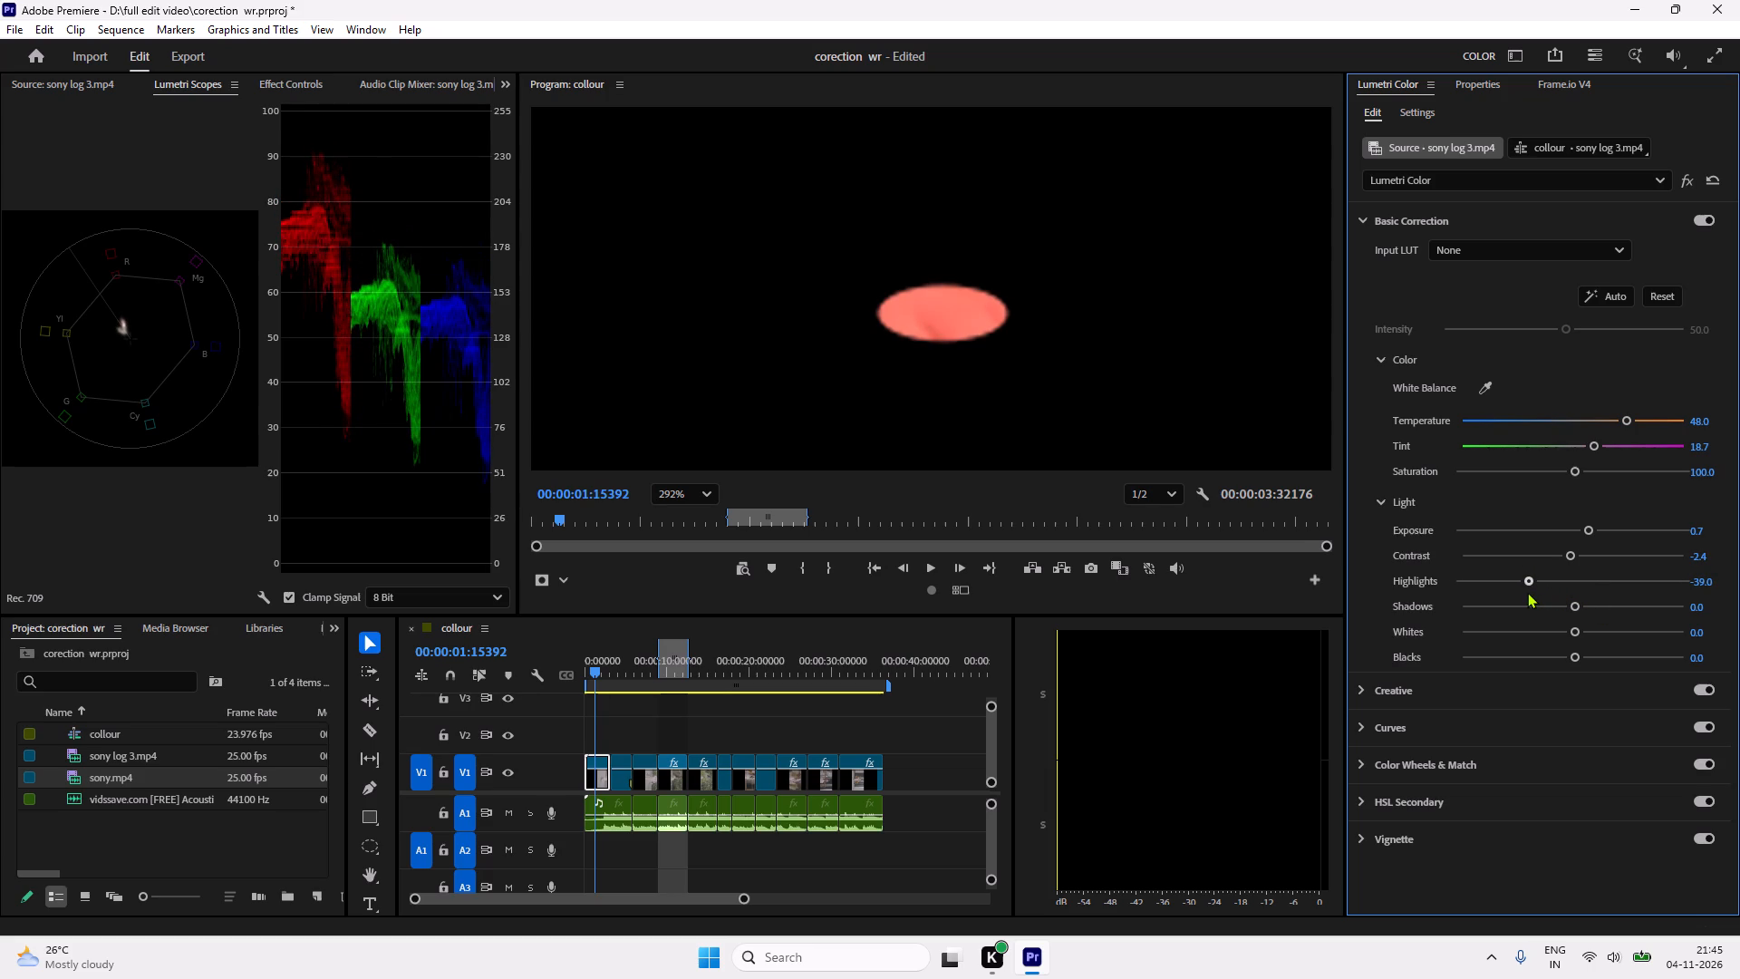
drag(1527, 592, 1520, 592)
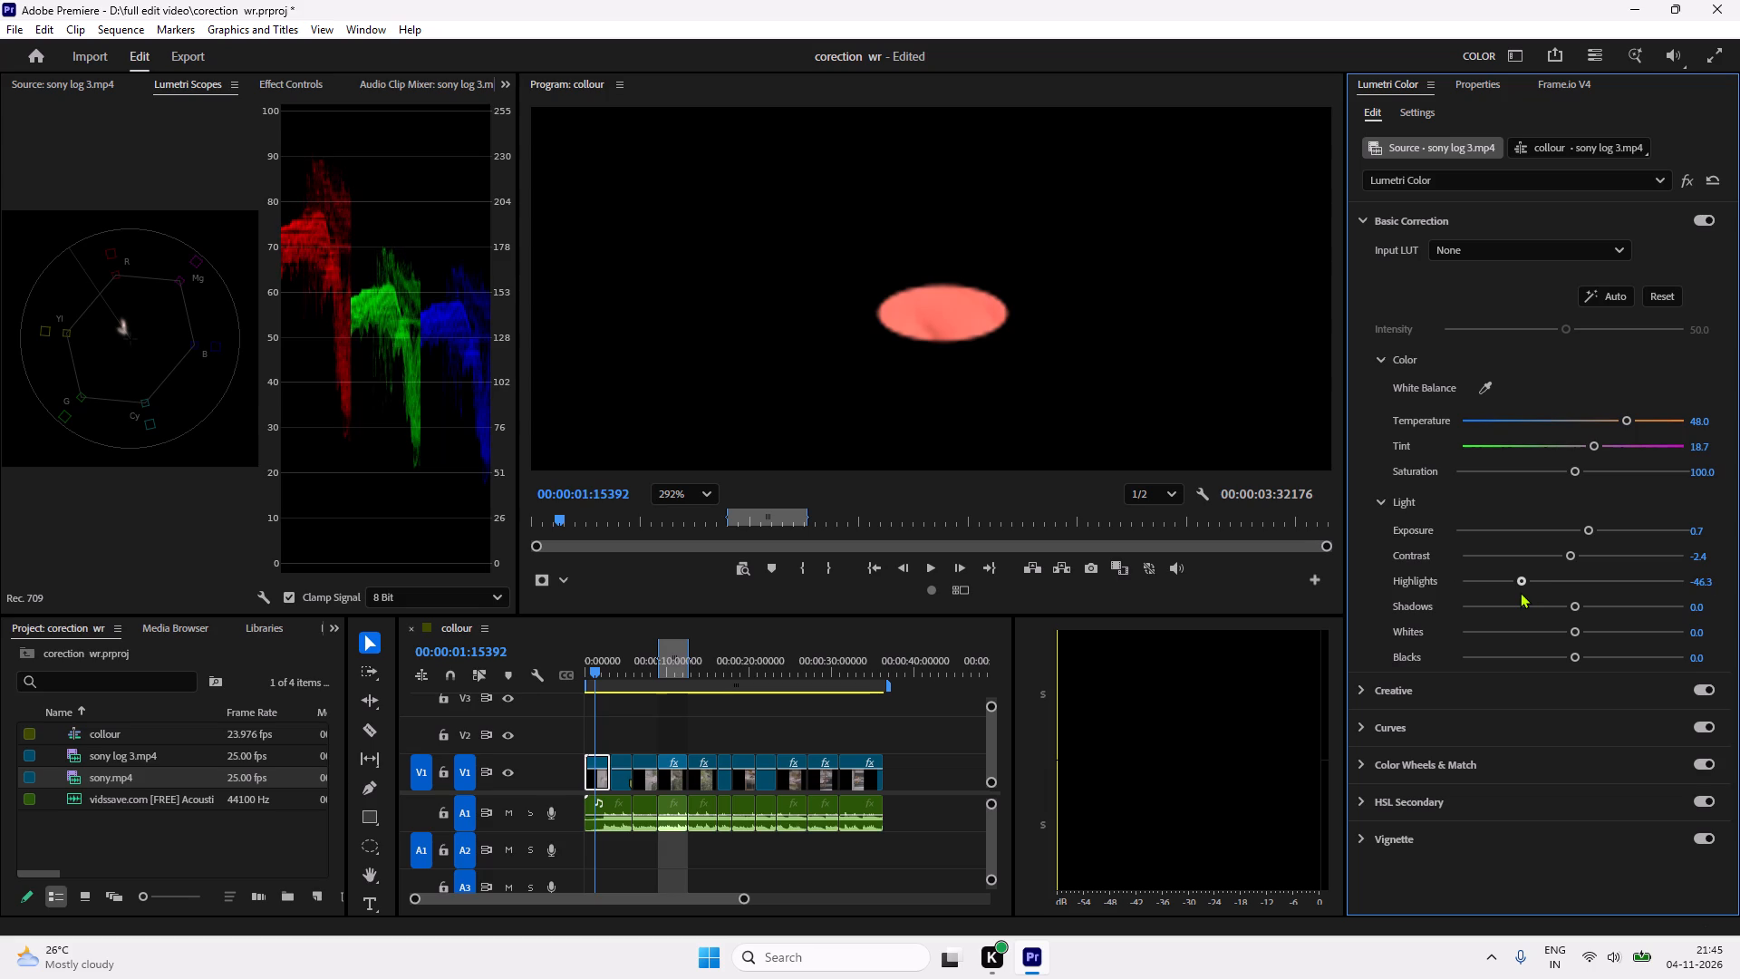
drag(1520, 592, 1575, 596)
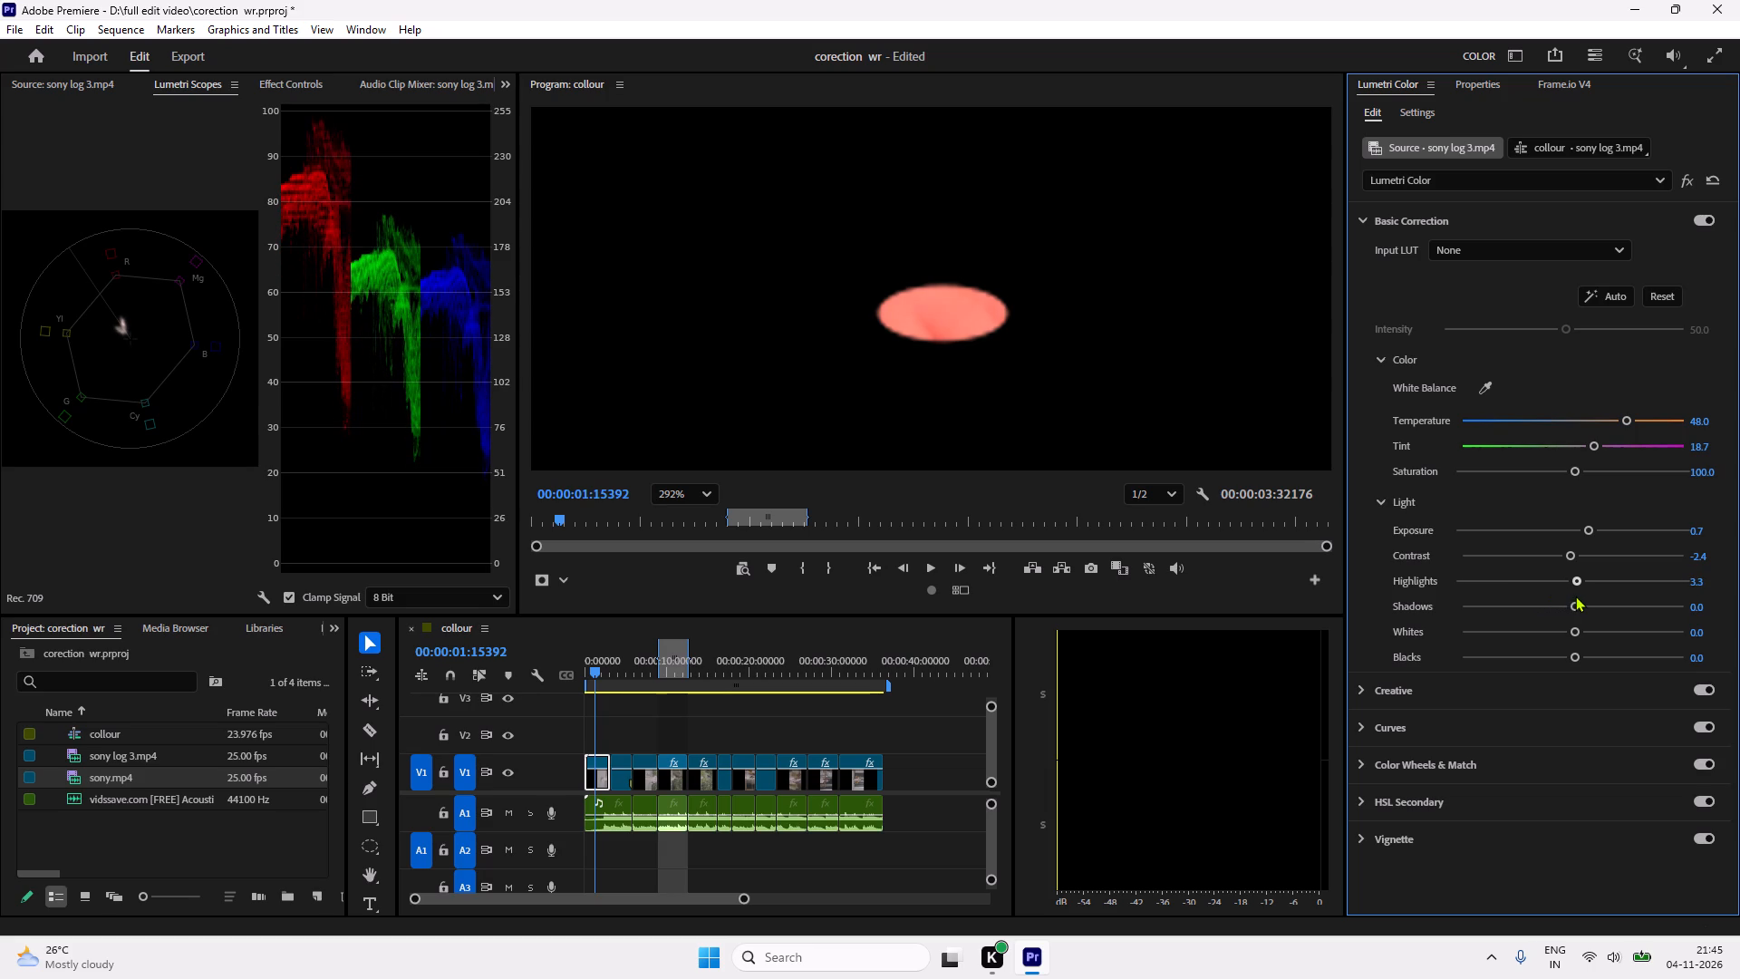
drag(1575, 596, 1579, 596)
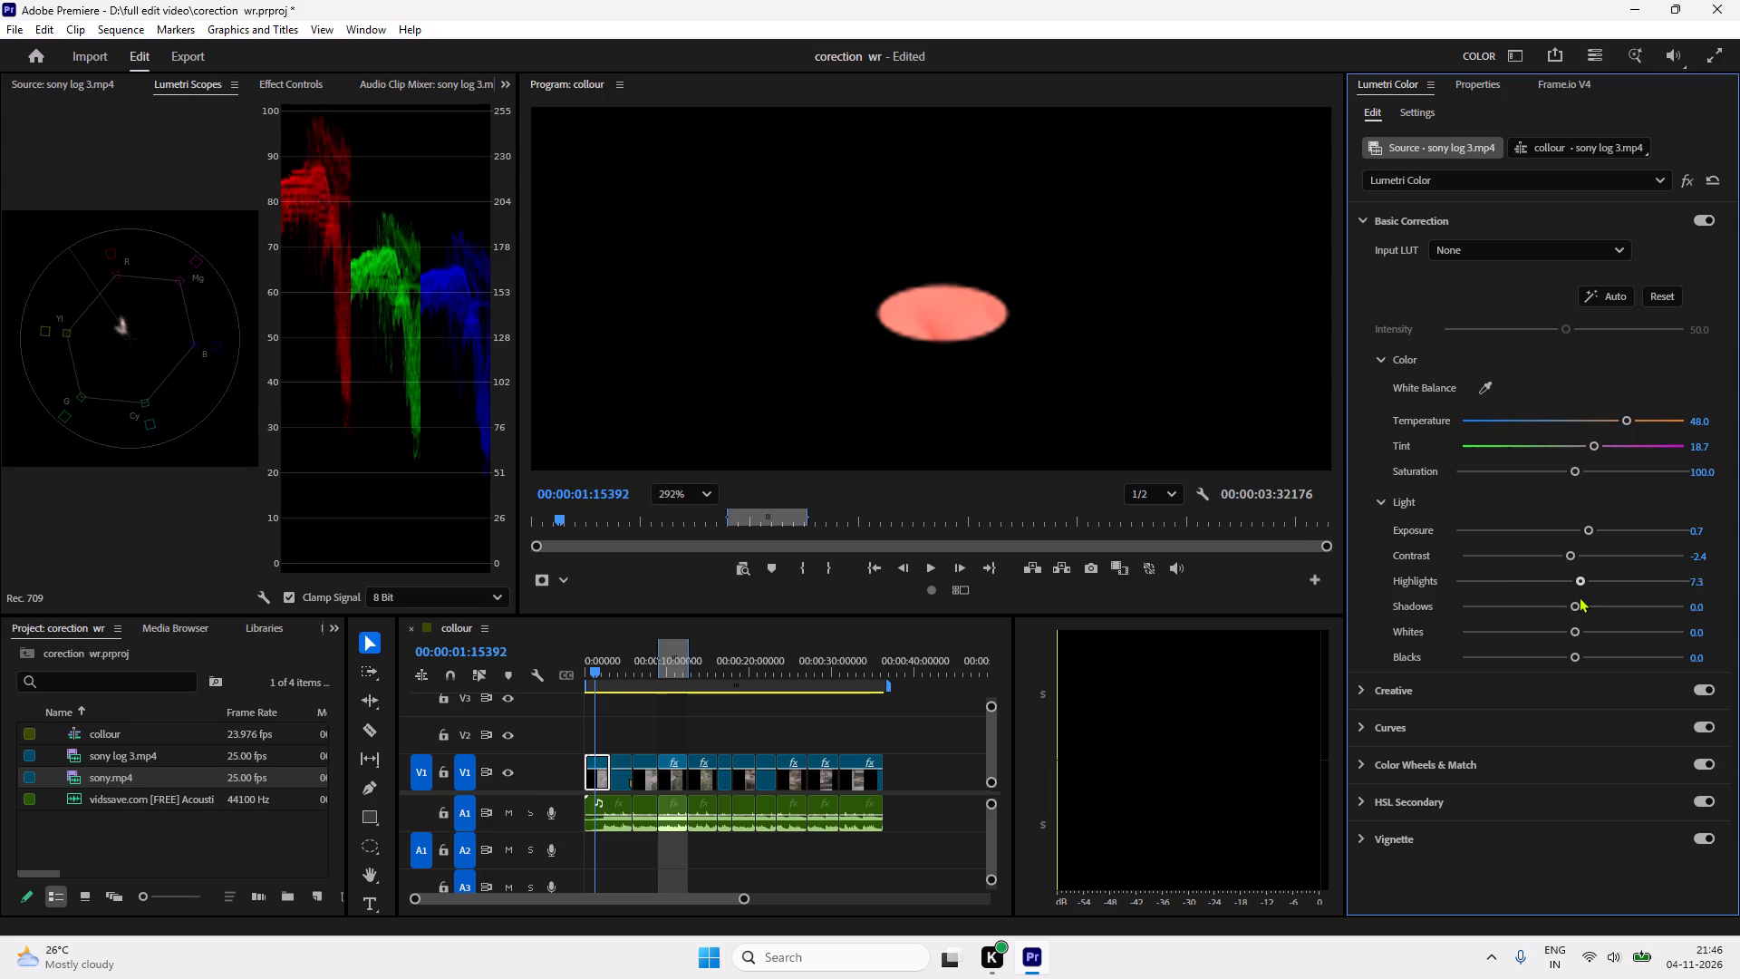
drag(1579, 596, 1572, 596)
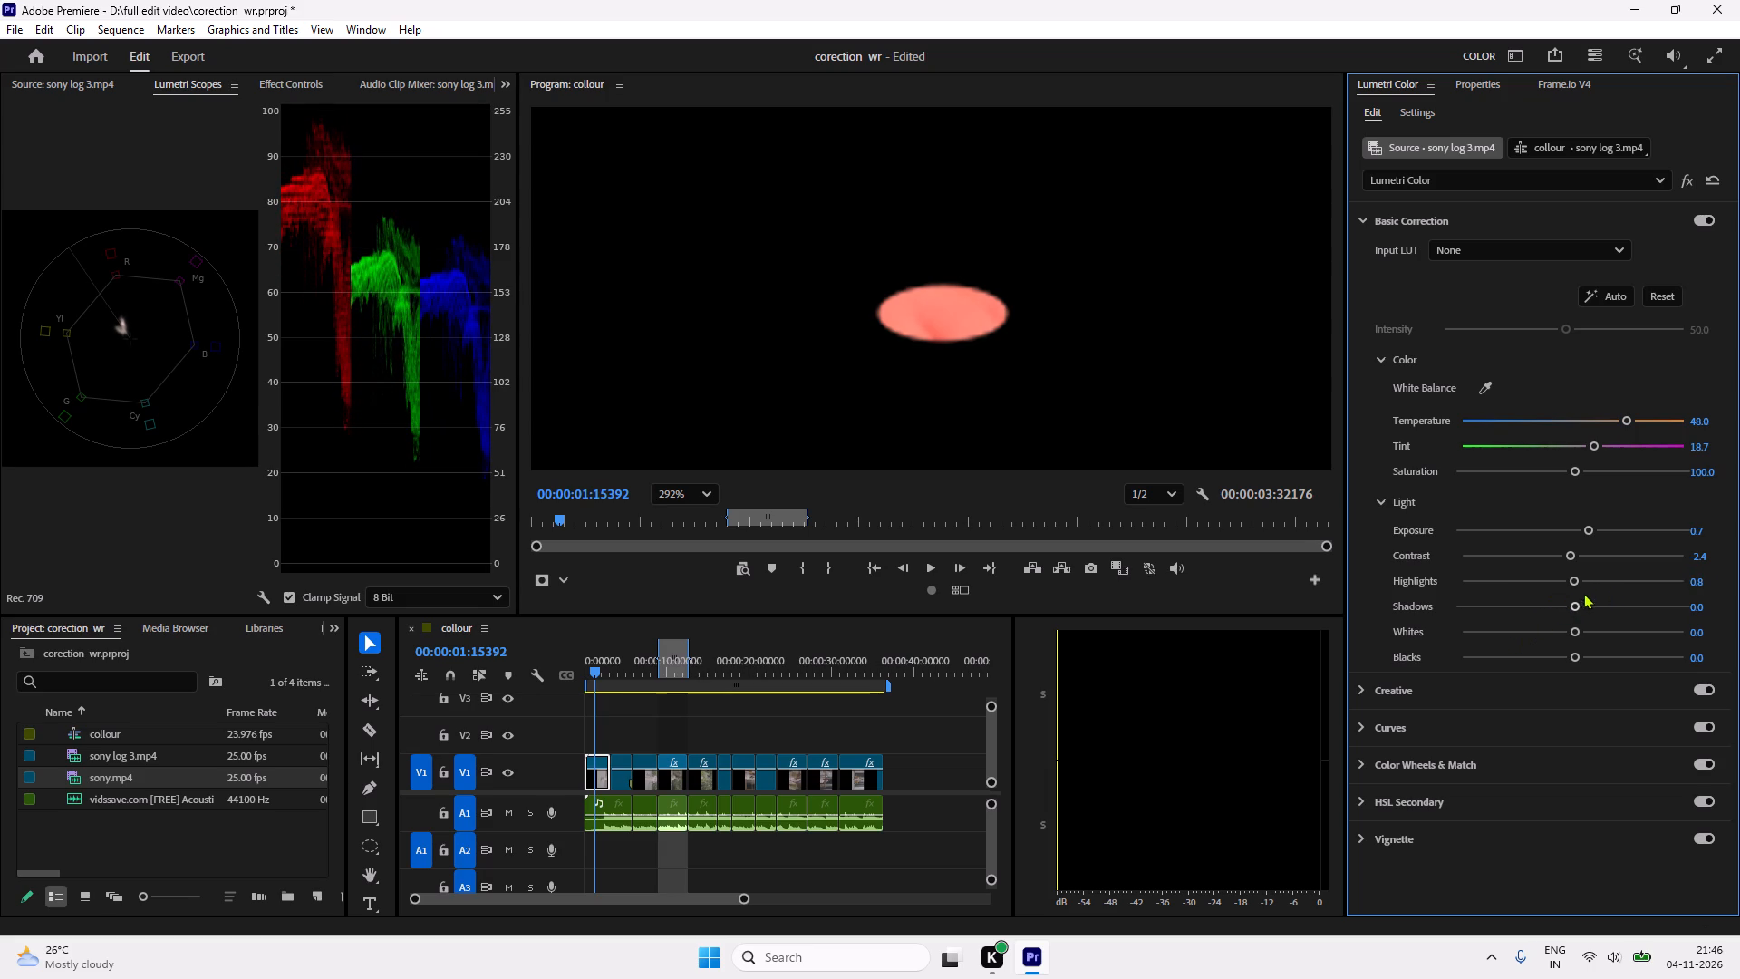
click(1572, 580)
Set the source clip's Shadows to -6.5 and Whites to -4.1.
drag(1577, 608, 1590, 608)
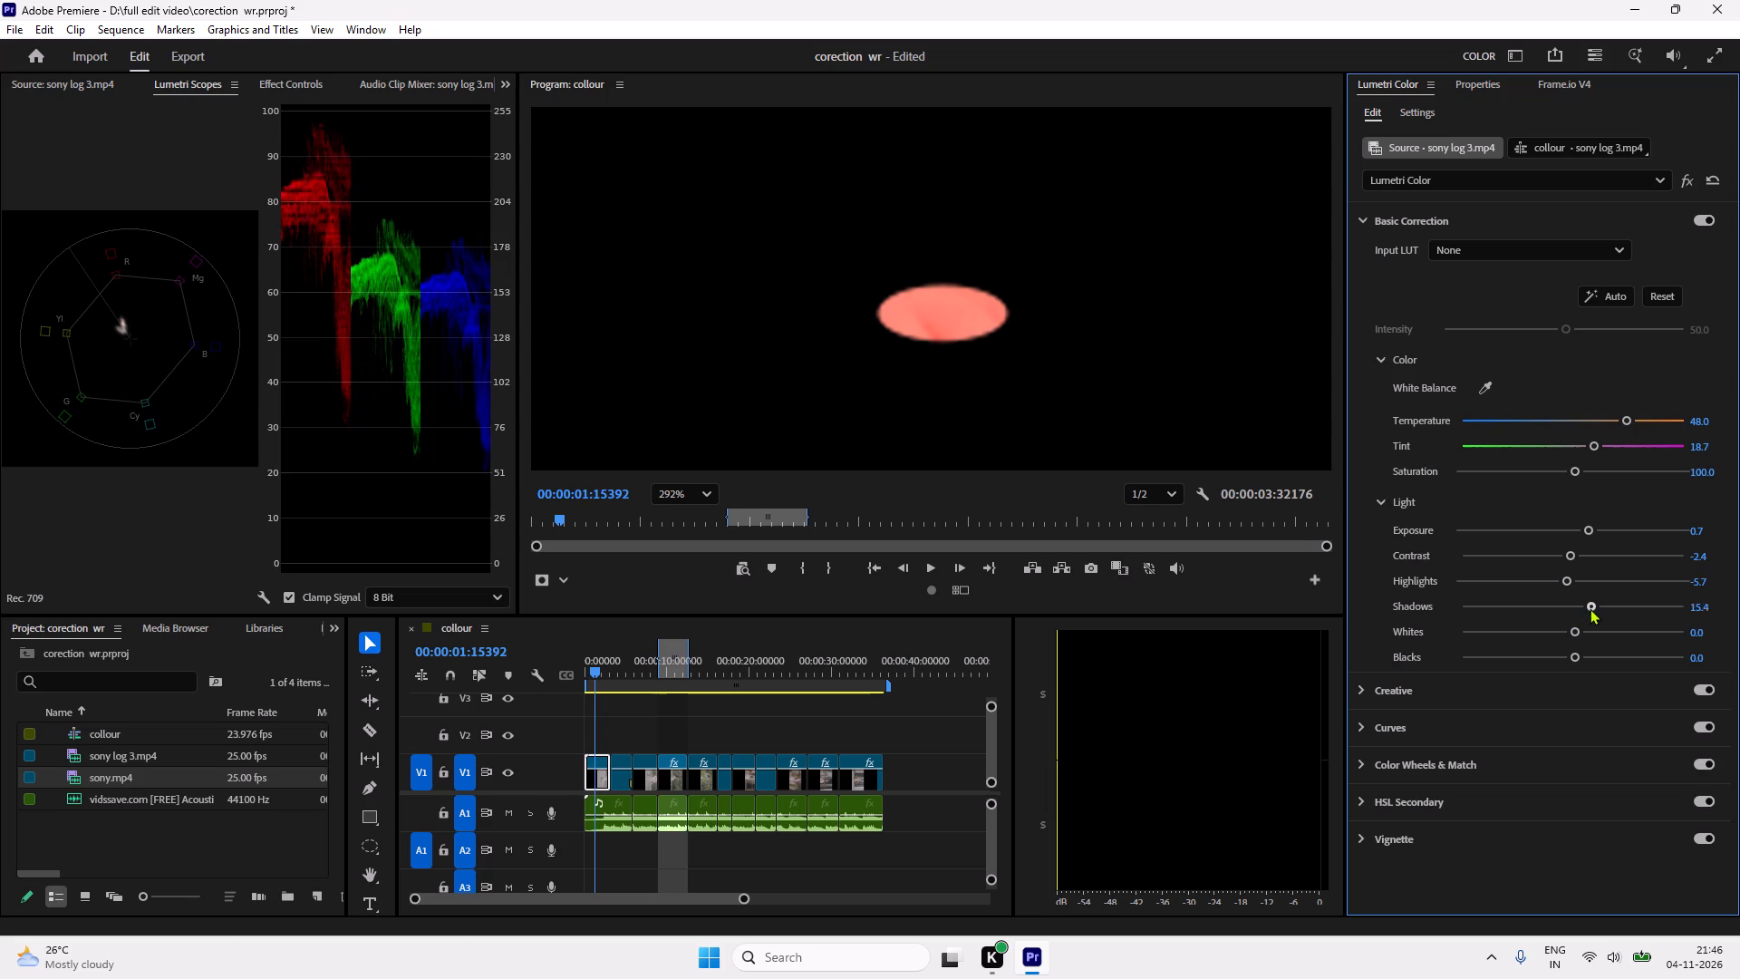
drag(1590, 608, 1564, 608)
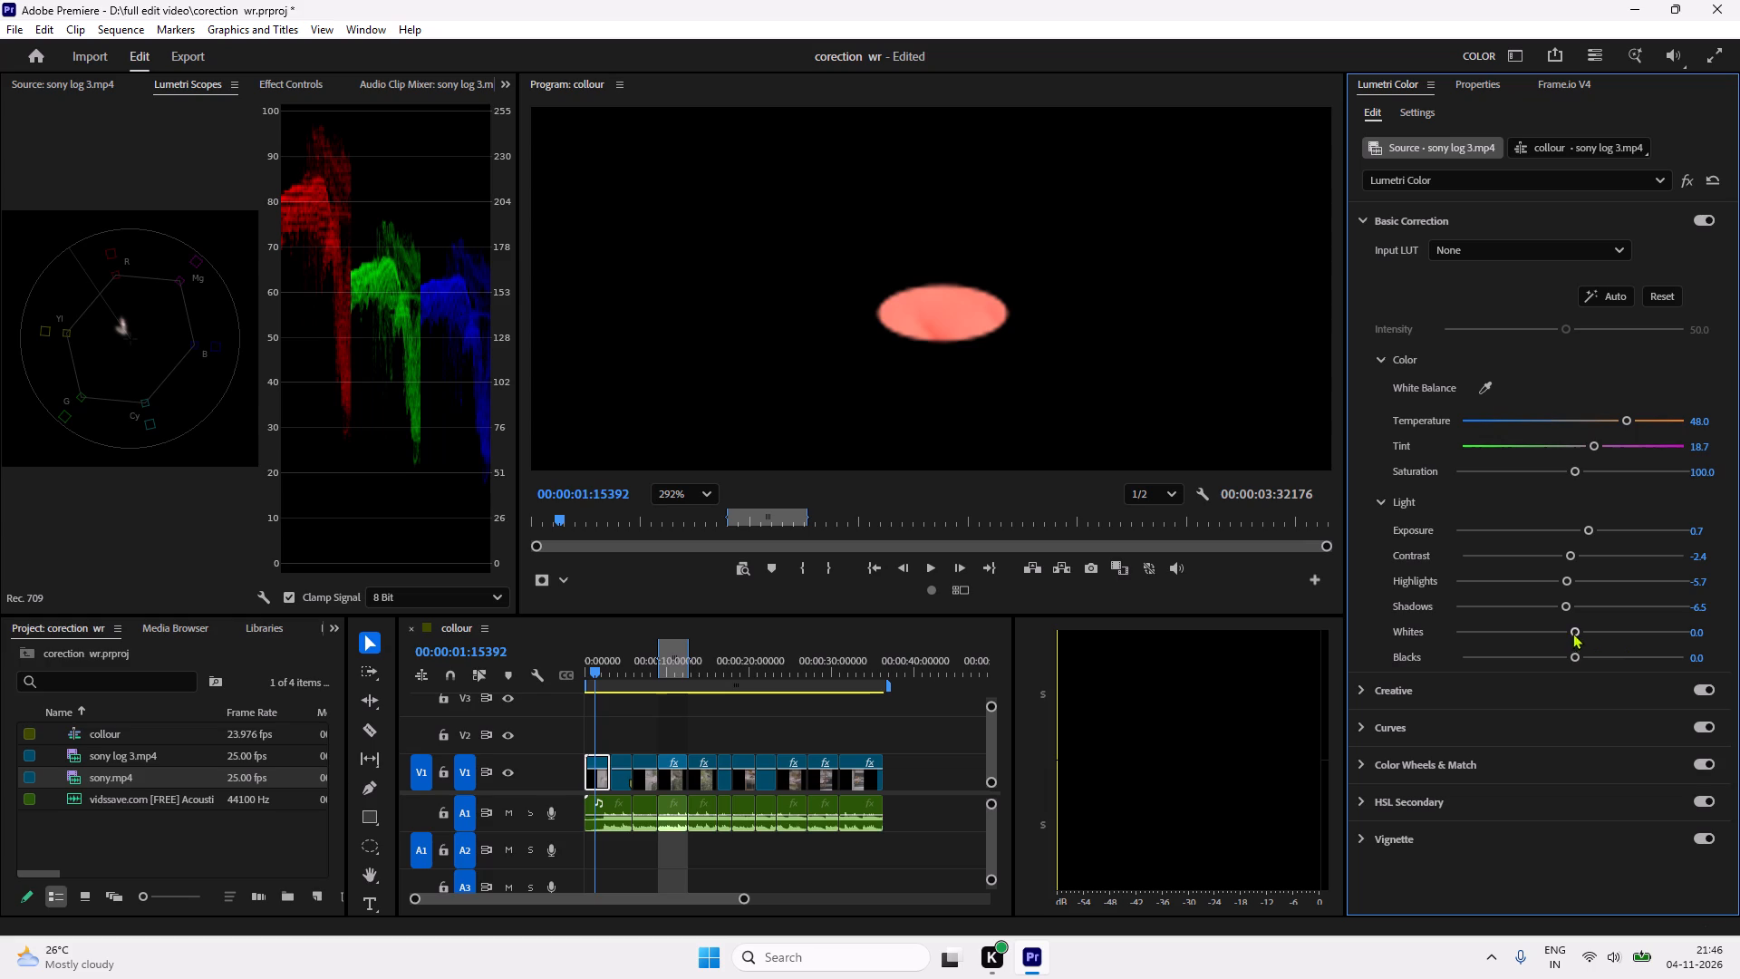
drag(1575, 630, 1538, 631)
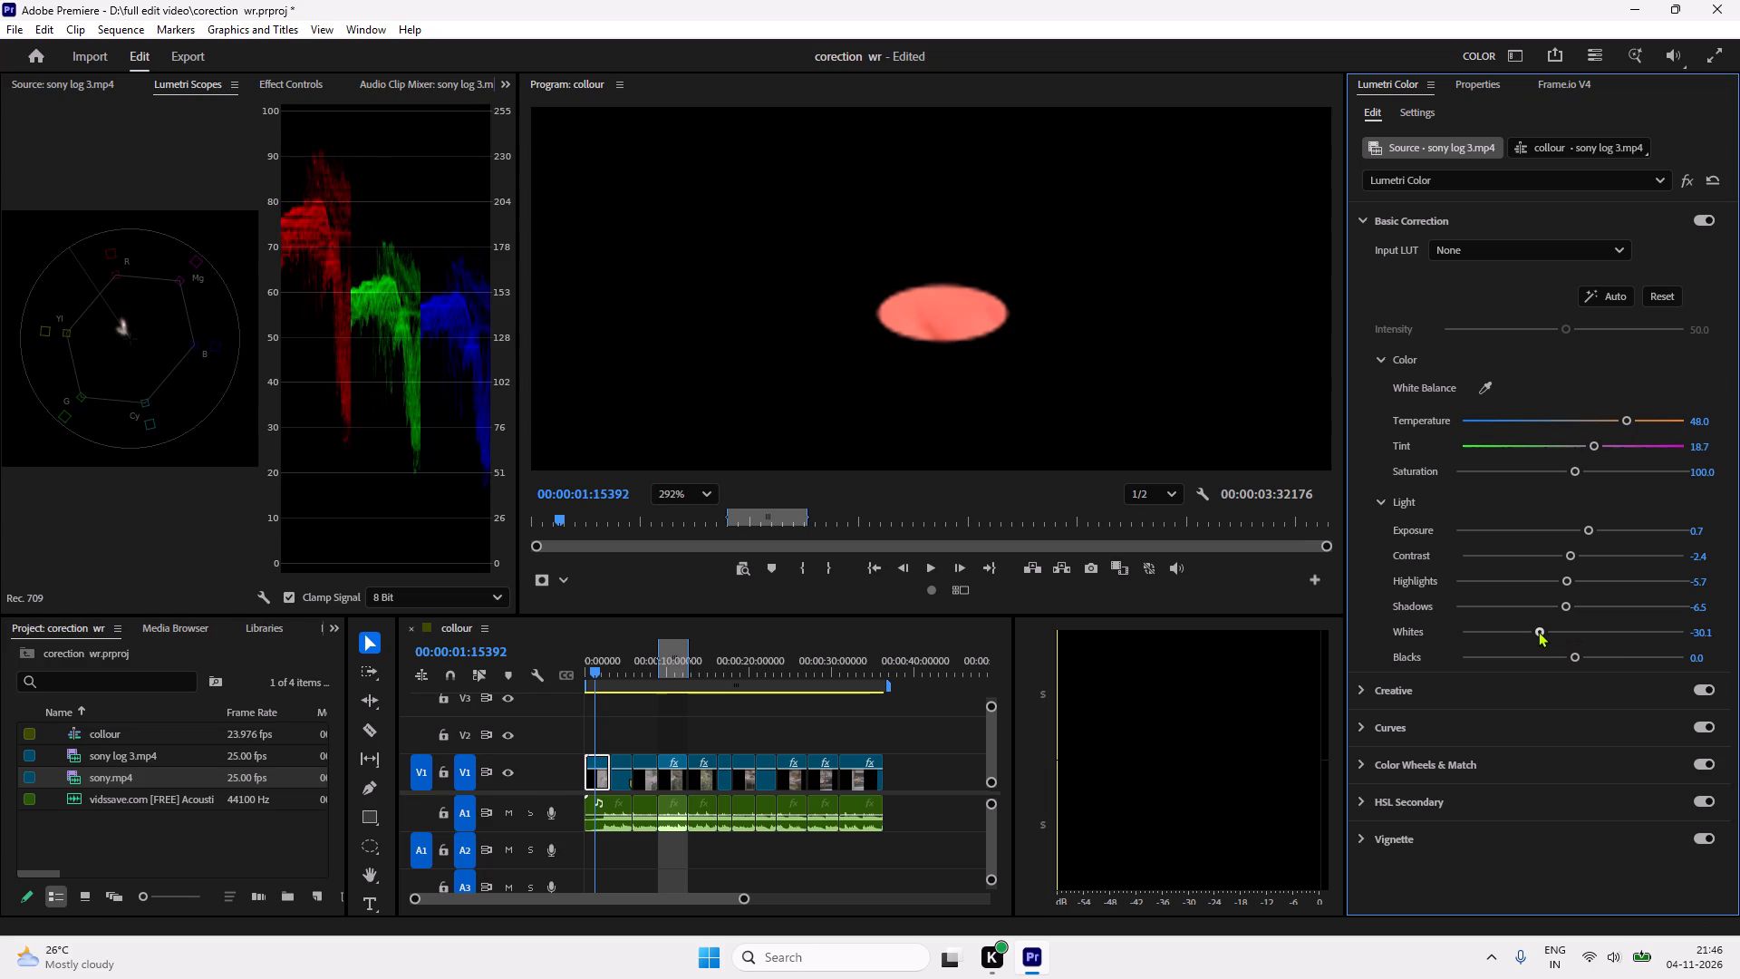
drag(1538, 631, 1567, 631)
Lower the source clip's Blacks to -12.2.
drag(1582, 655, 1543, 659)
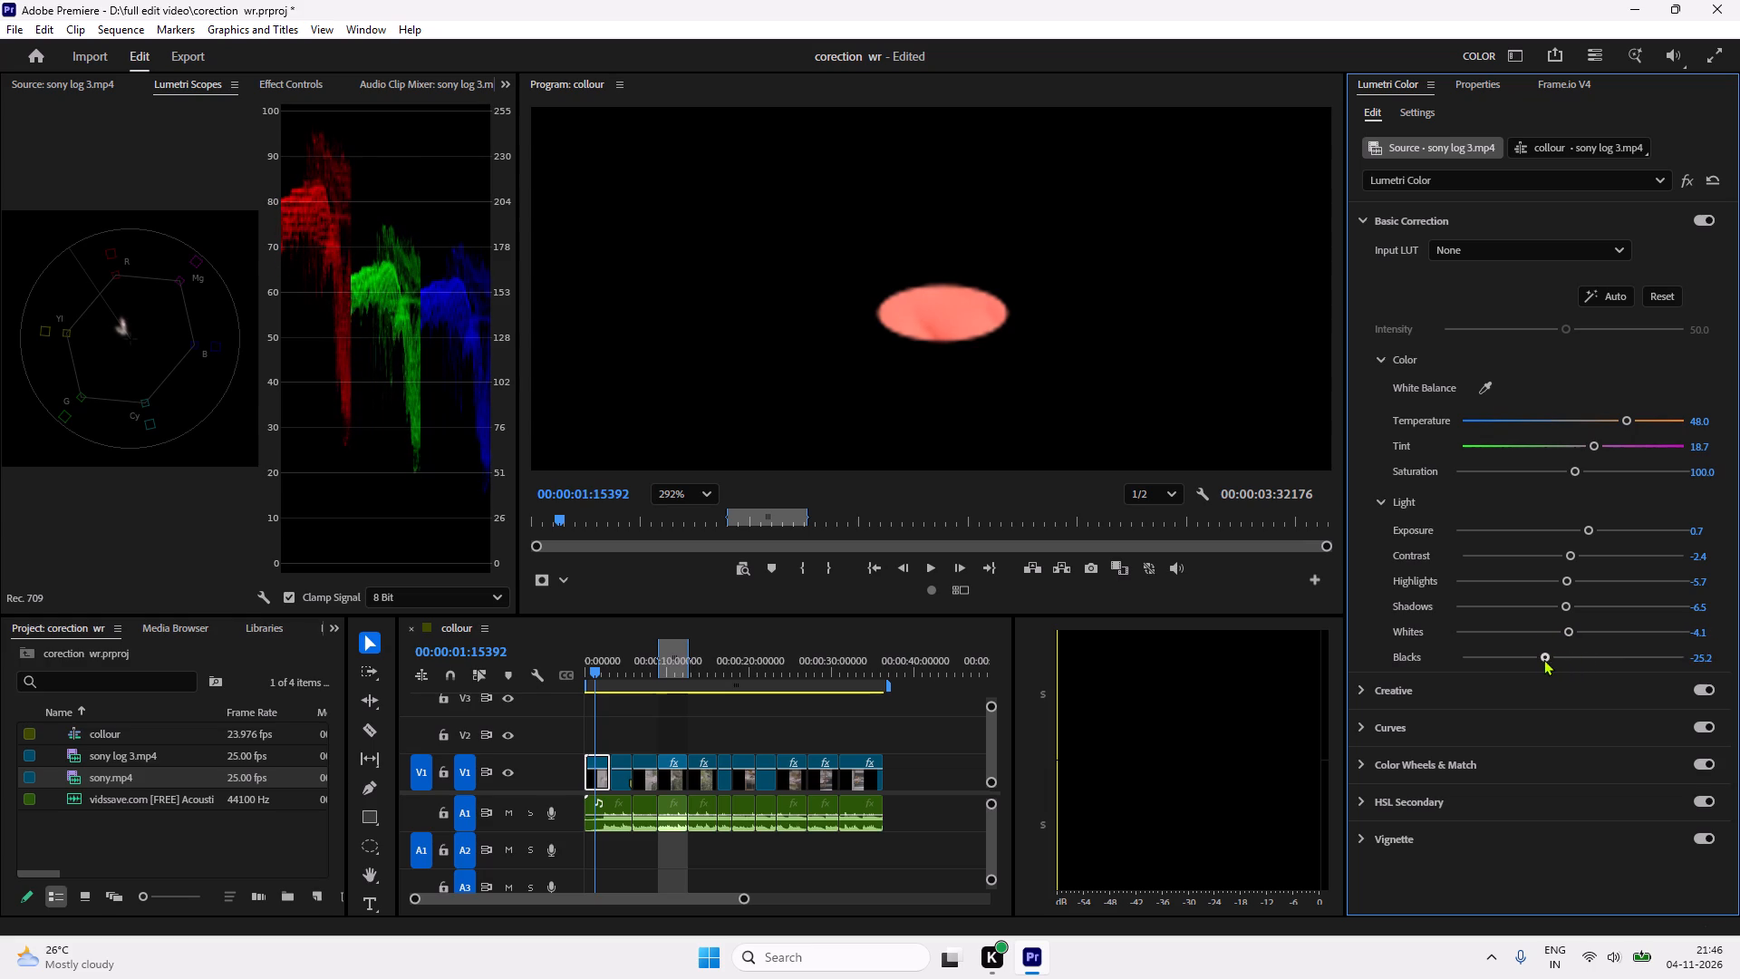
drag(1543, 659, 1559, 658)
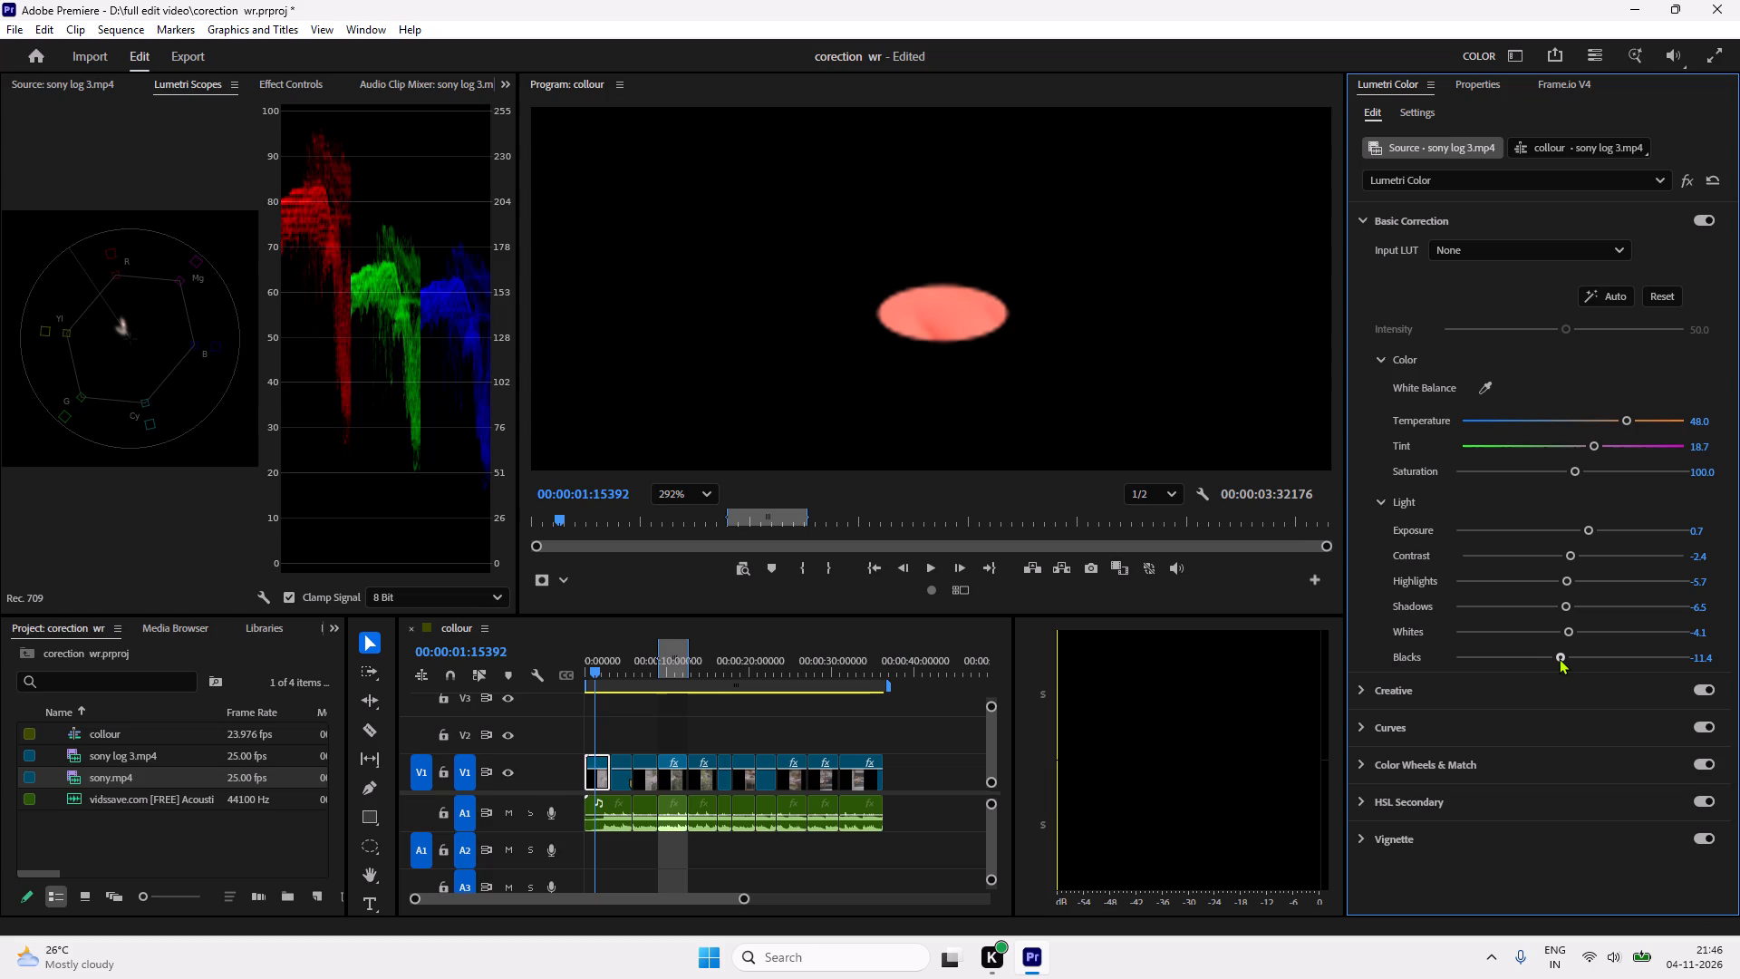
drag(1559, 658, 1558, 657)
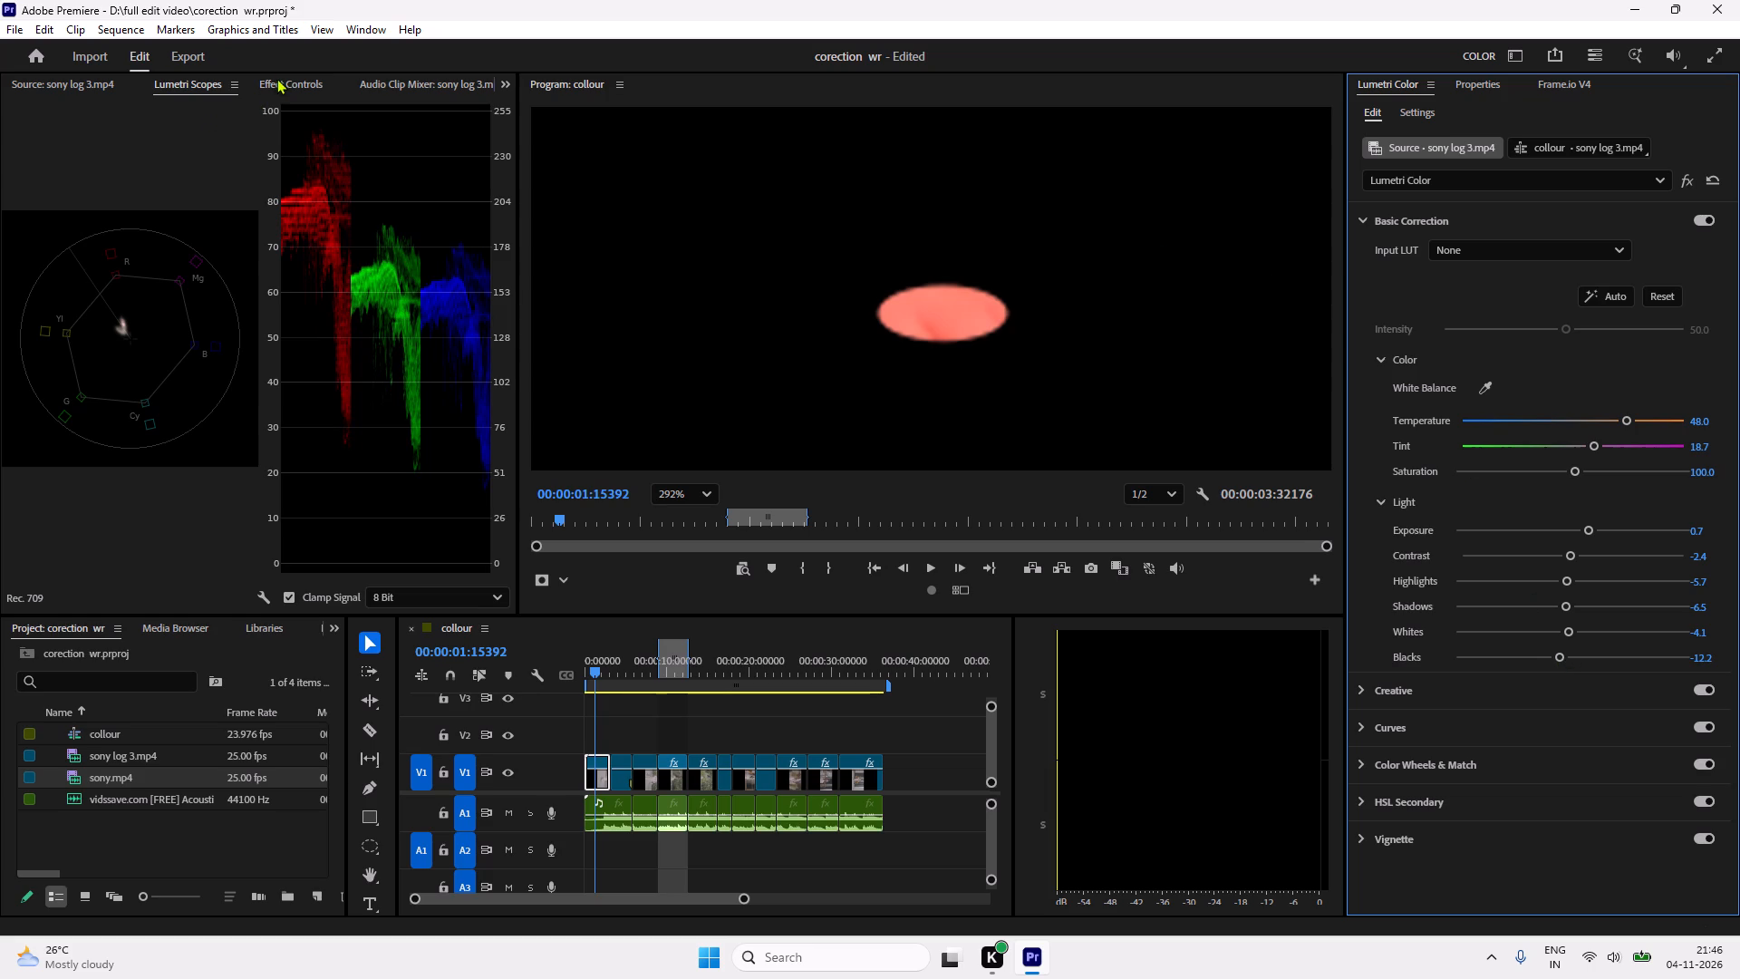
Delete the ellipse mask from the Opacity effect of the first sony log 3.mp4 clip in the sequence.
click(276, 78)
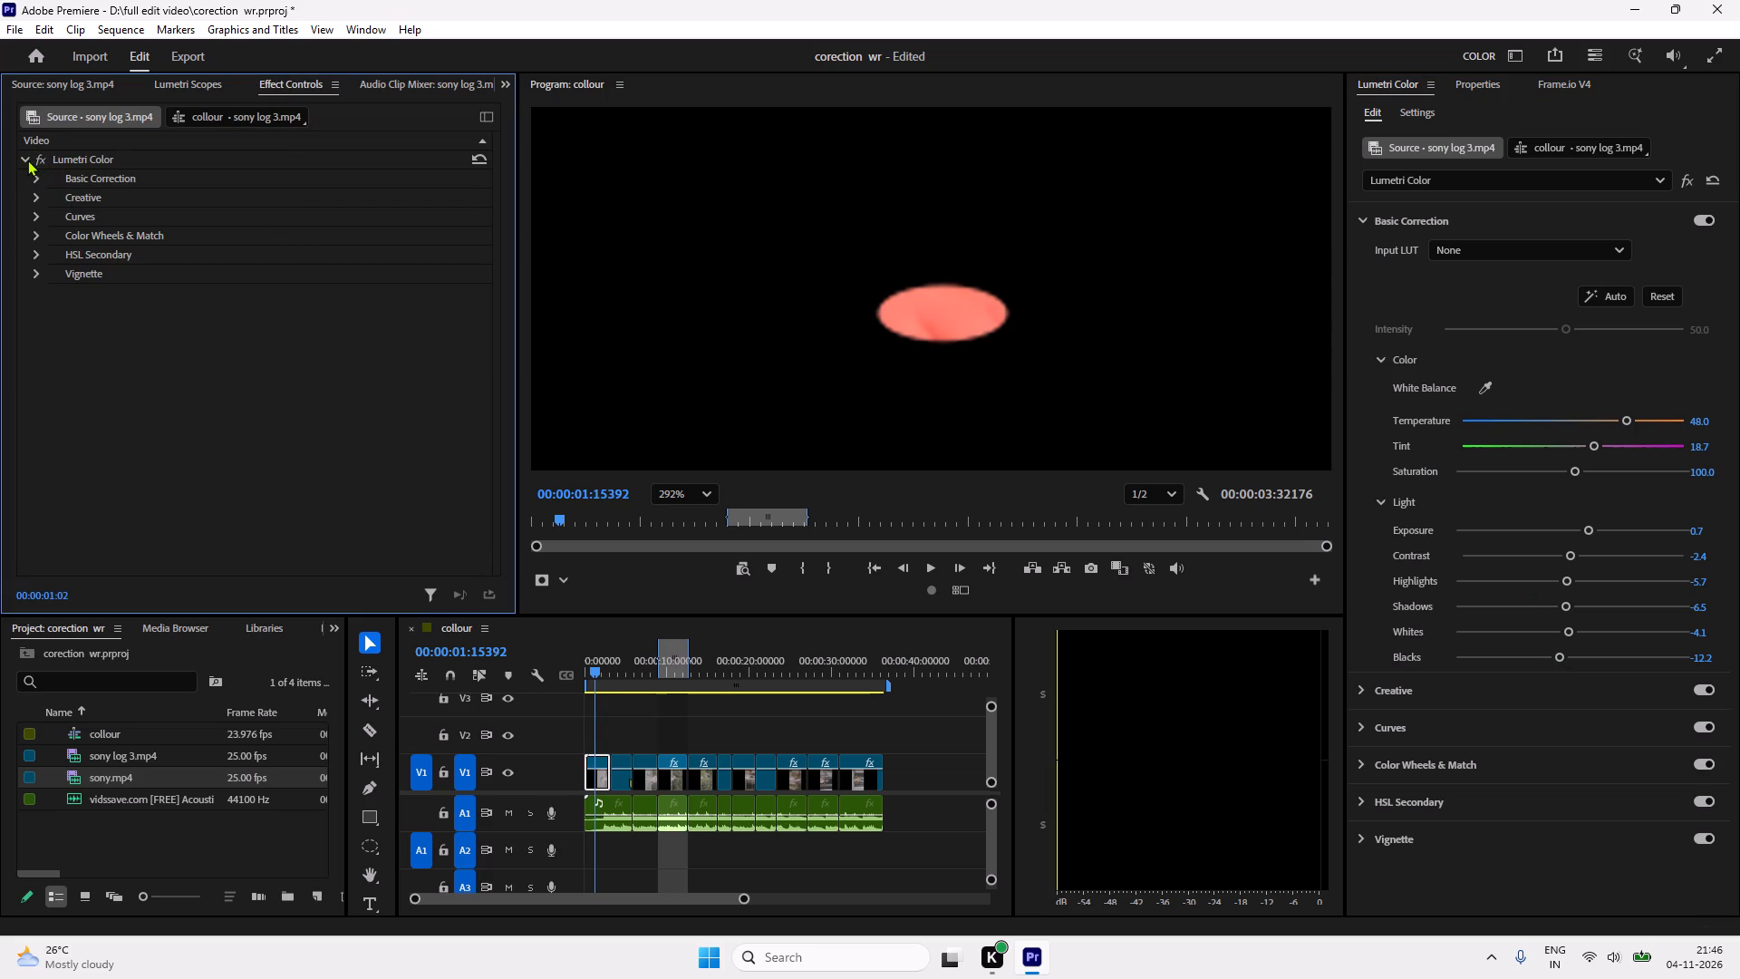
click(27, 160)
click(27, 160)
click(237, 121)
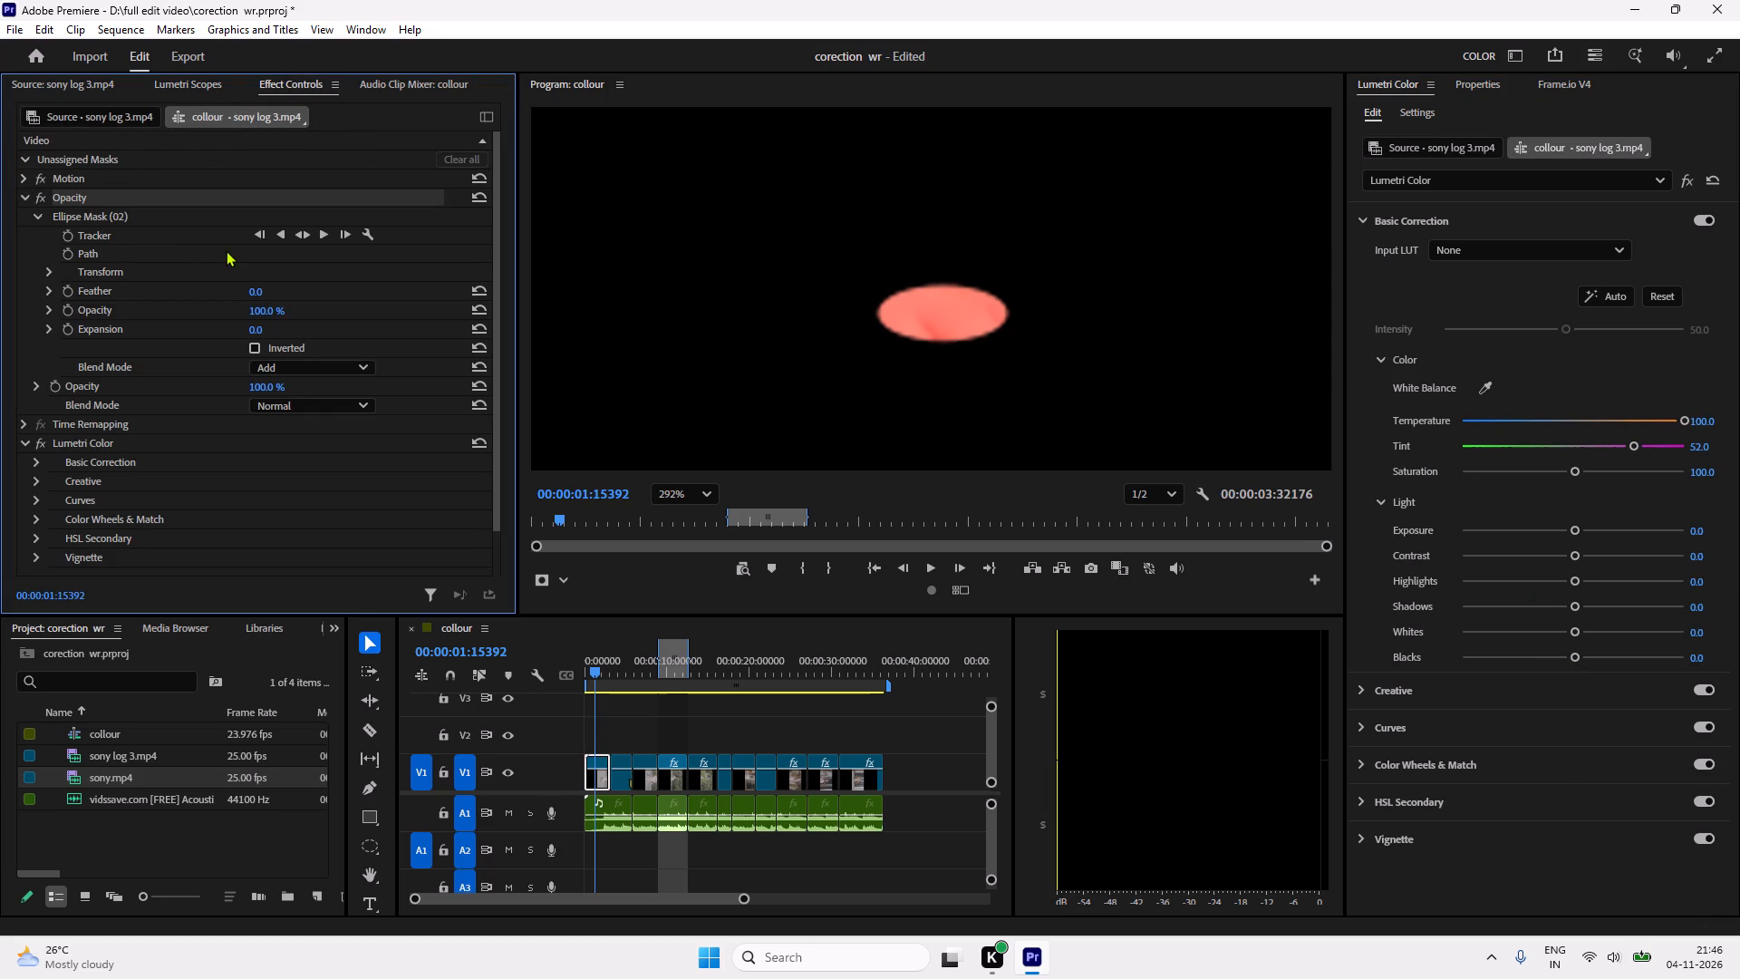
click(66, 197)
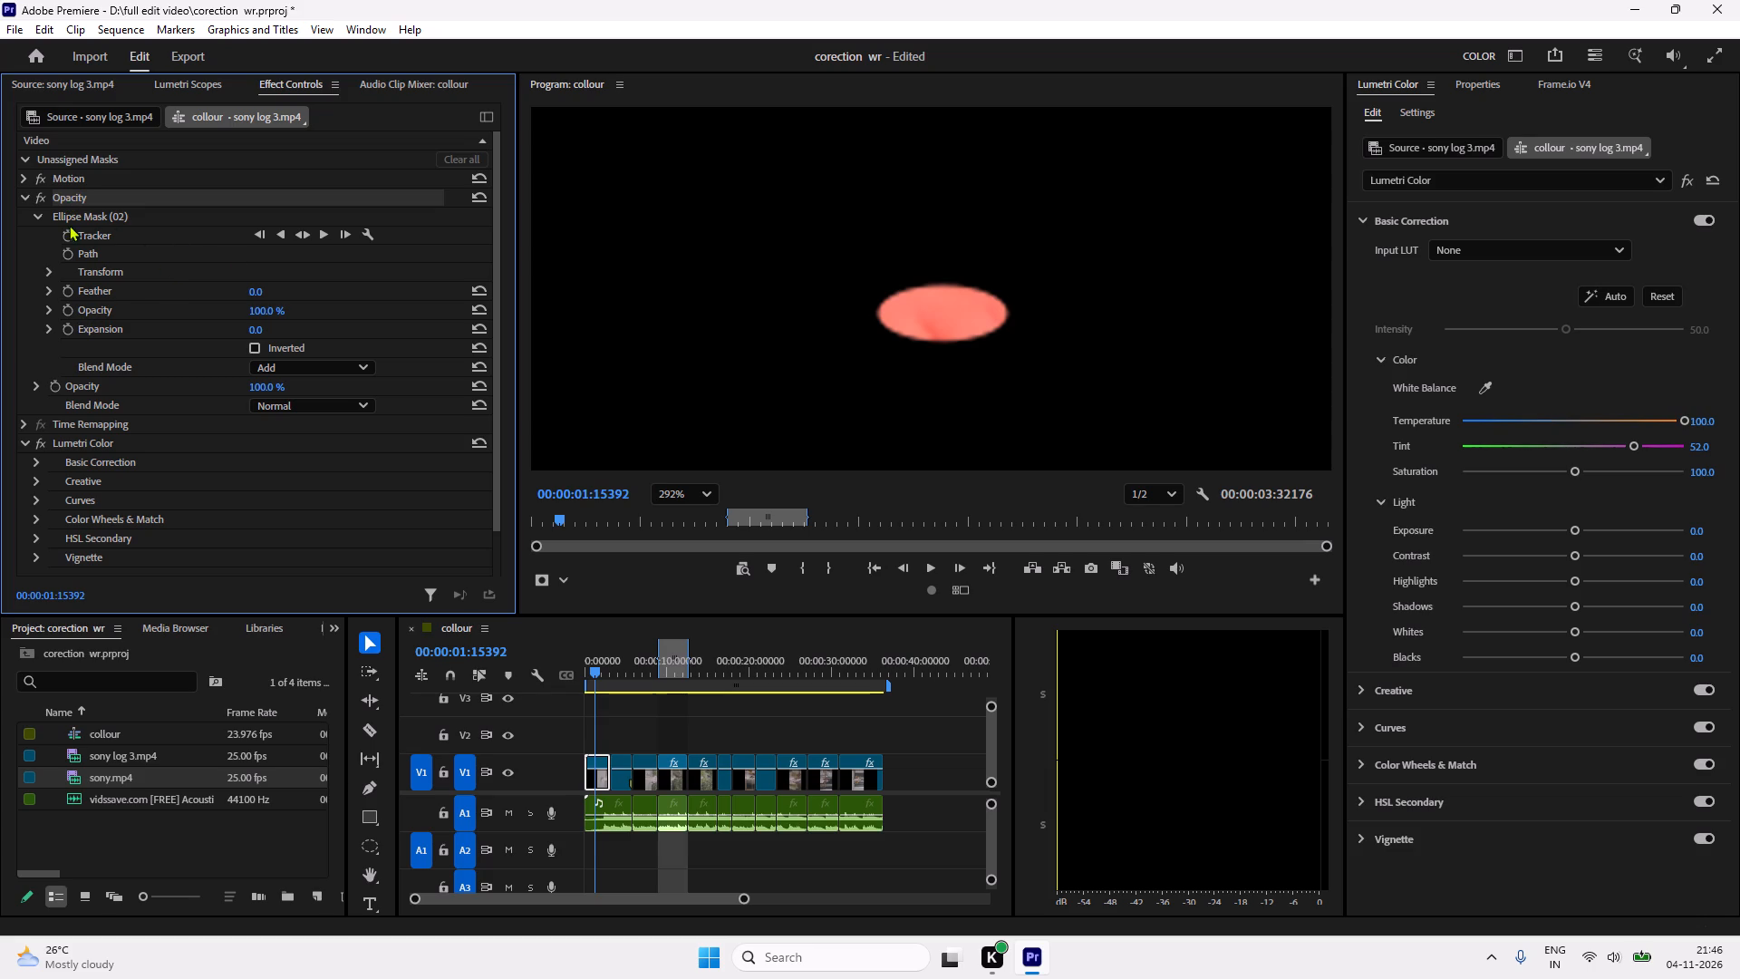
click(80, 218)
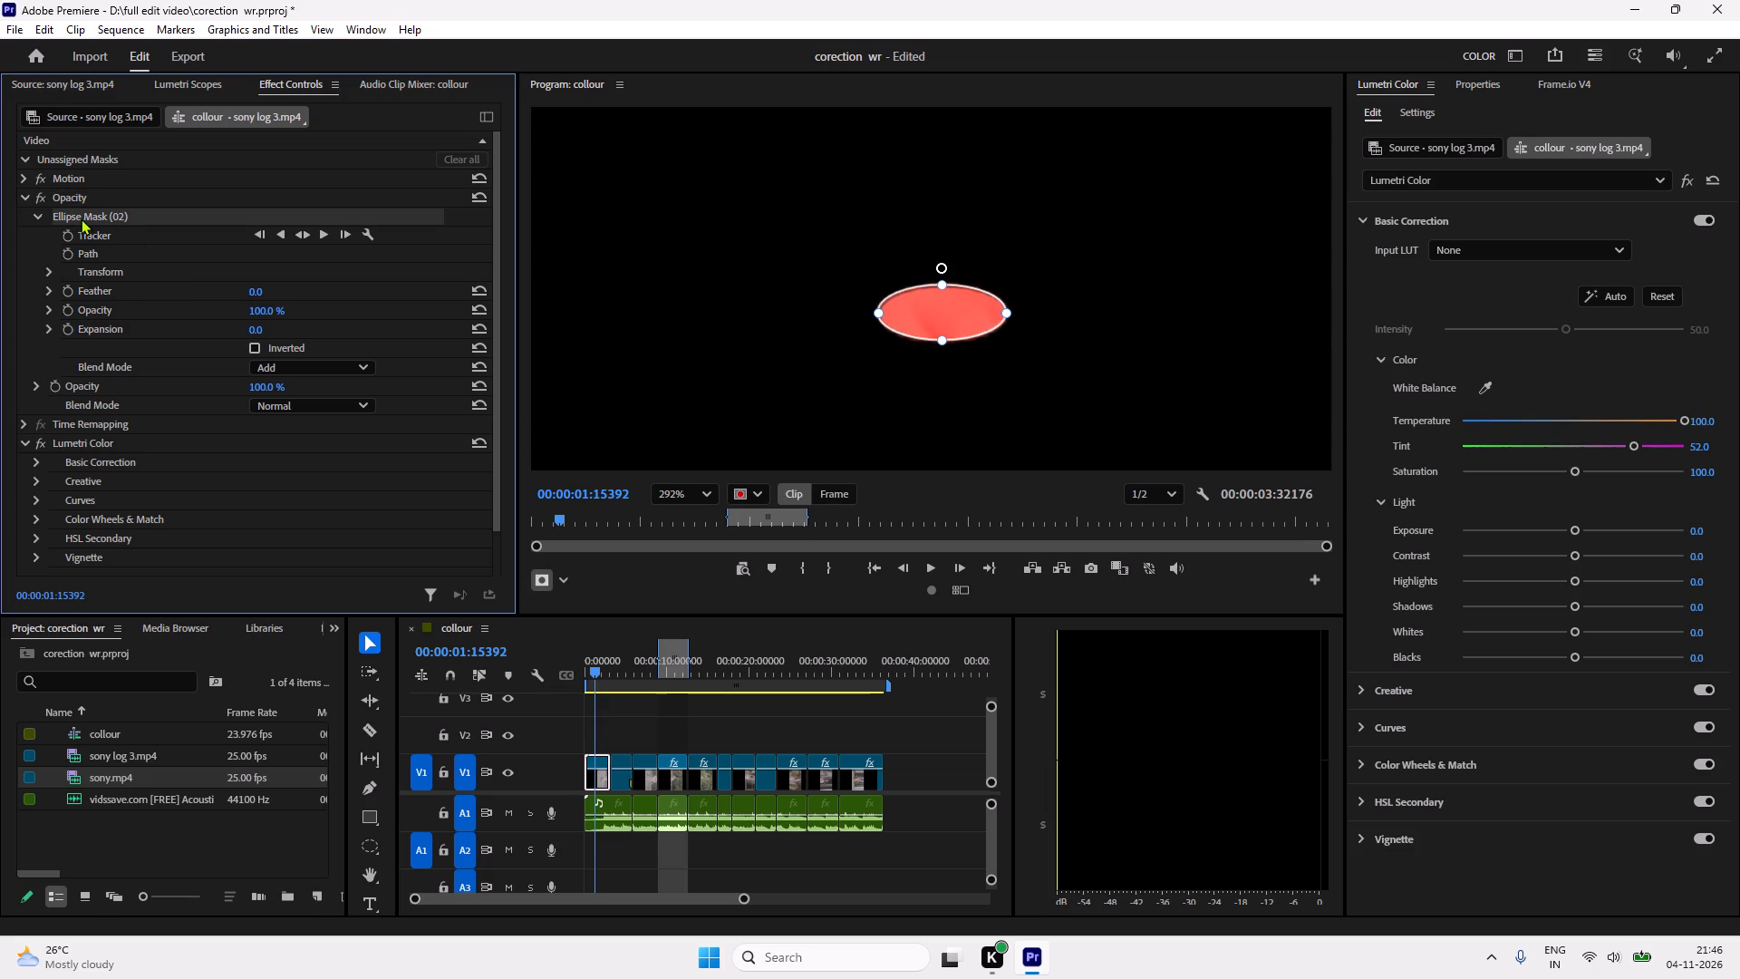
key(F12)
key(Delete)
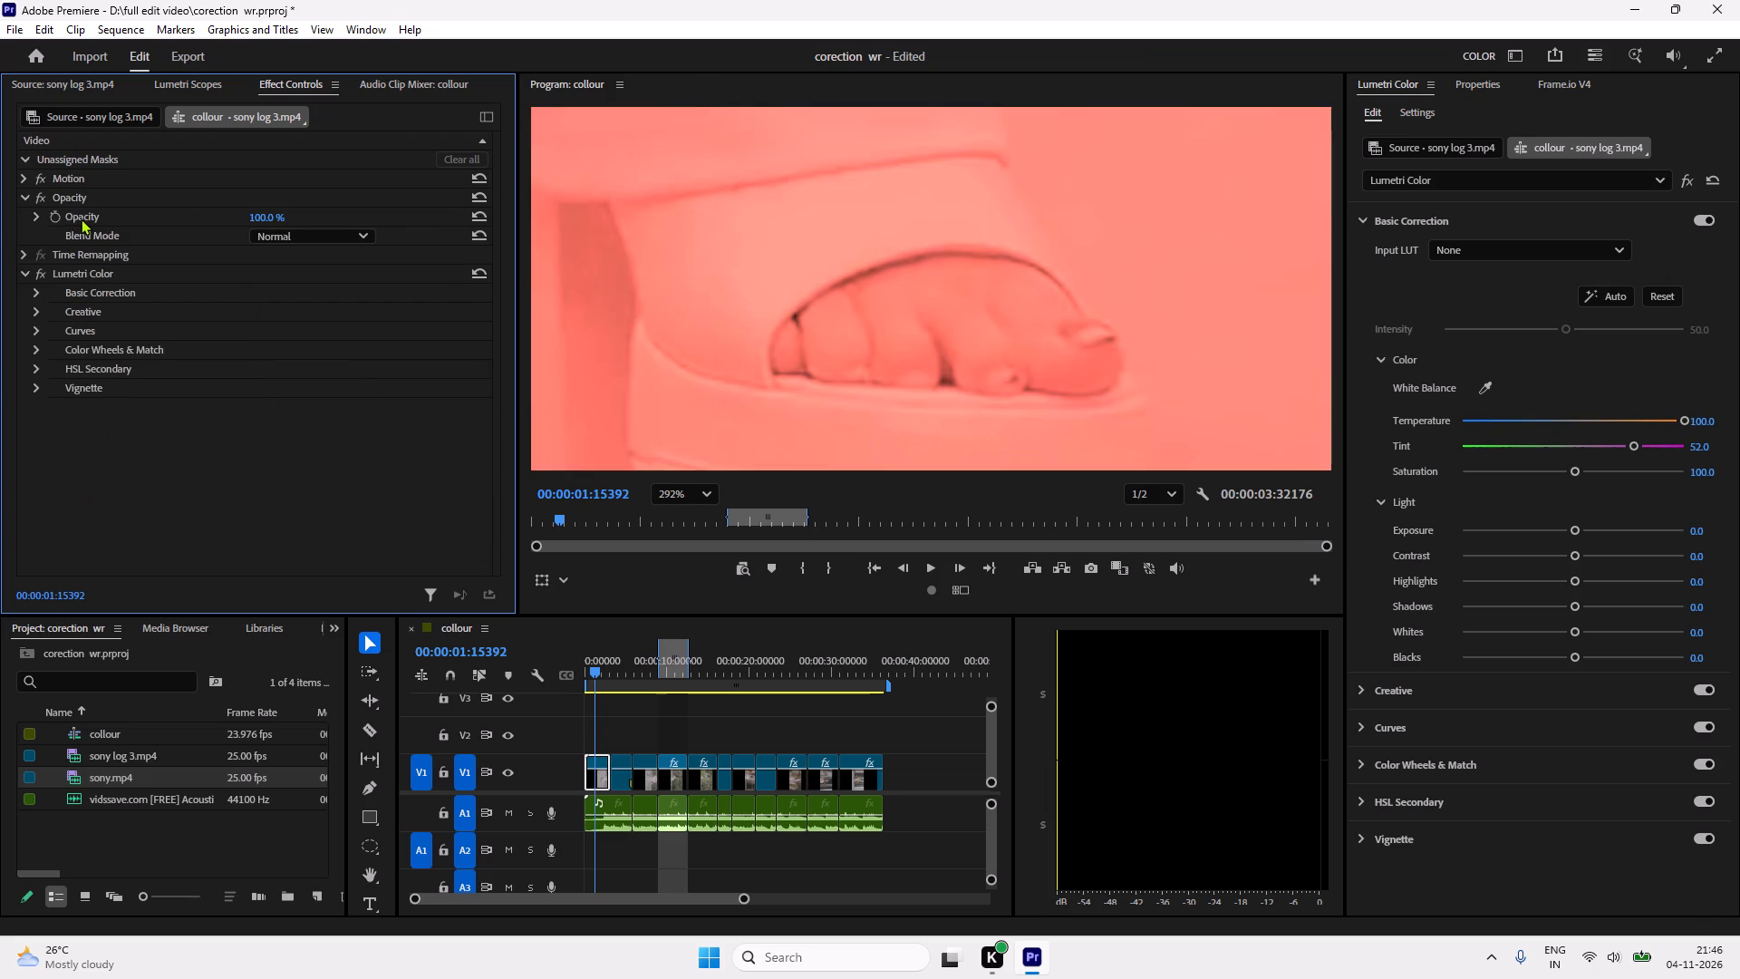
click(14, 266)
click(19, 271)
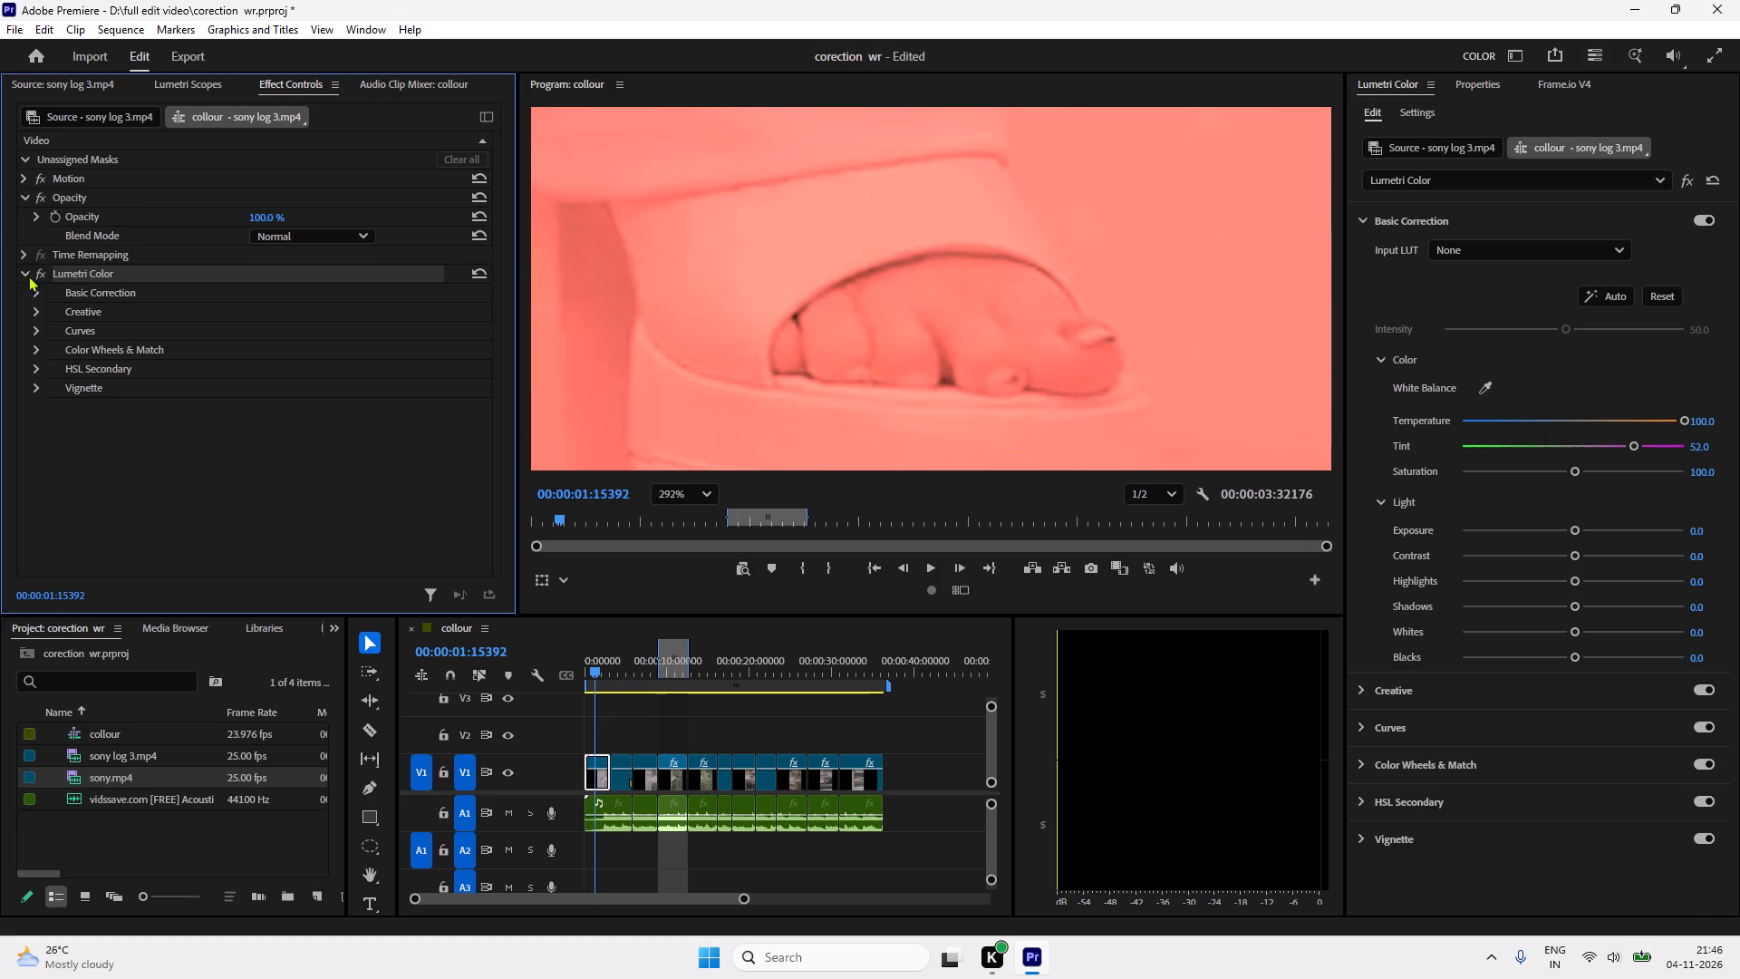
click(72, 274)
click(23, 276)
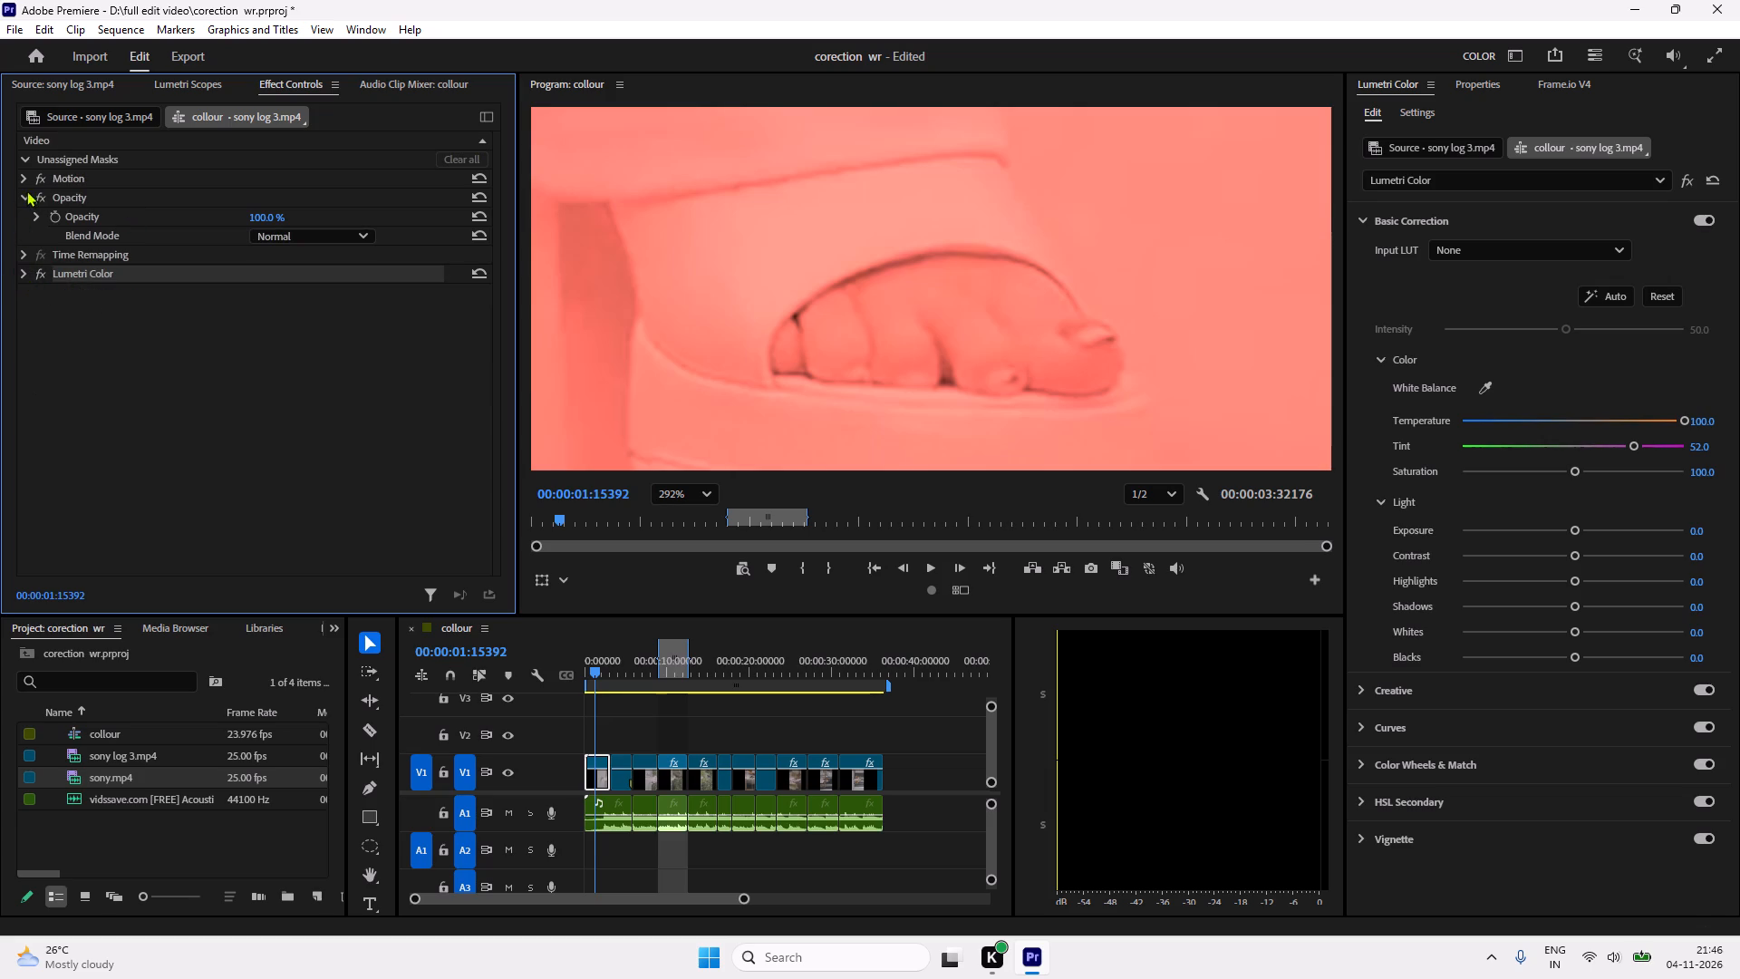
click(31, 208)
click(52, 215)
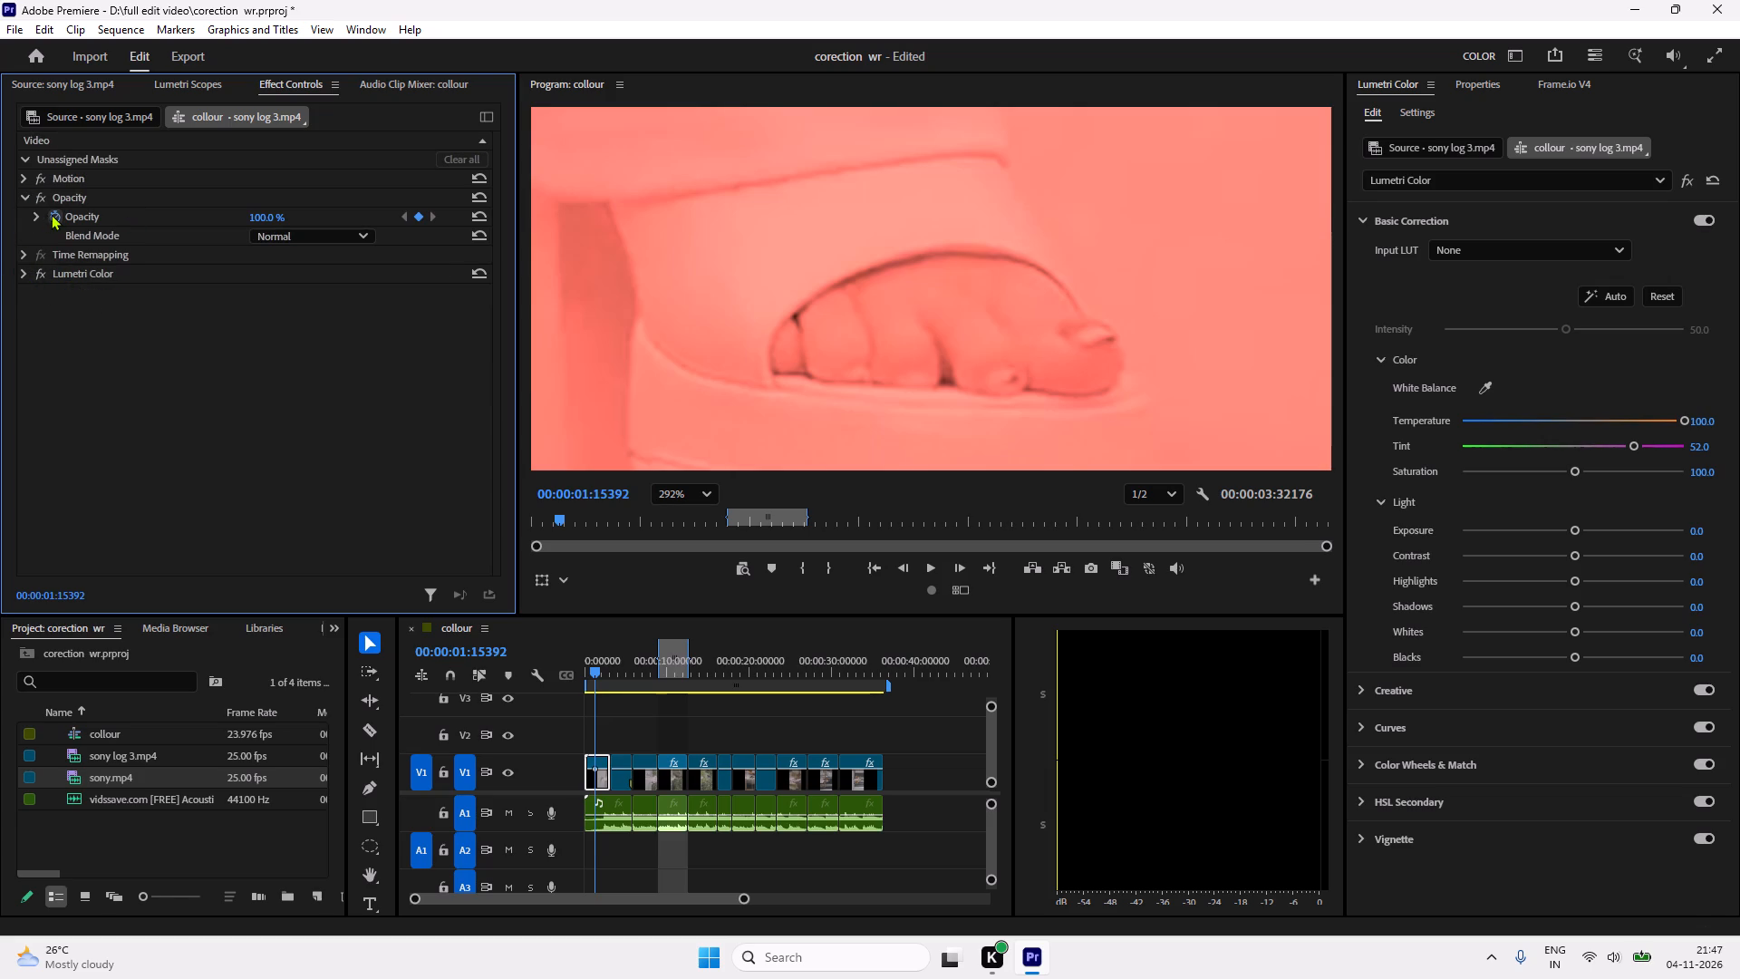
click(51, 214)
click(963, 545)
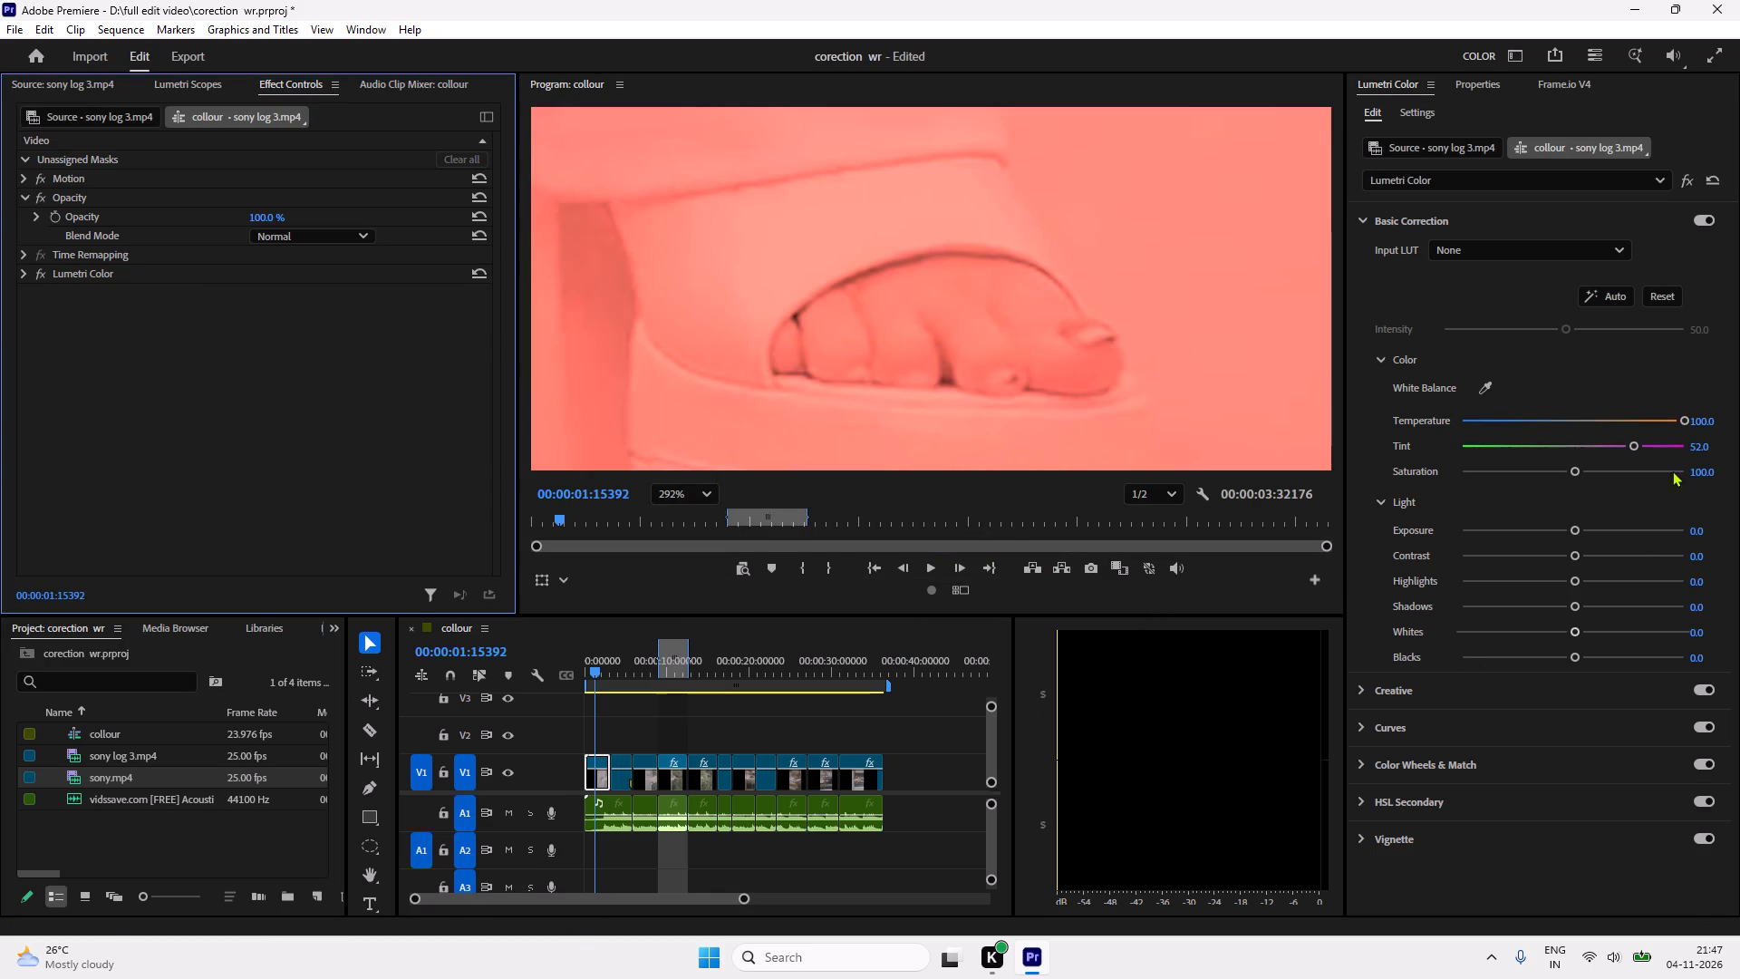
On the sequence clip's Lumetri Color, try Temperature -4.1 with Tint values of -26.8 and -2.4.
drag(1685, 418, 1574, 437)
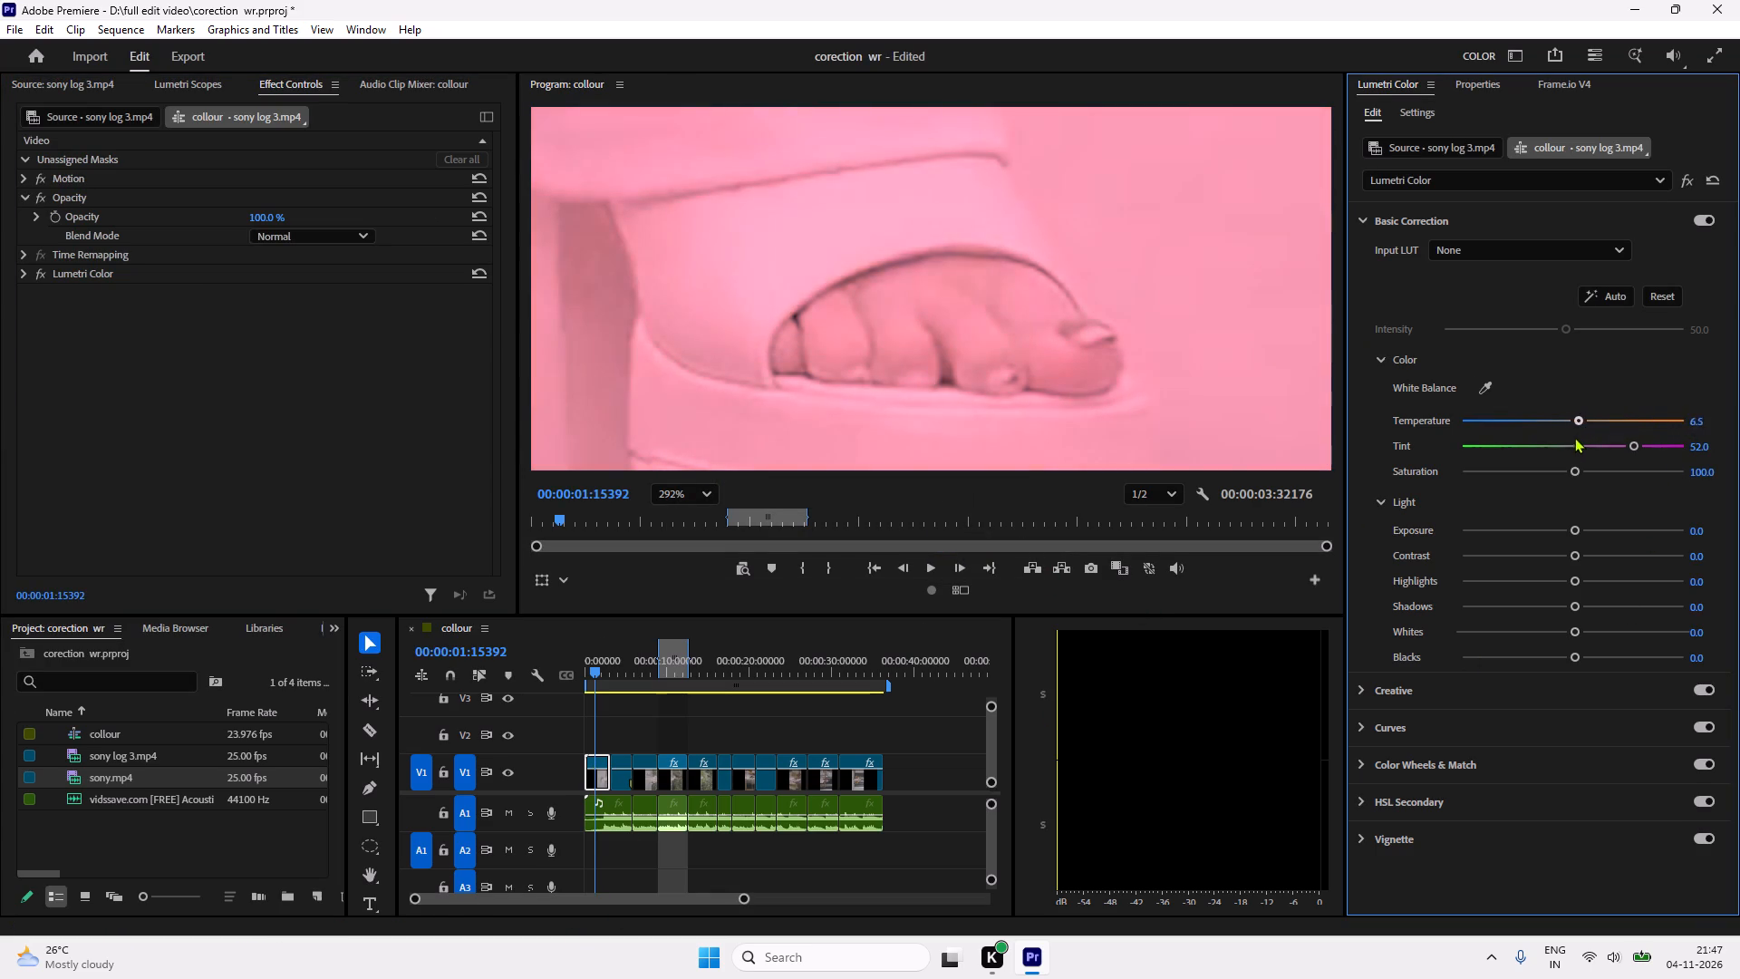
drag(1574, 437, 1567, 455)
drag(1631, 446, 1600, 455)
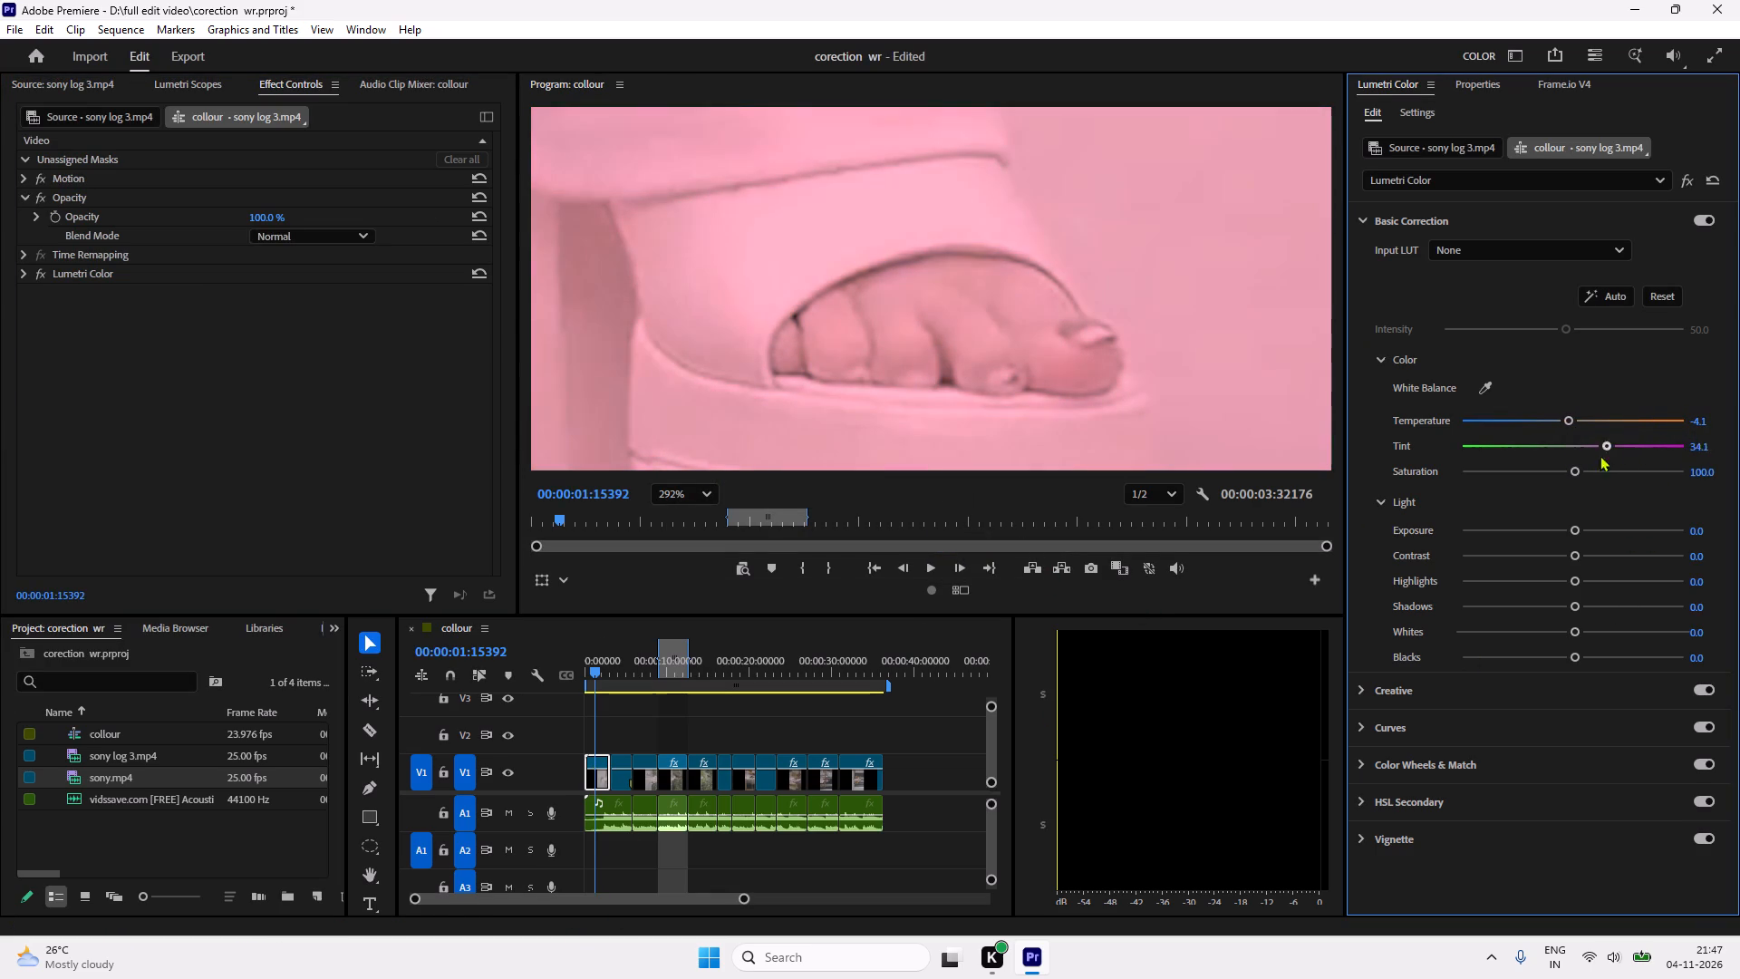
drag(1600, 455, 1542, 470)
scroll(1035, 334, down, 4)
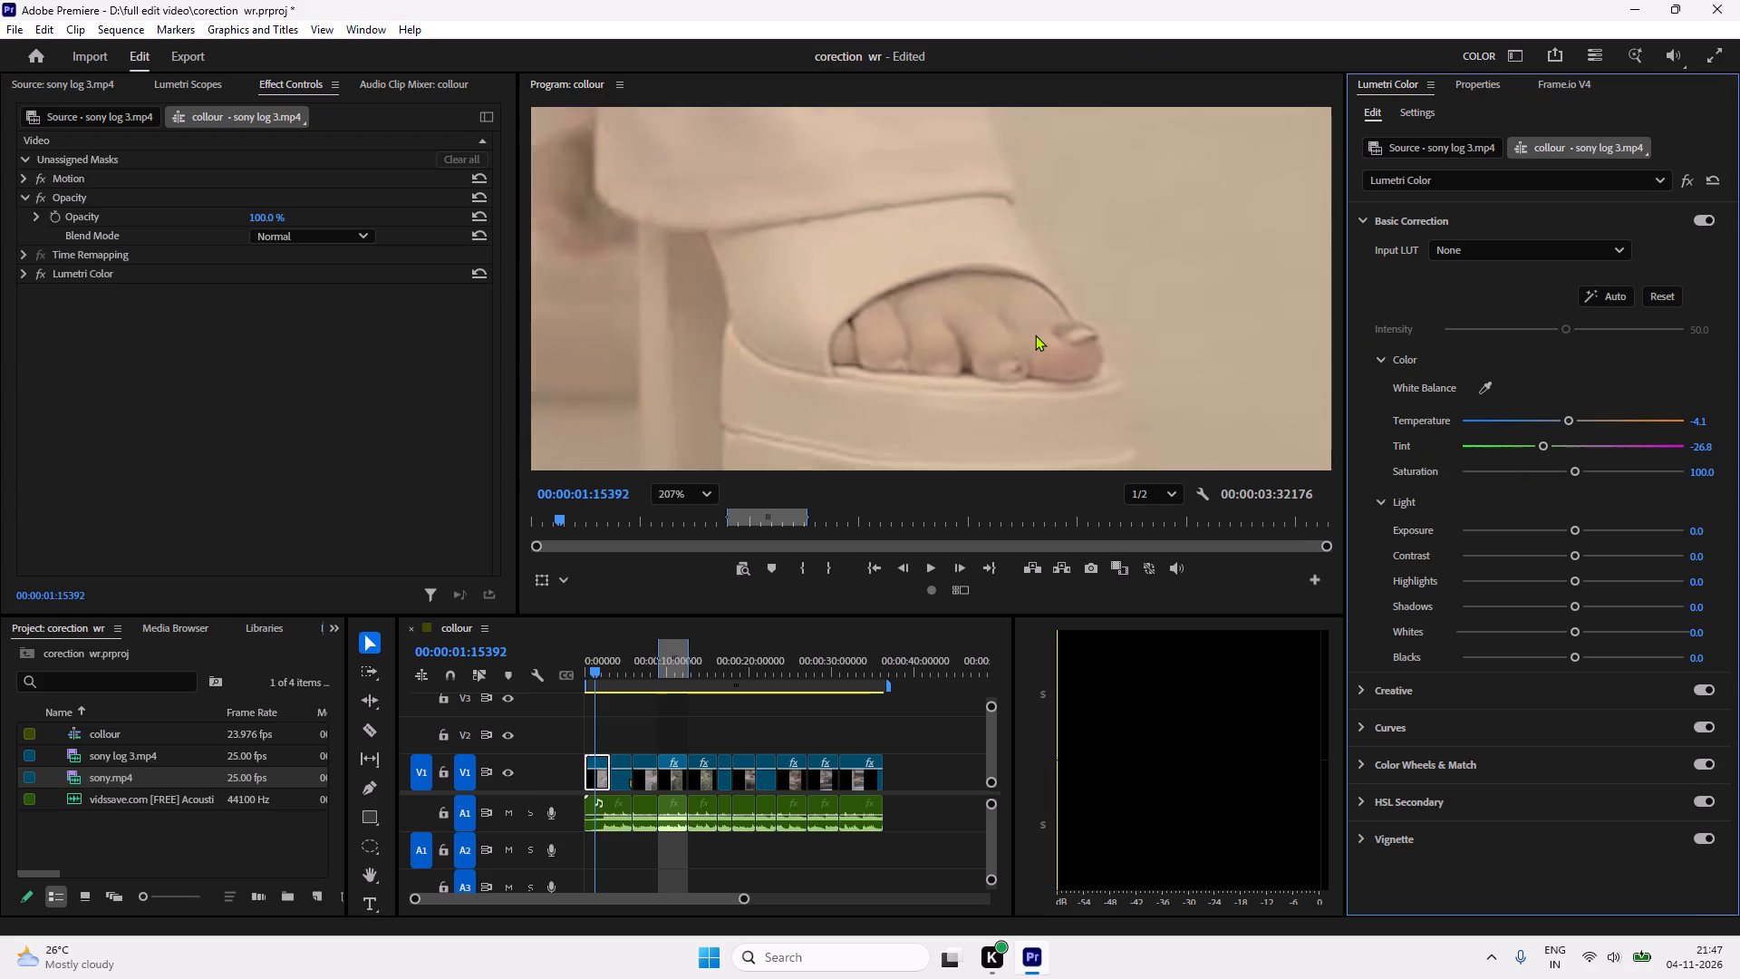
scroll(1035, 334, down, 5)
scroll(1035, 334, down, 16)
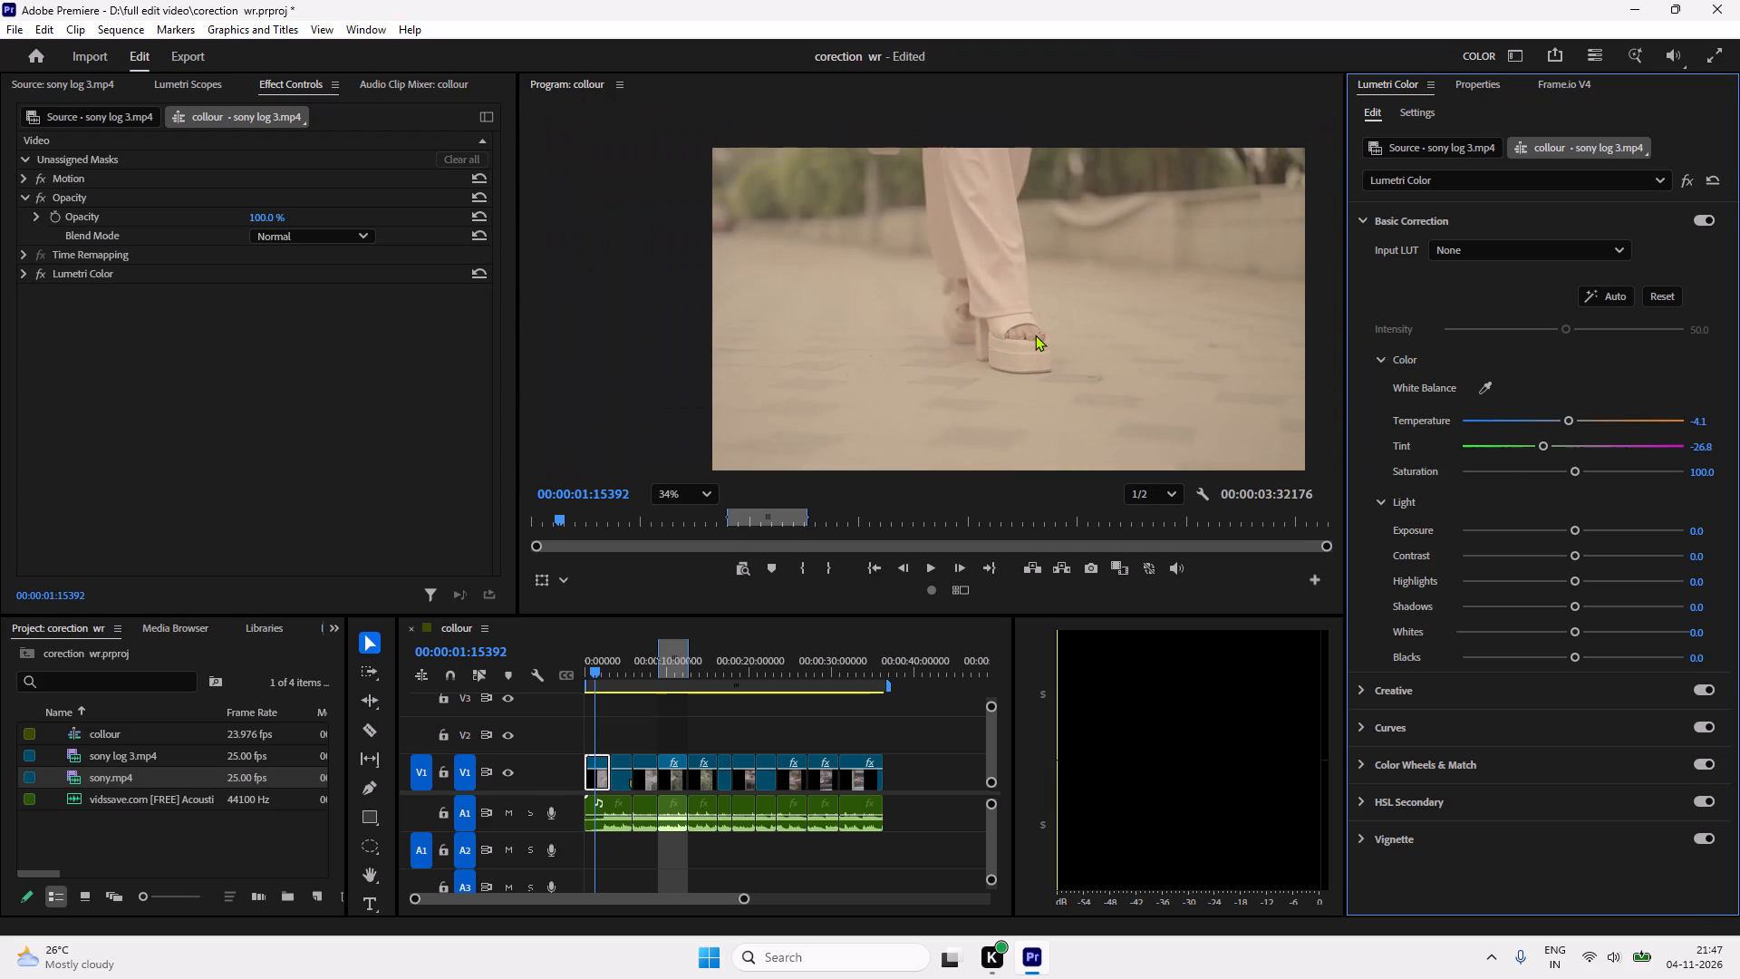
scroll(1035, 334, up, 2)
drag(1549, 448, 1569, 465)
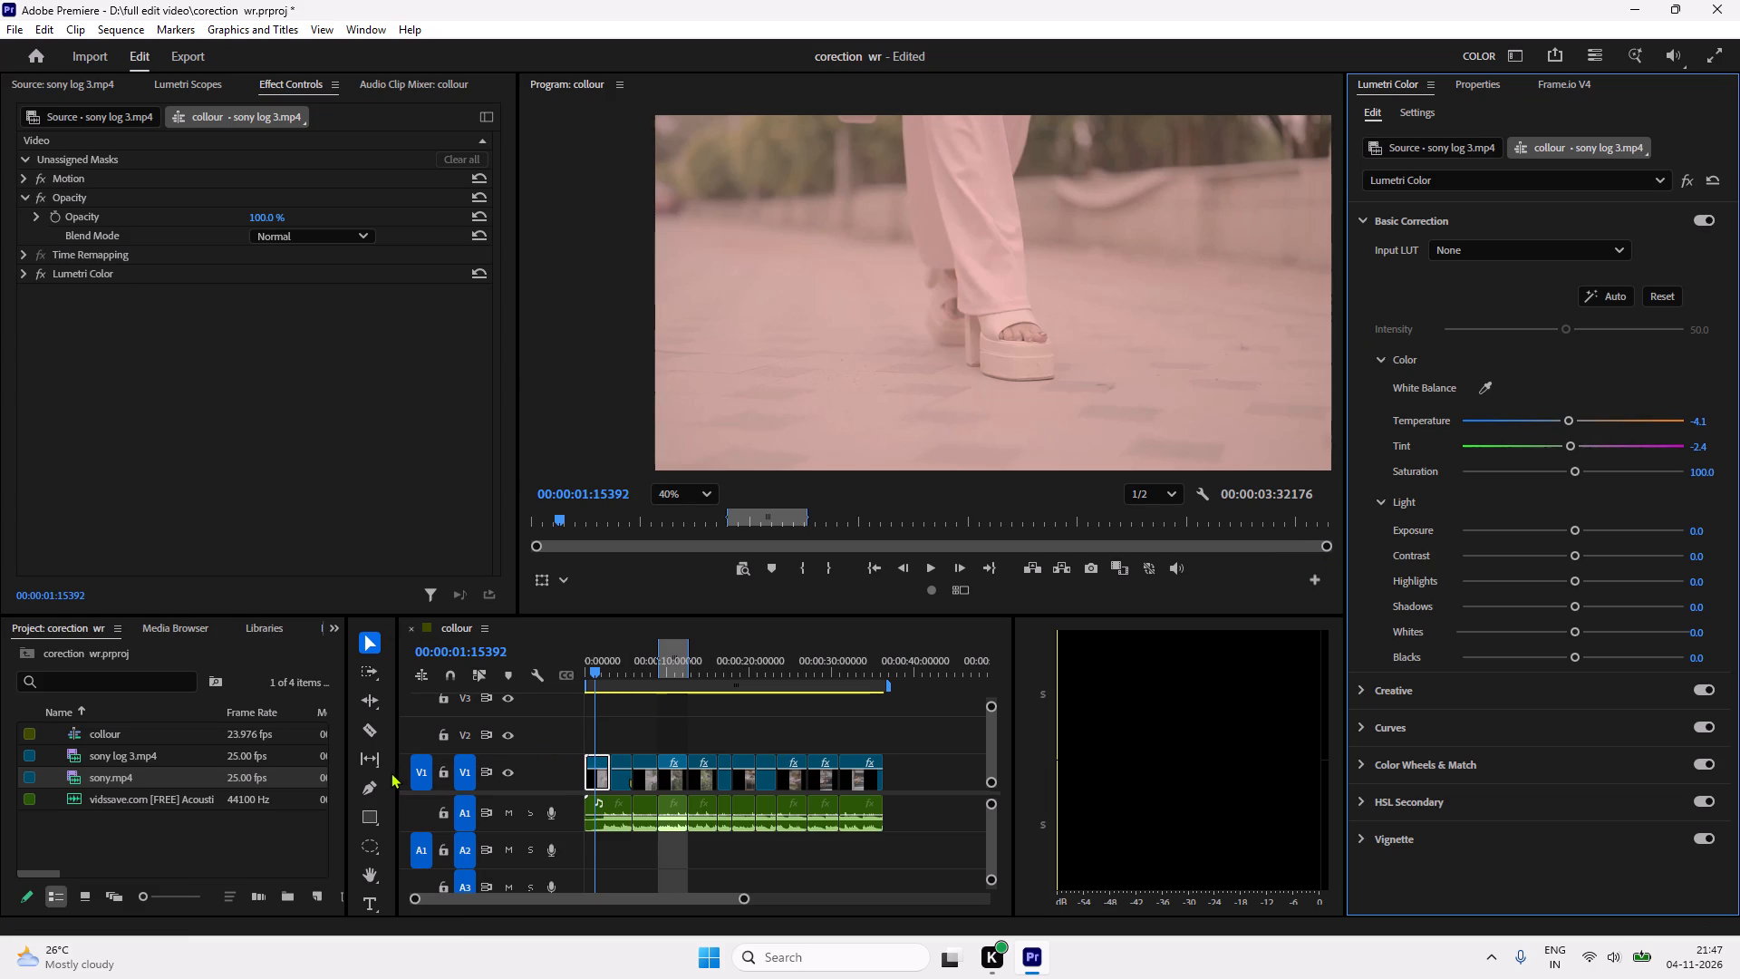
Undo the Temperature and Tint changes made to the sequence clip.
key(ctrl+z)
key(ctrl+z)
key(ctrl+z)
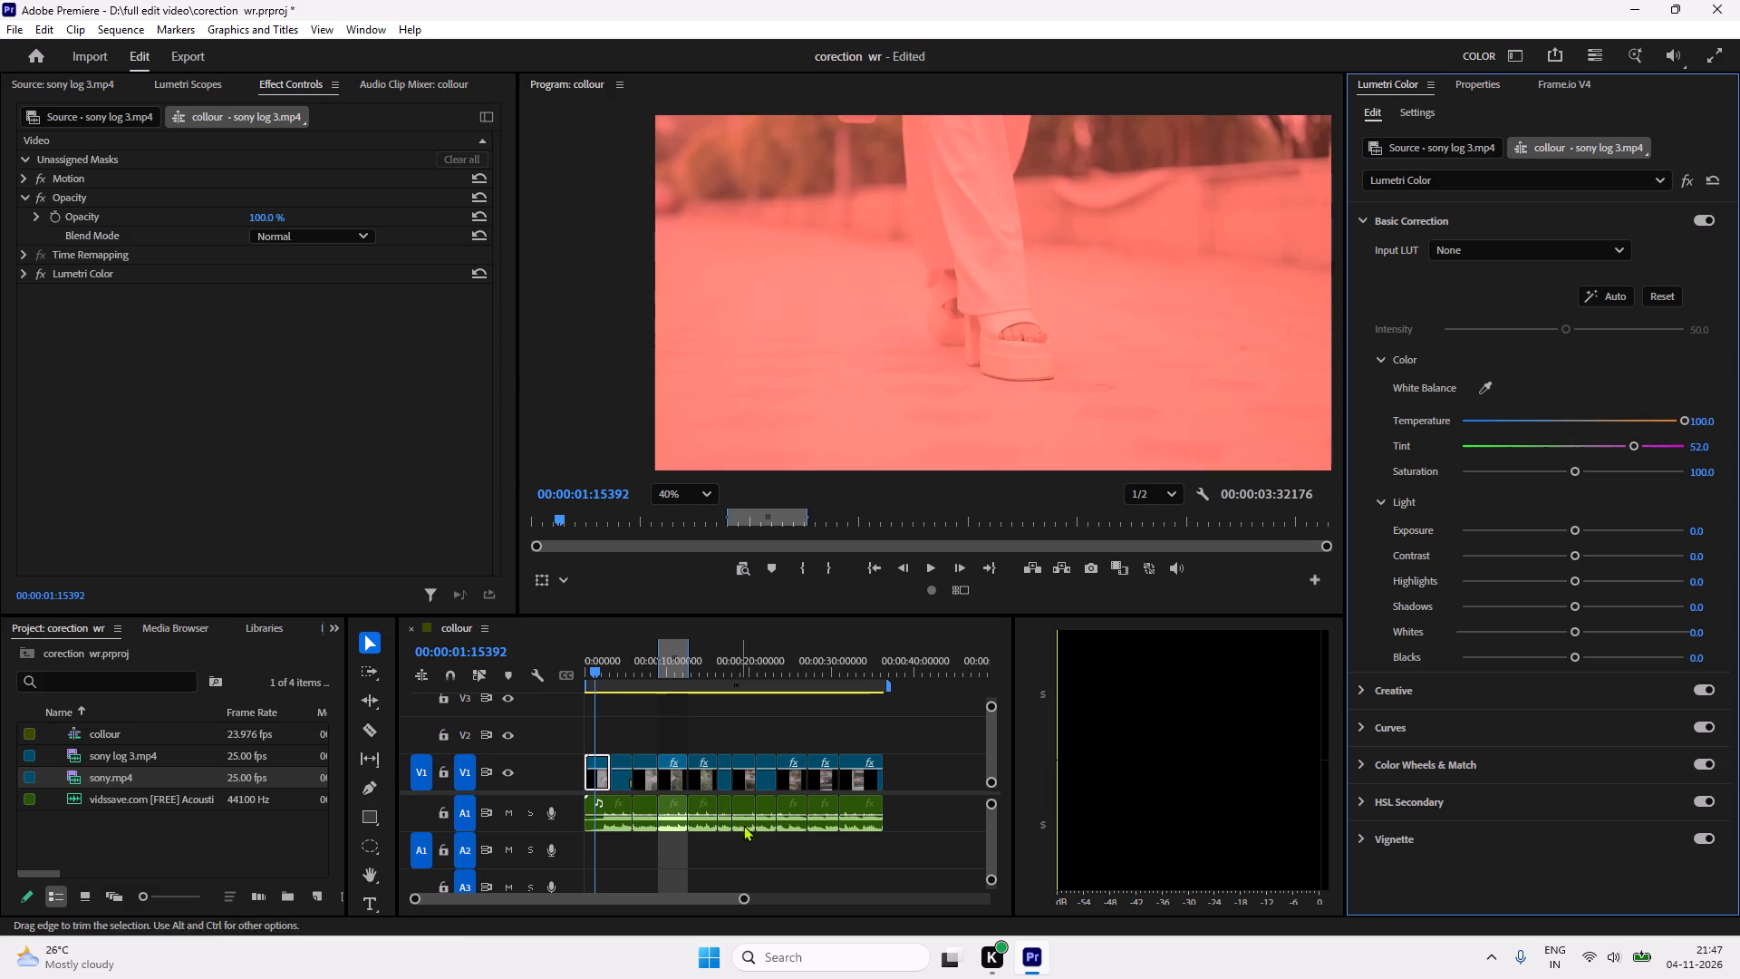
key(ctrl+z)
Select the last clip in the sequence and scrub through the footage around 14 to 20 seconds to examine the colour.
click(863, 782)
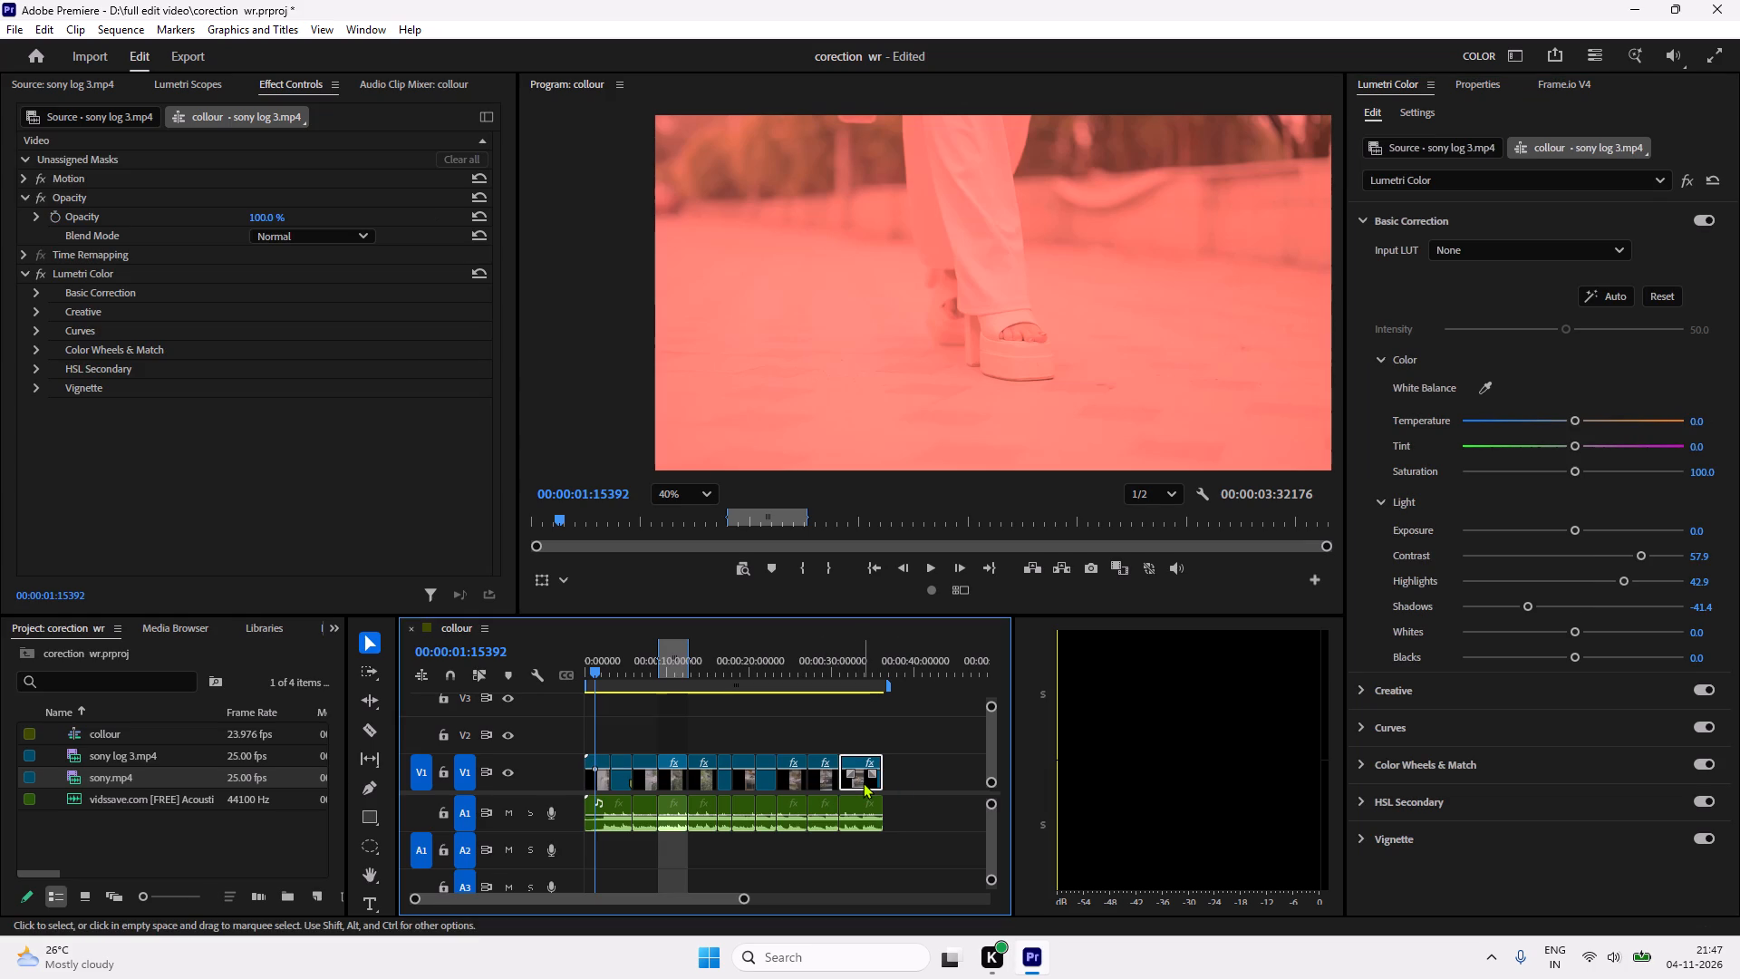
drag(602, 675, 711, 693)
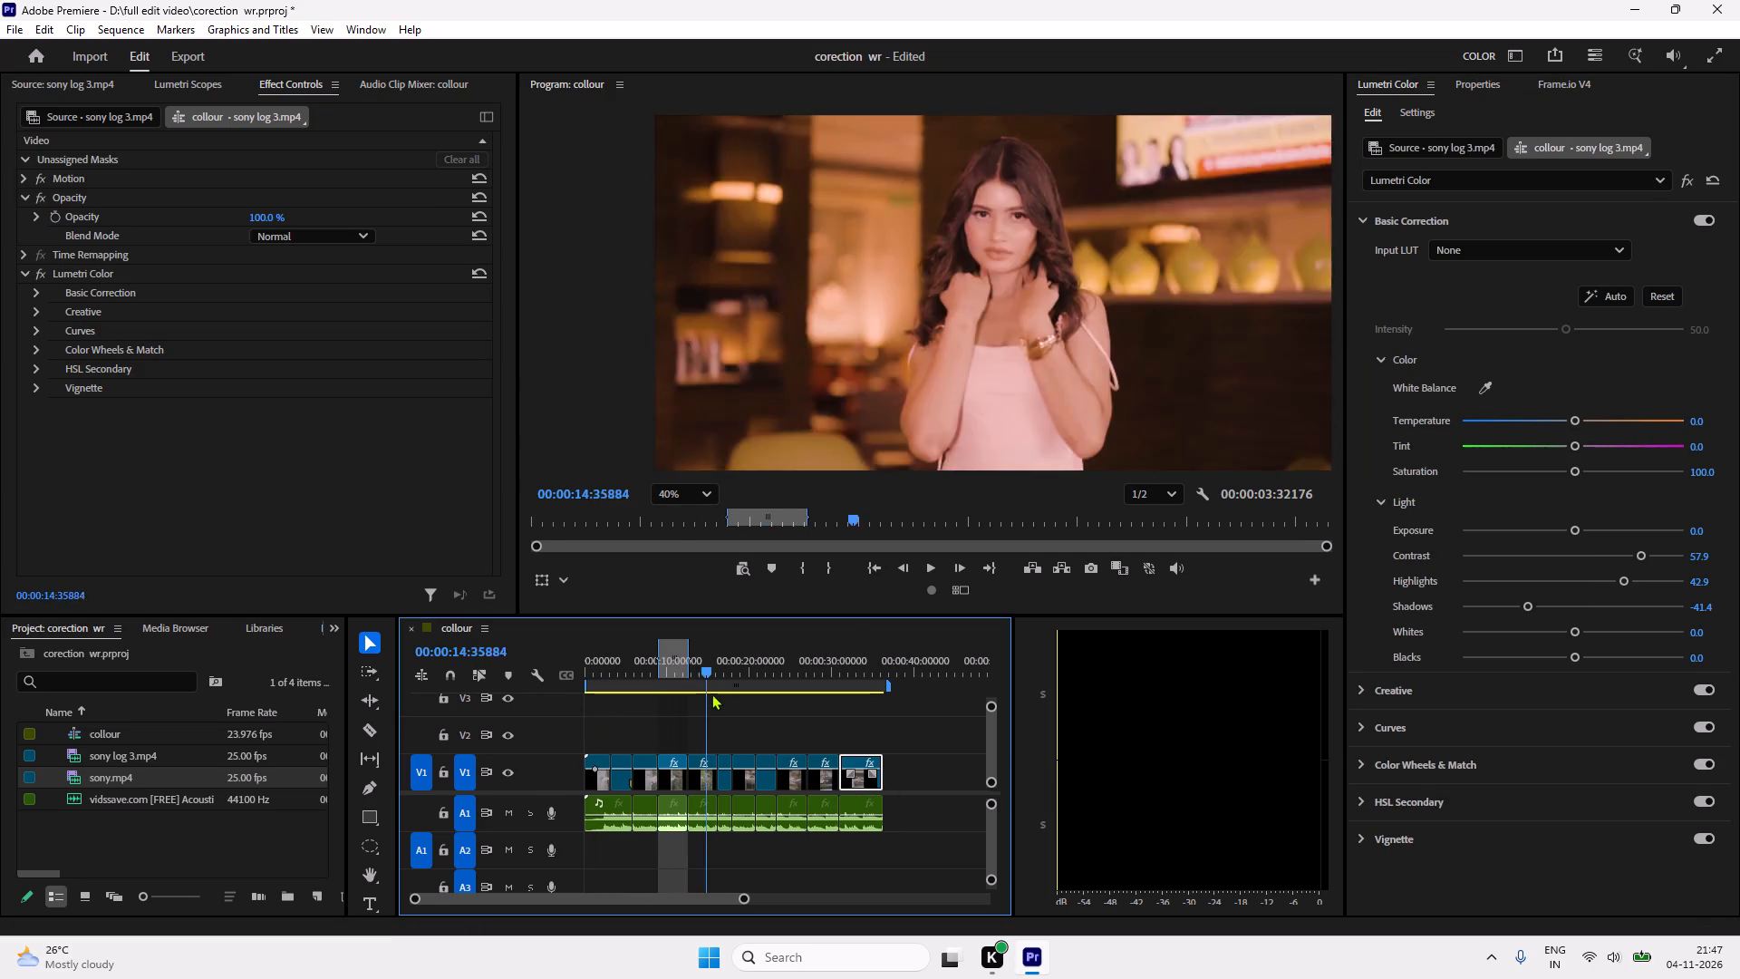
drag(711, 693, 752, 698)
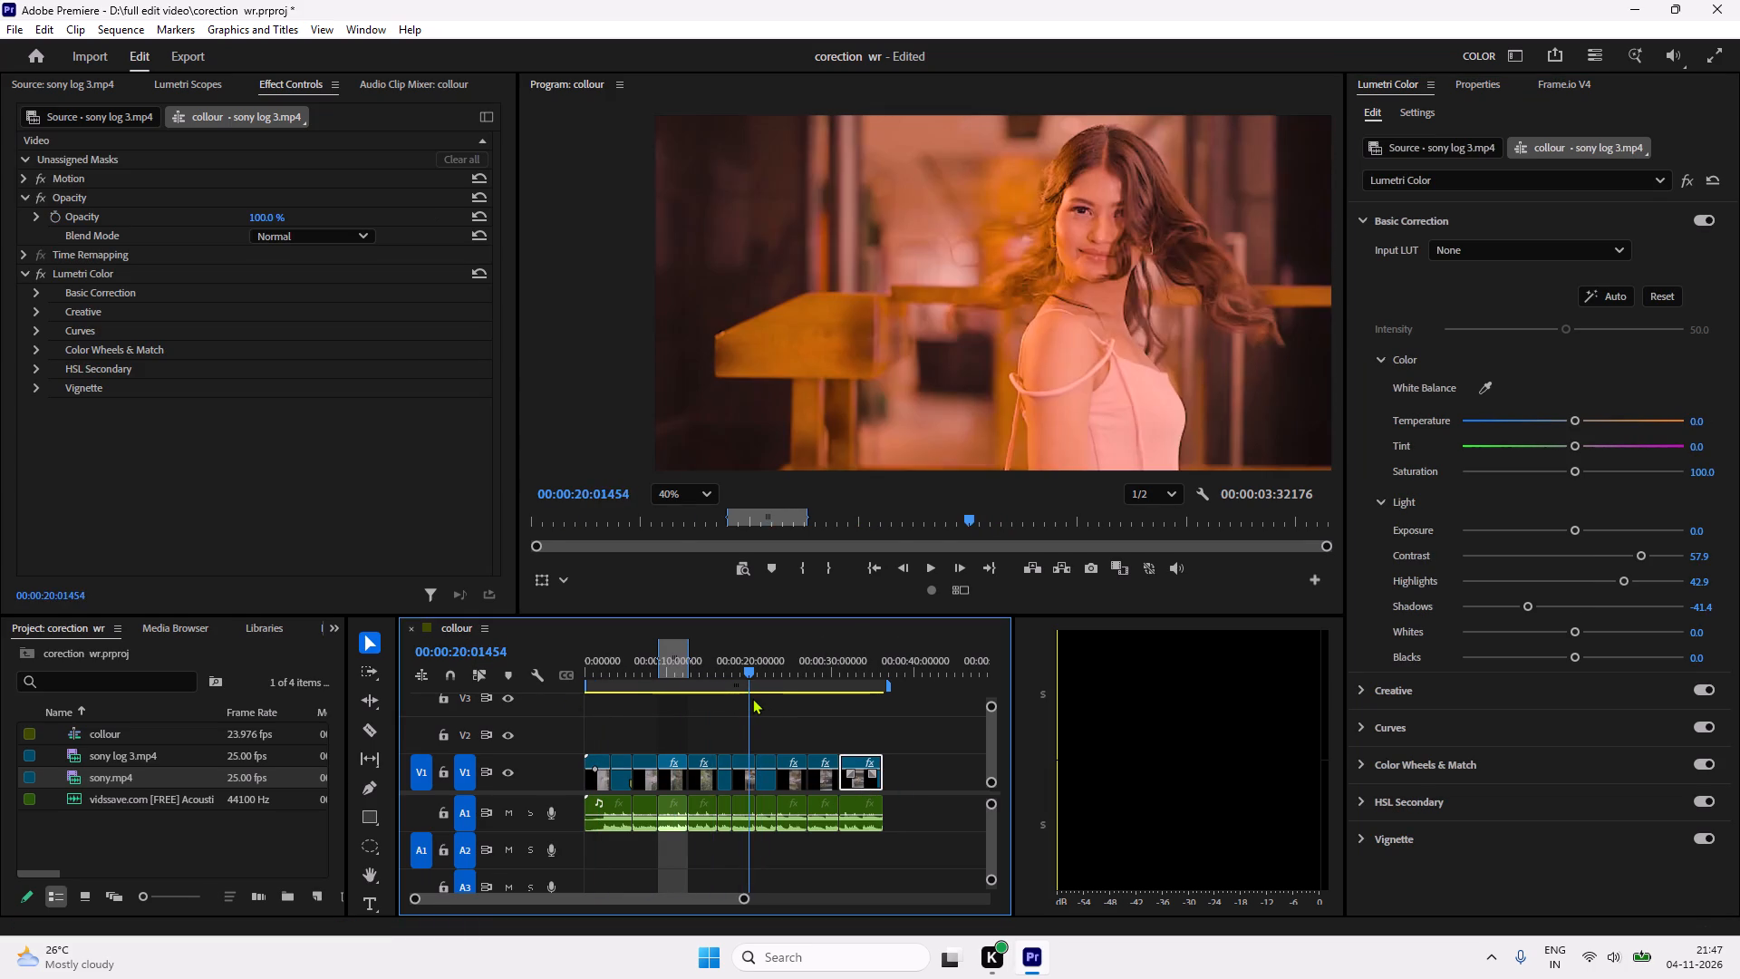
drag(752, 698, 753, 702)
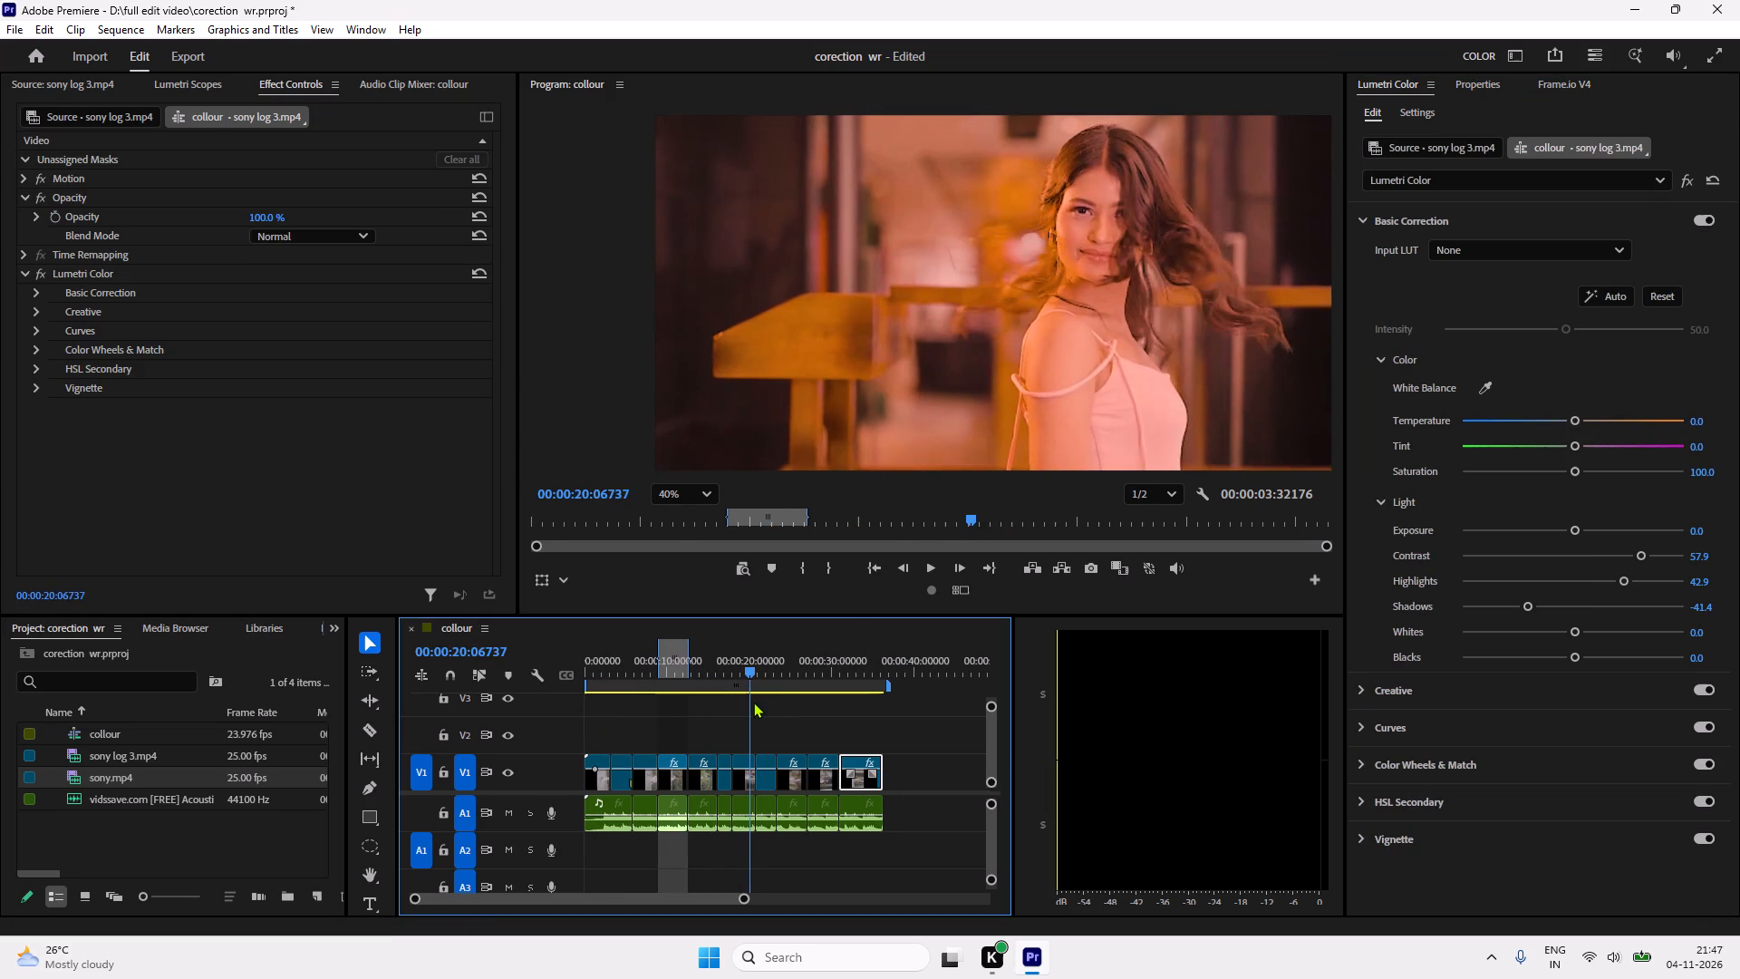
drag(753, 702, 750, 703)
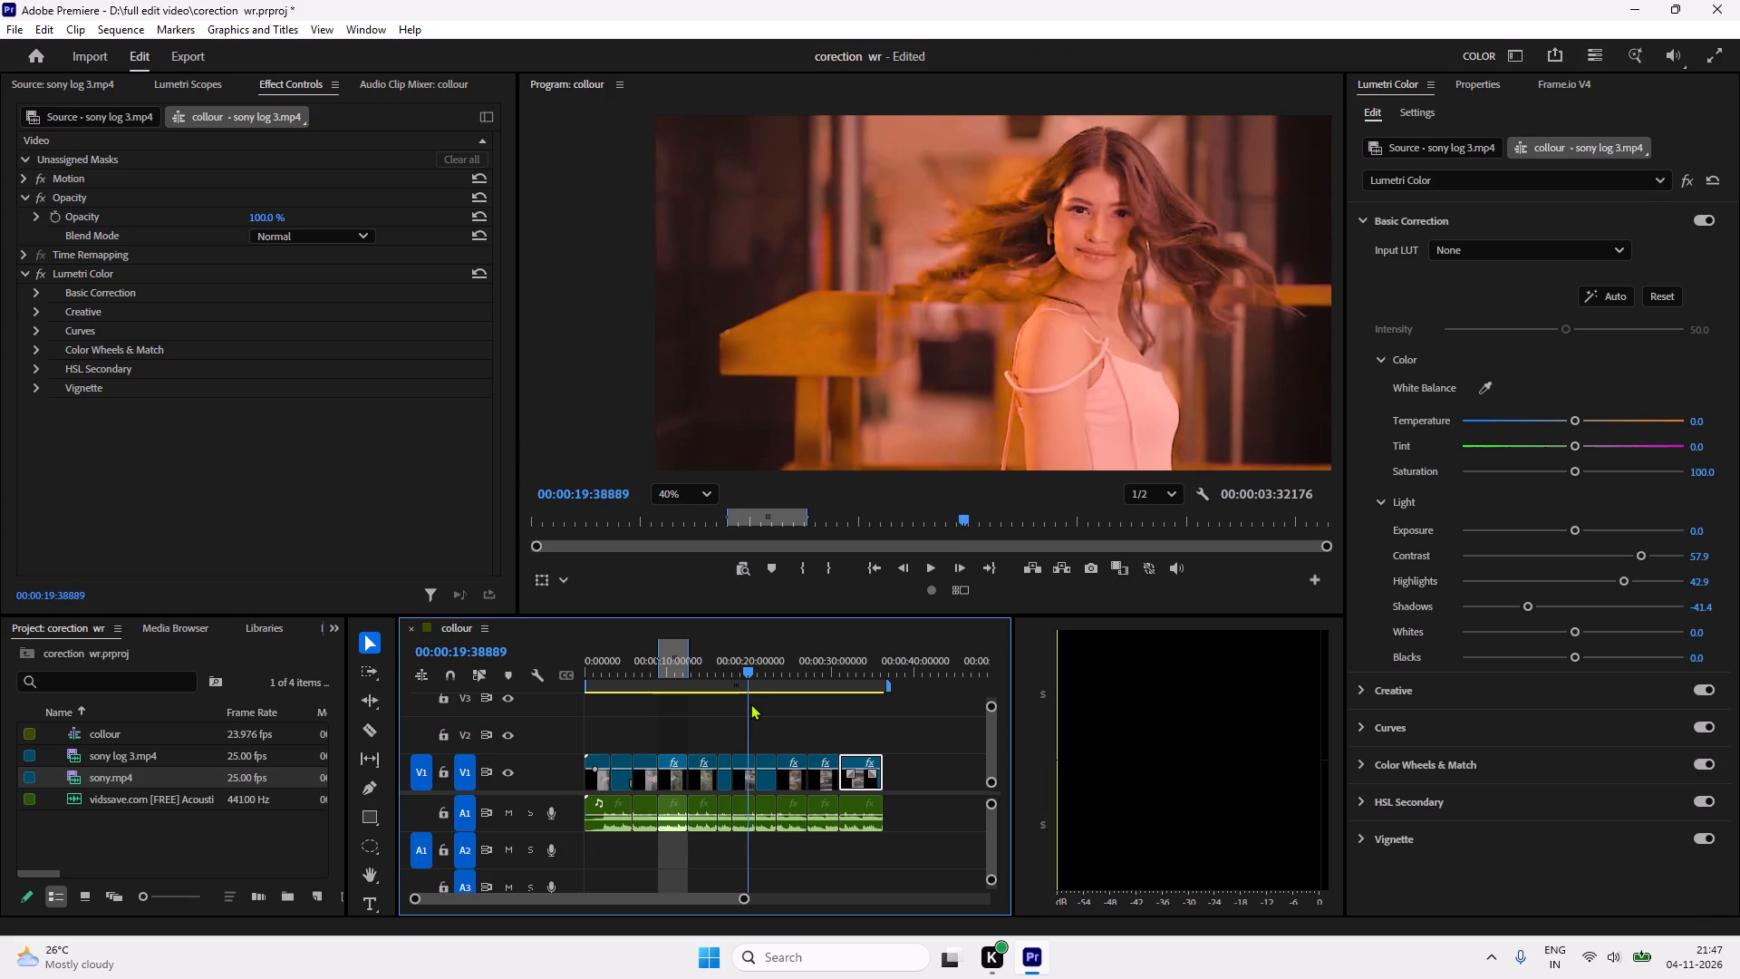
drag(750, 703, 748, 706)
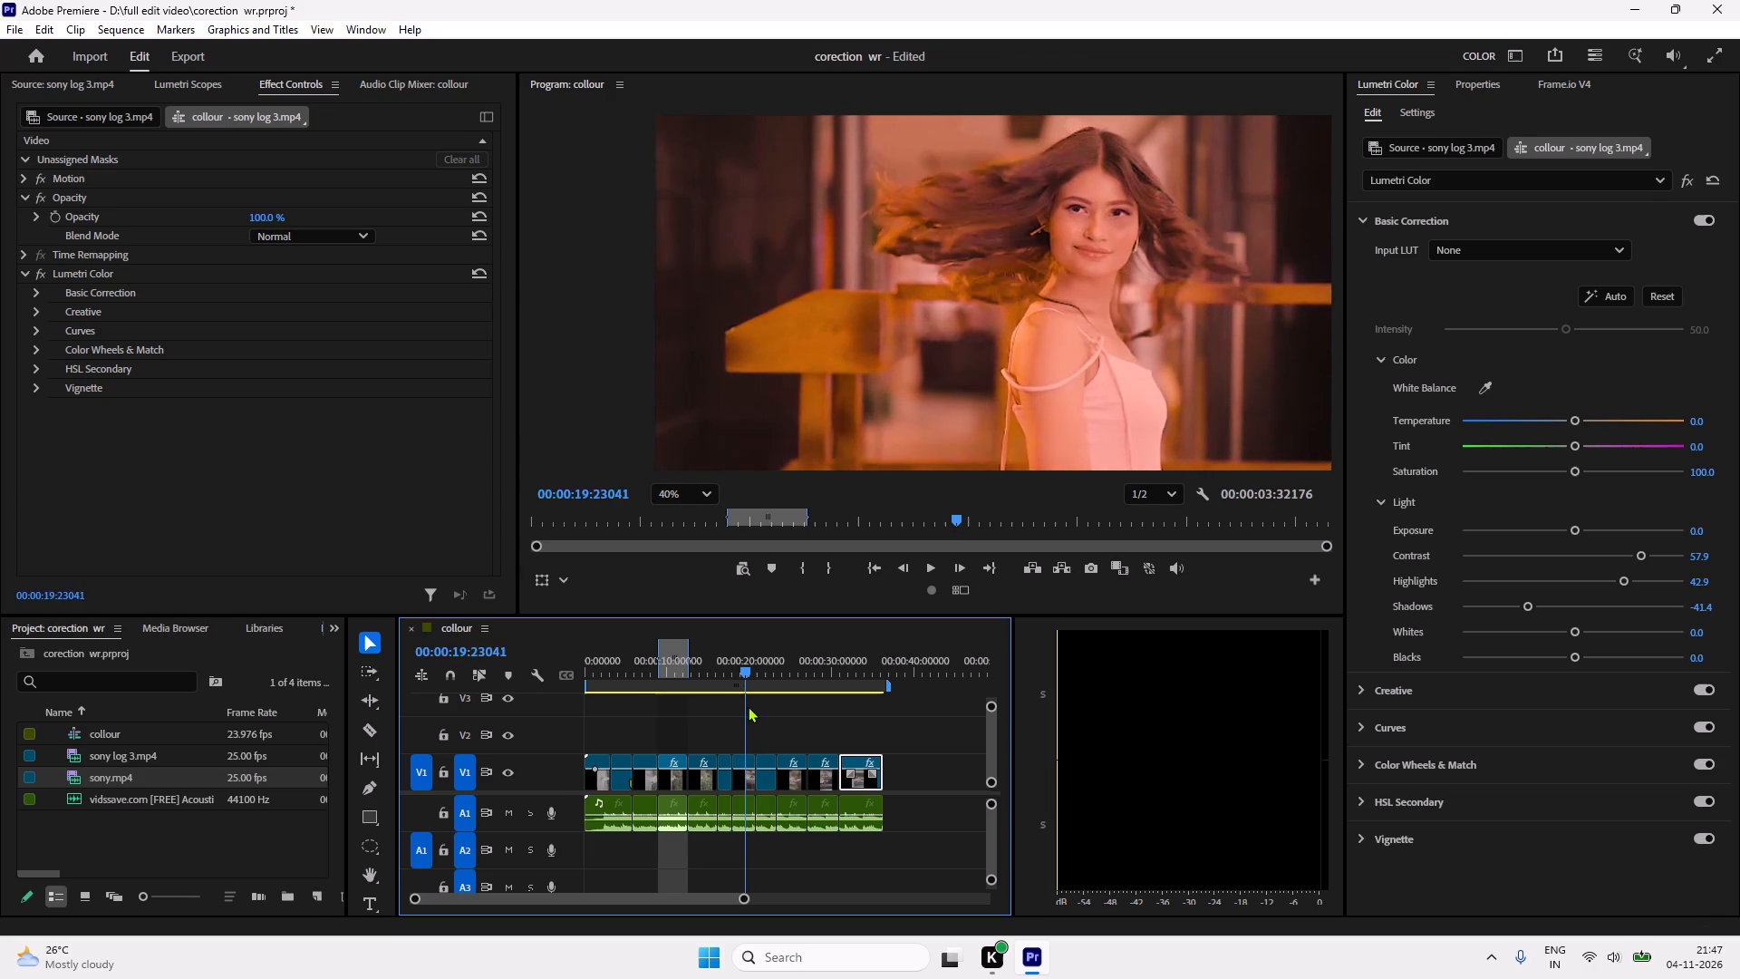
drag(748, 706, 743, 704)
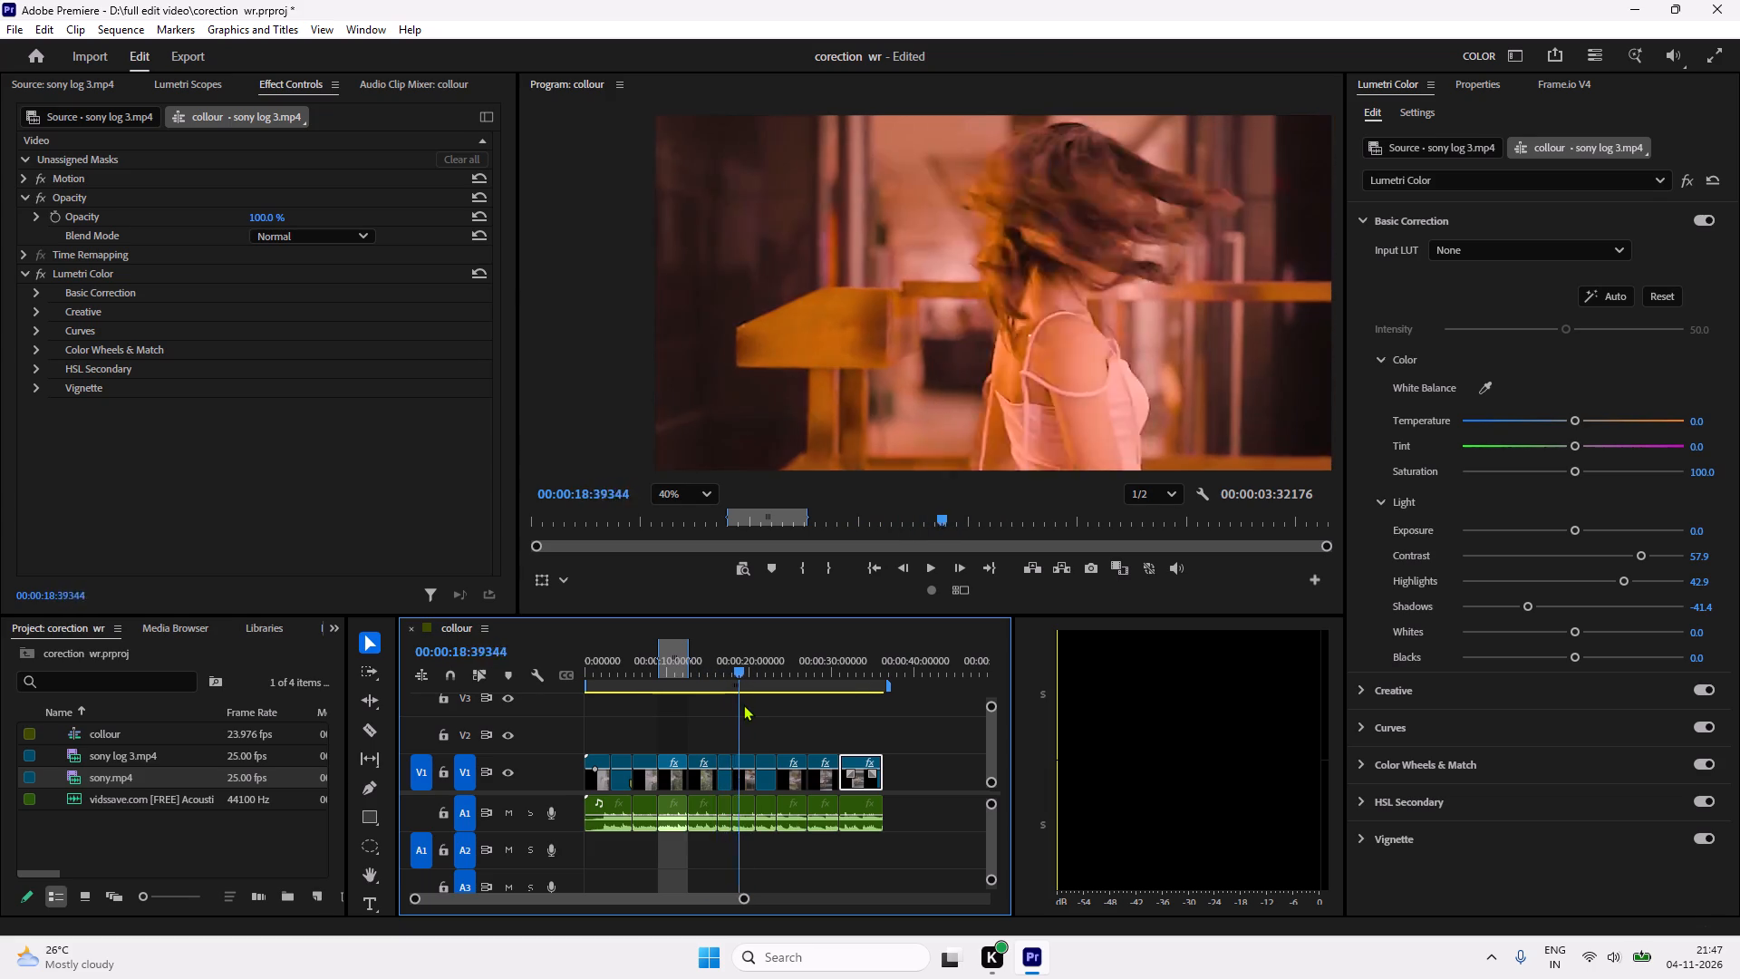
drag(743, 704, 749, 704)
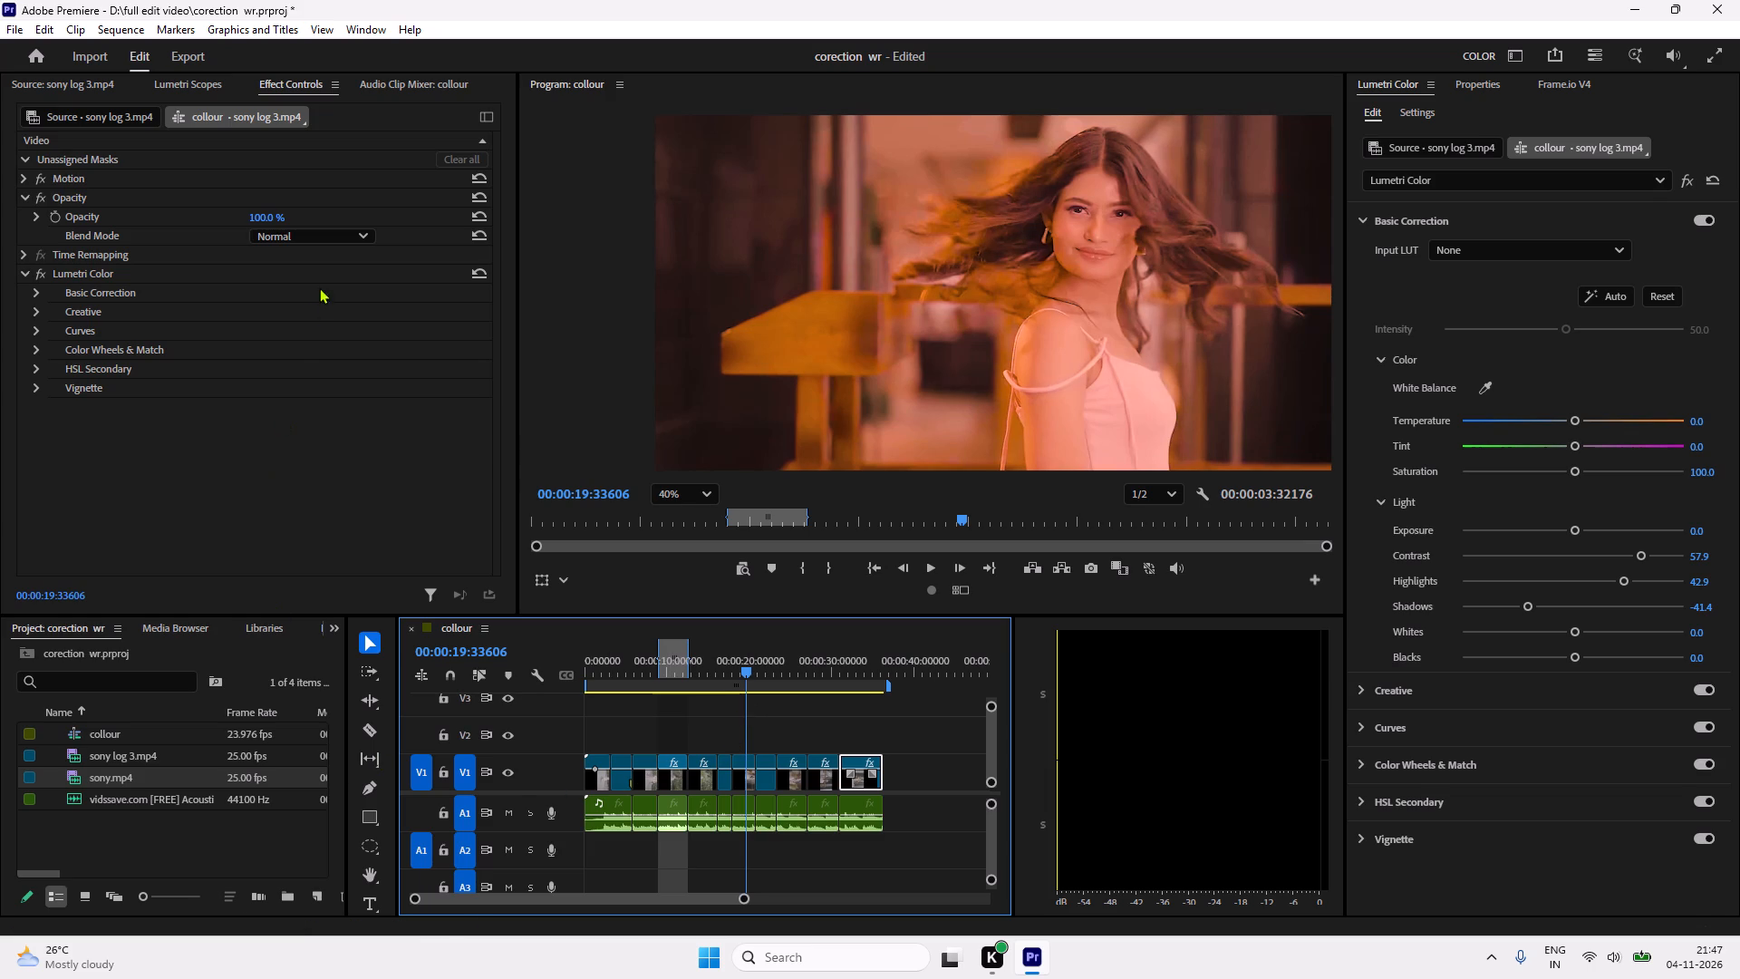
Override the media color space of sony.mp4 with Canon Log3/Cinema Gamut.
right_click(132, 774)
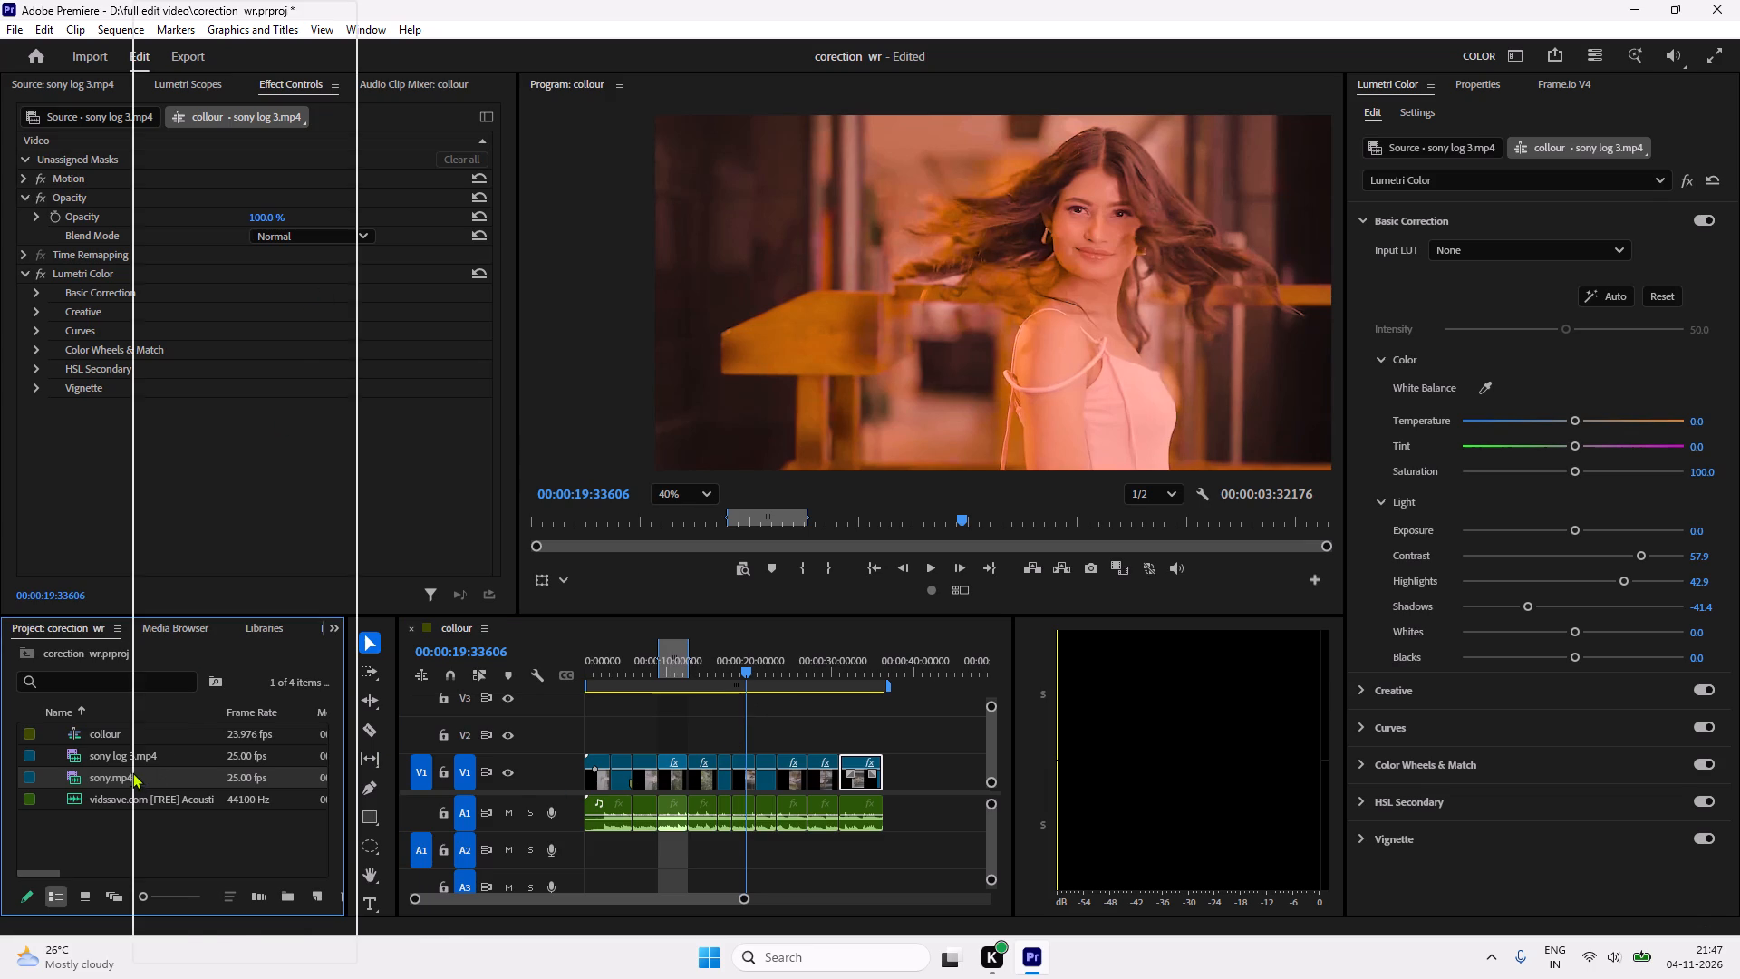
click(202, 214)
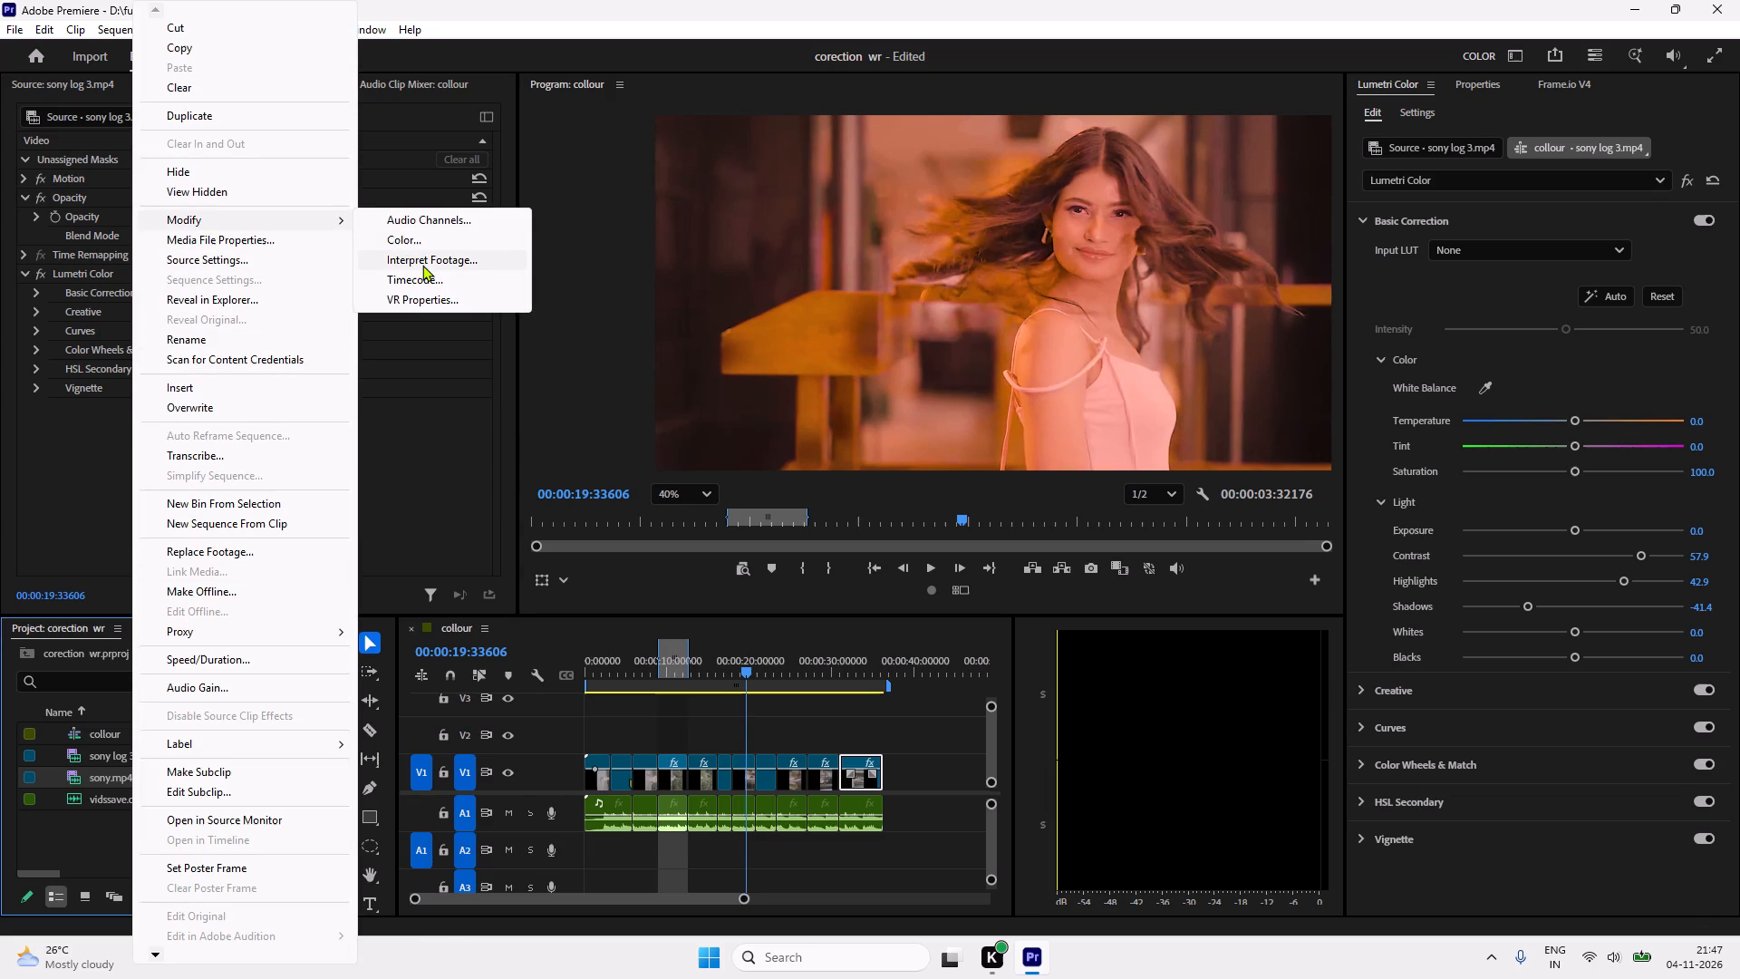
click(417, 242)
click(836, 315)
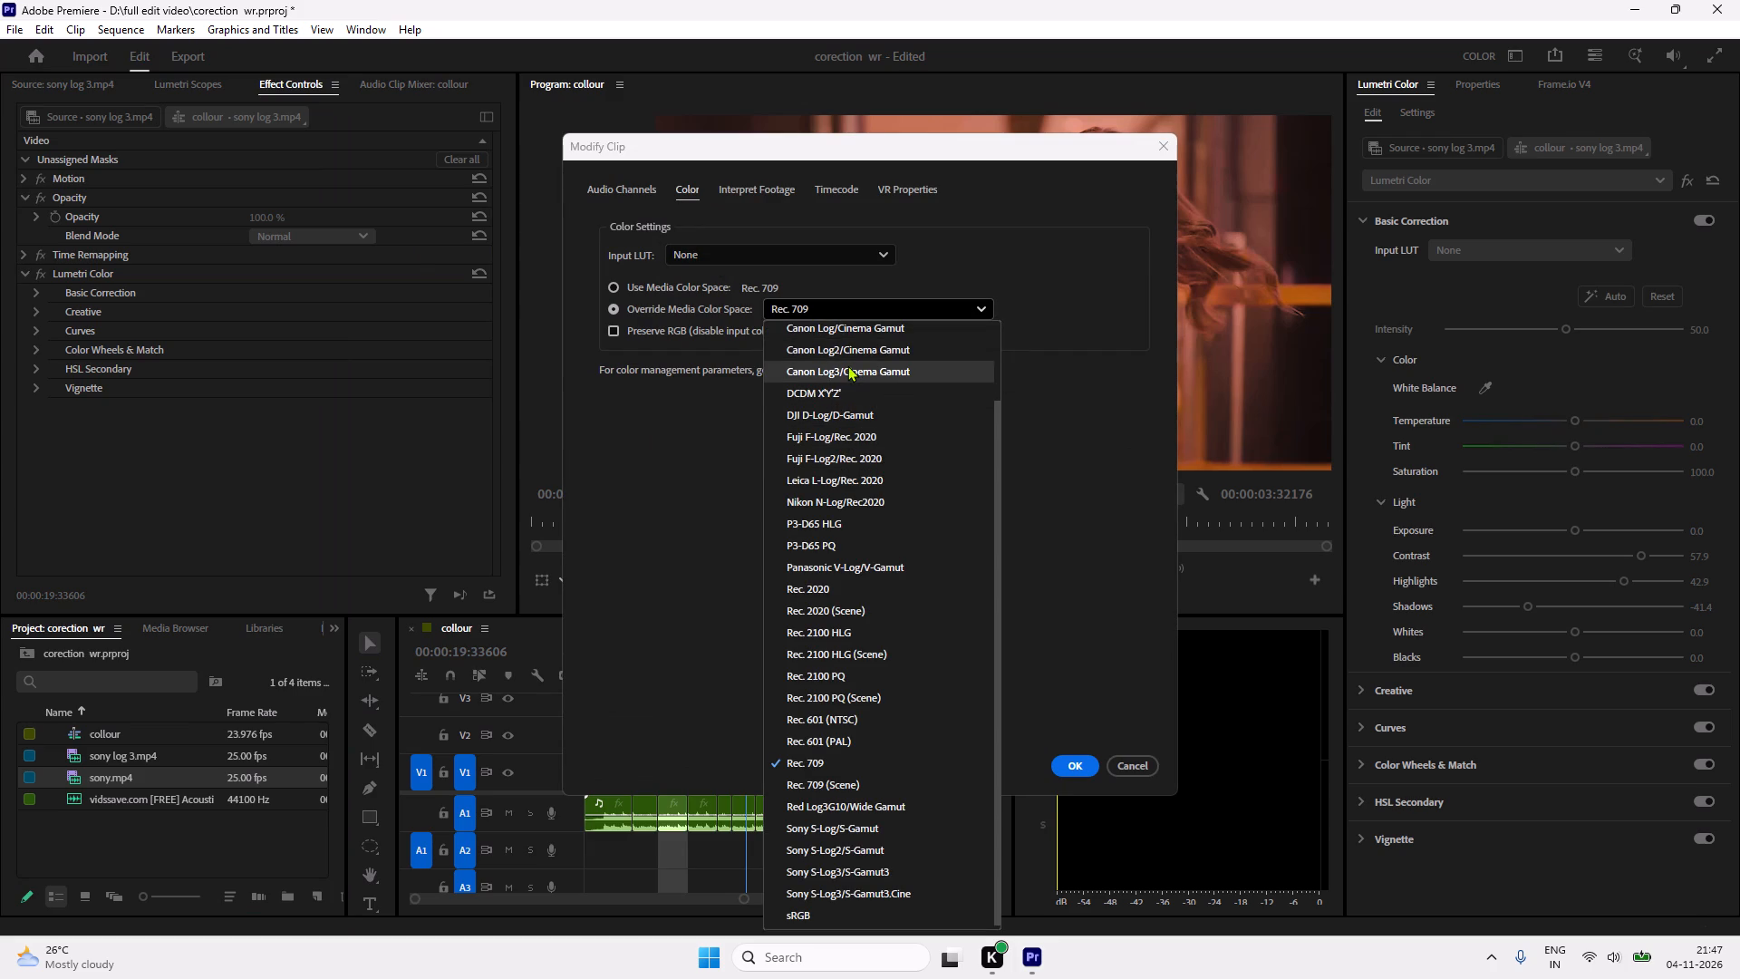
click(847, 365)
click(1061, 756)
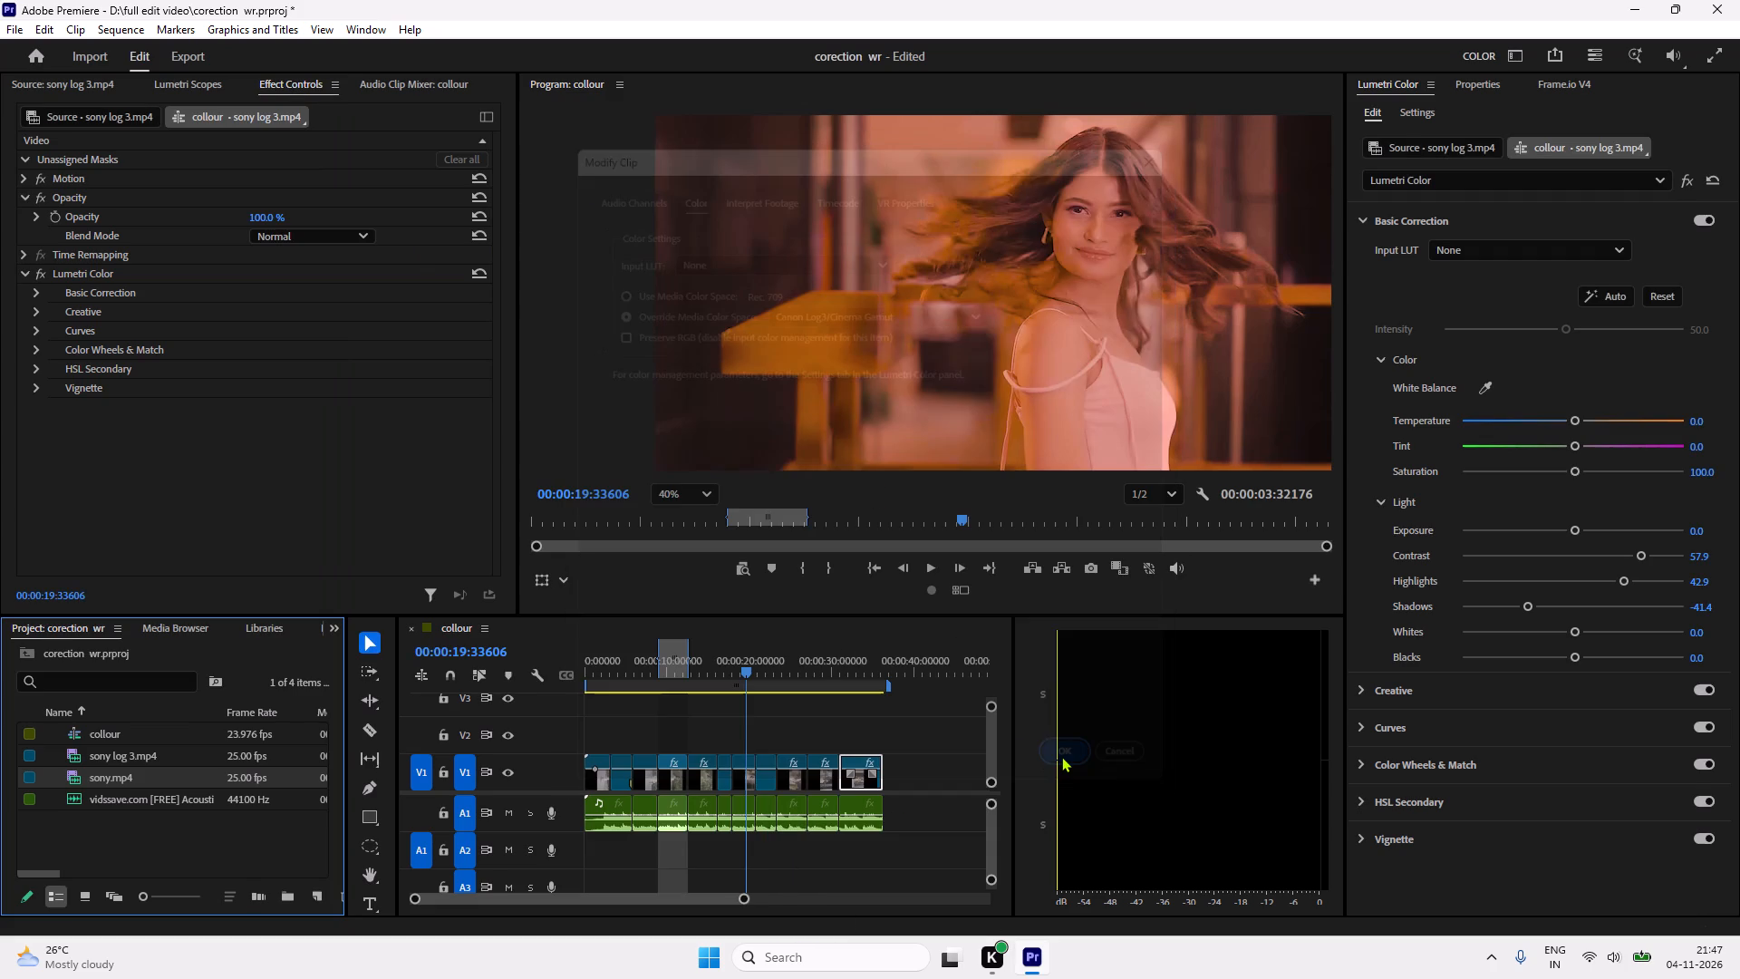
Check the earlier shots around 7 and 17 seconds, and undo the color space override together with a run of earlier corrections.
drag(762, 658, 734, 661)
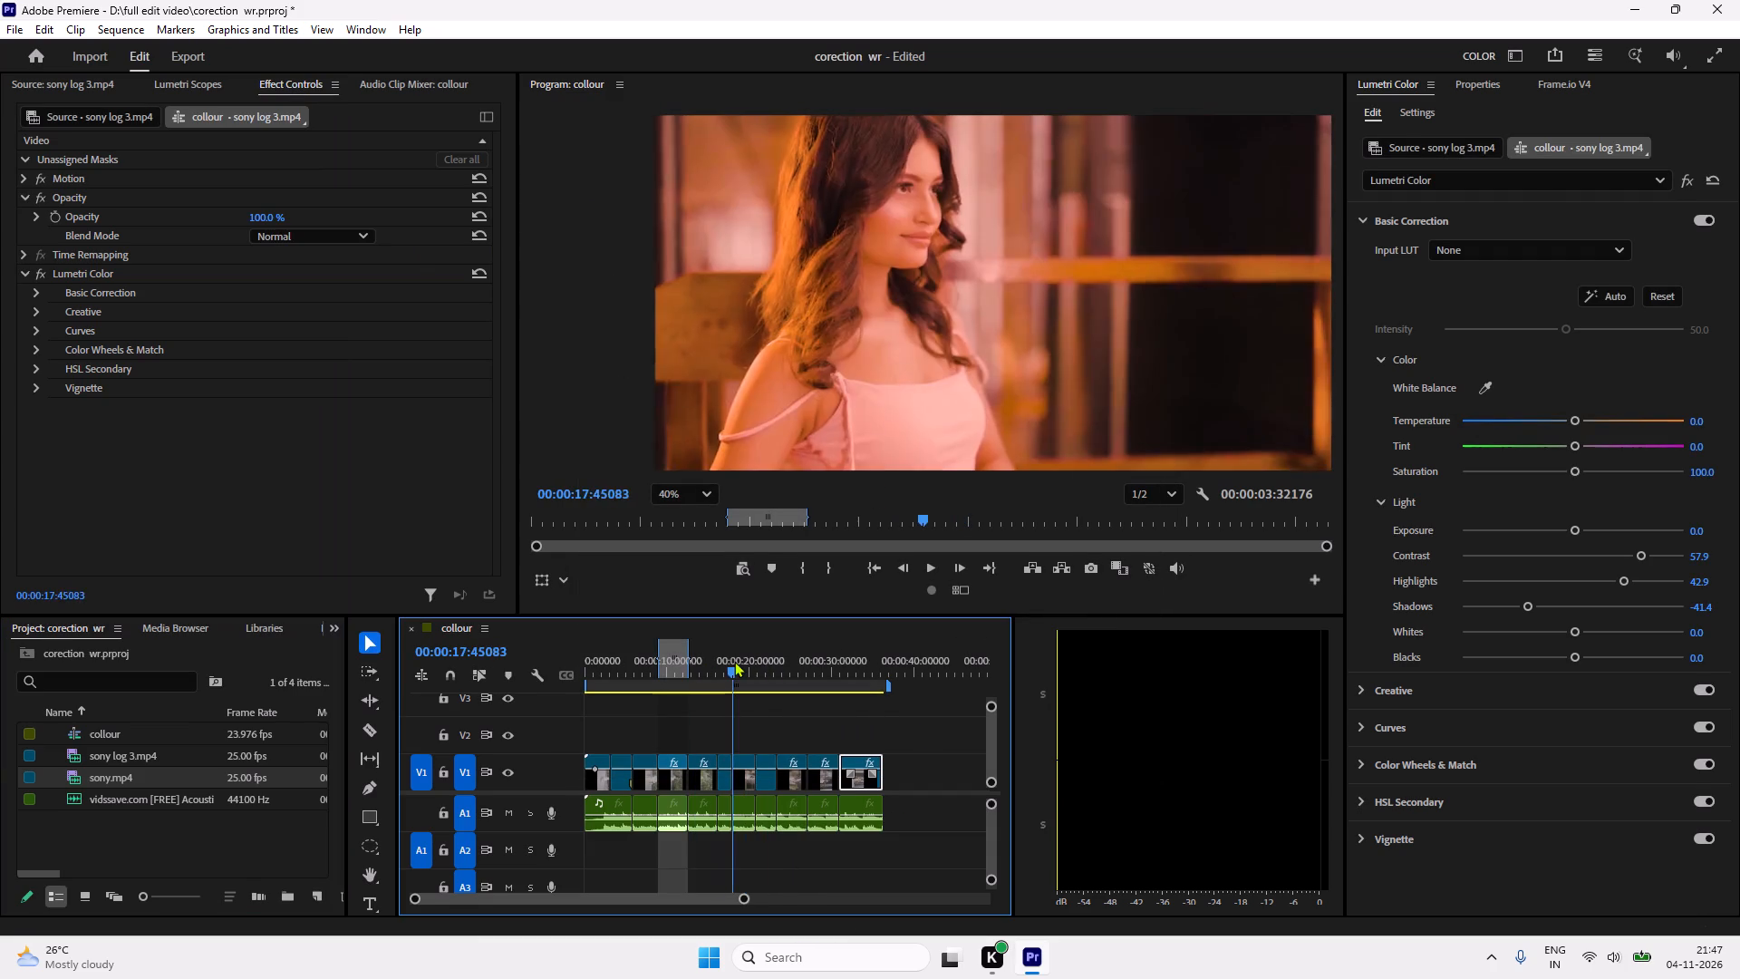
drag(734, 661, 647, 663)
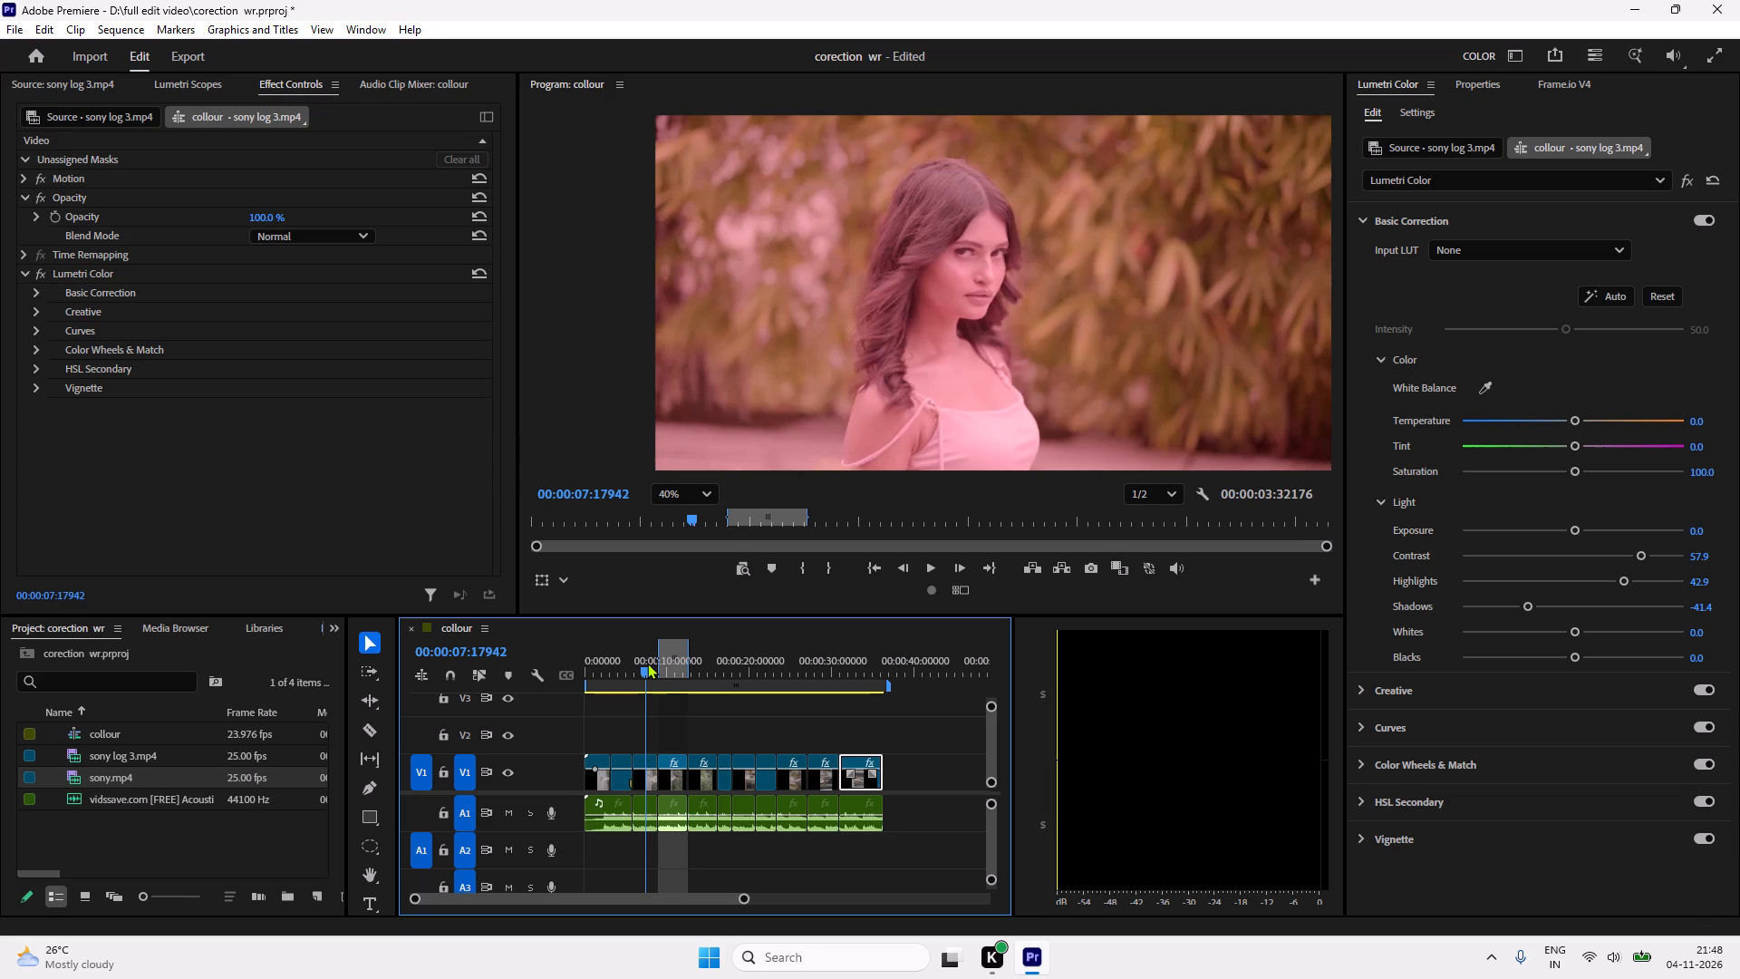
key(ctrl+z)
key(ctrl+z)
key(ctrl+z)
key(ctrl+z)
key(ctrl+z)
key(ctrl+z)
key(ctrl+z)
key(ctrl+z)
key(ctrl+z)
key(ctrl+z)
key(ctrl+z)
key(ctrl+z)
key(ctrl+z)
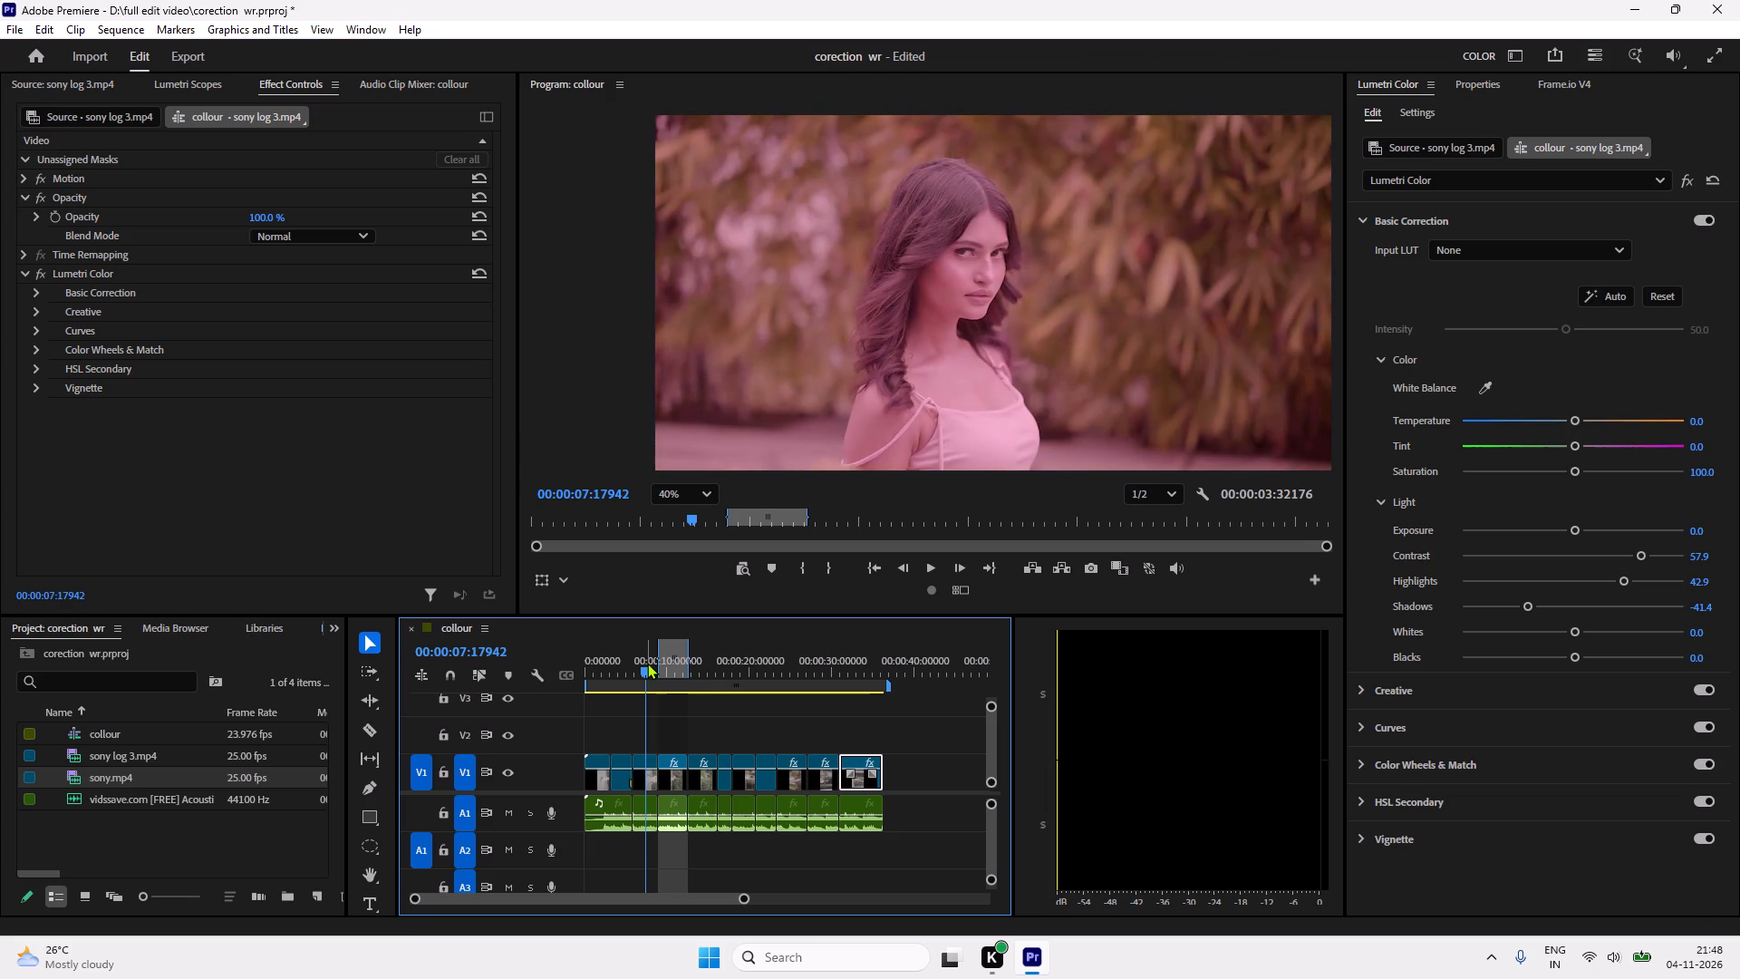
key(ctrl+z)
key(ctrl+z)
Check the shots from about 14 to 24 seconds and delete every video clip except the one at about 24 seconds.
drag(651, 673, 707, 675)
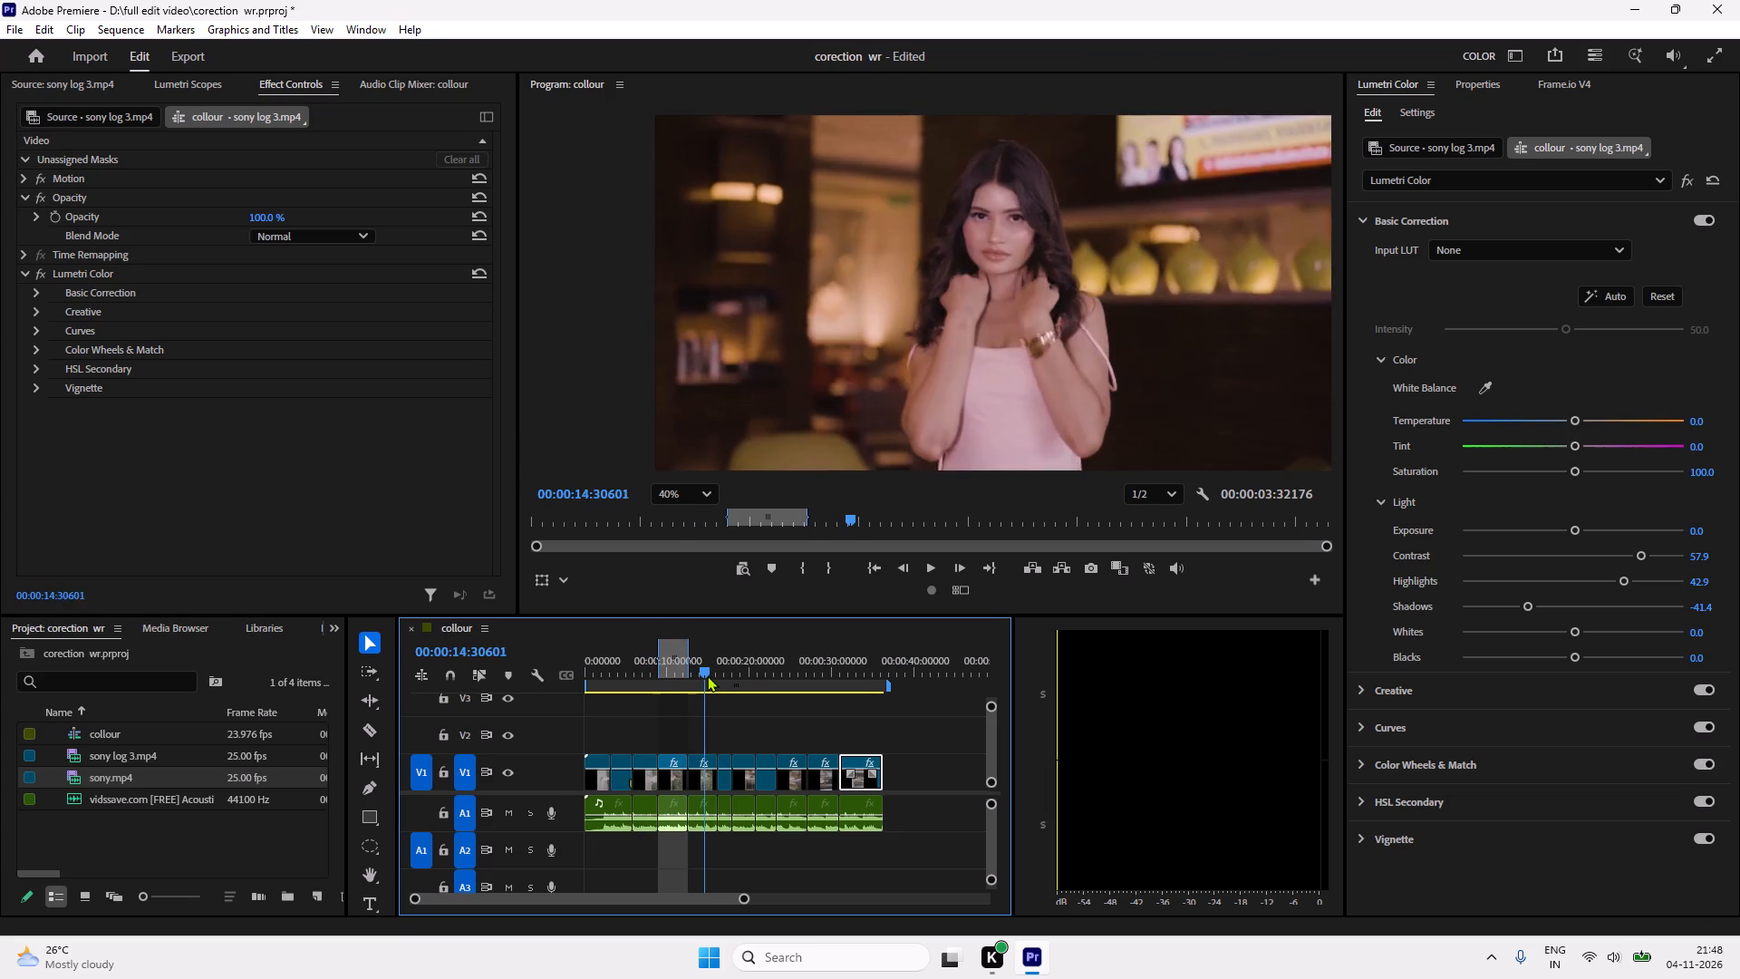
drag(707, 675, 779, 676)
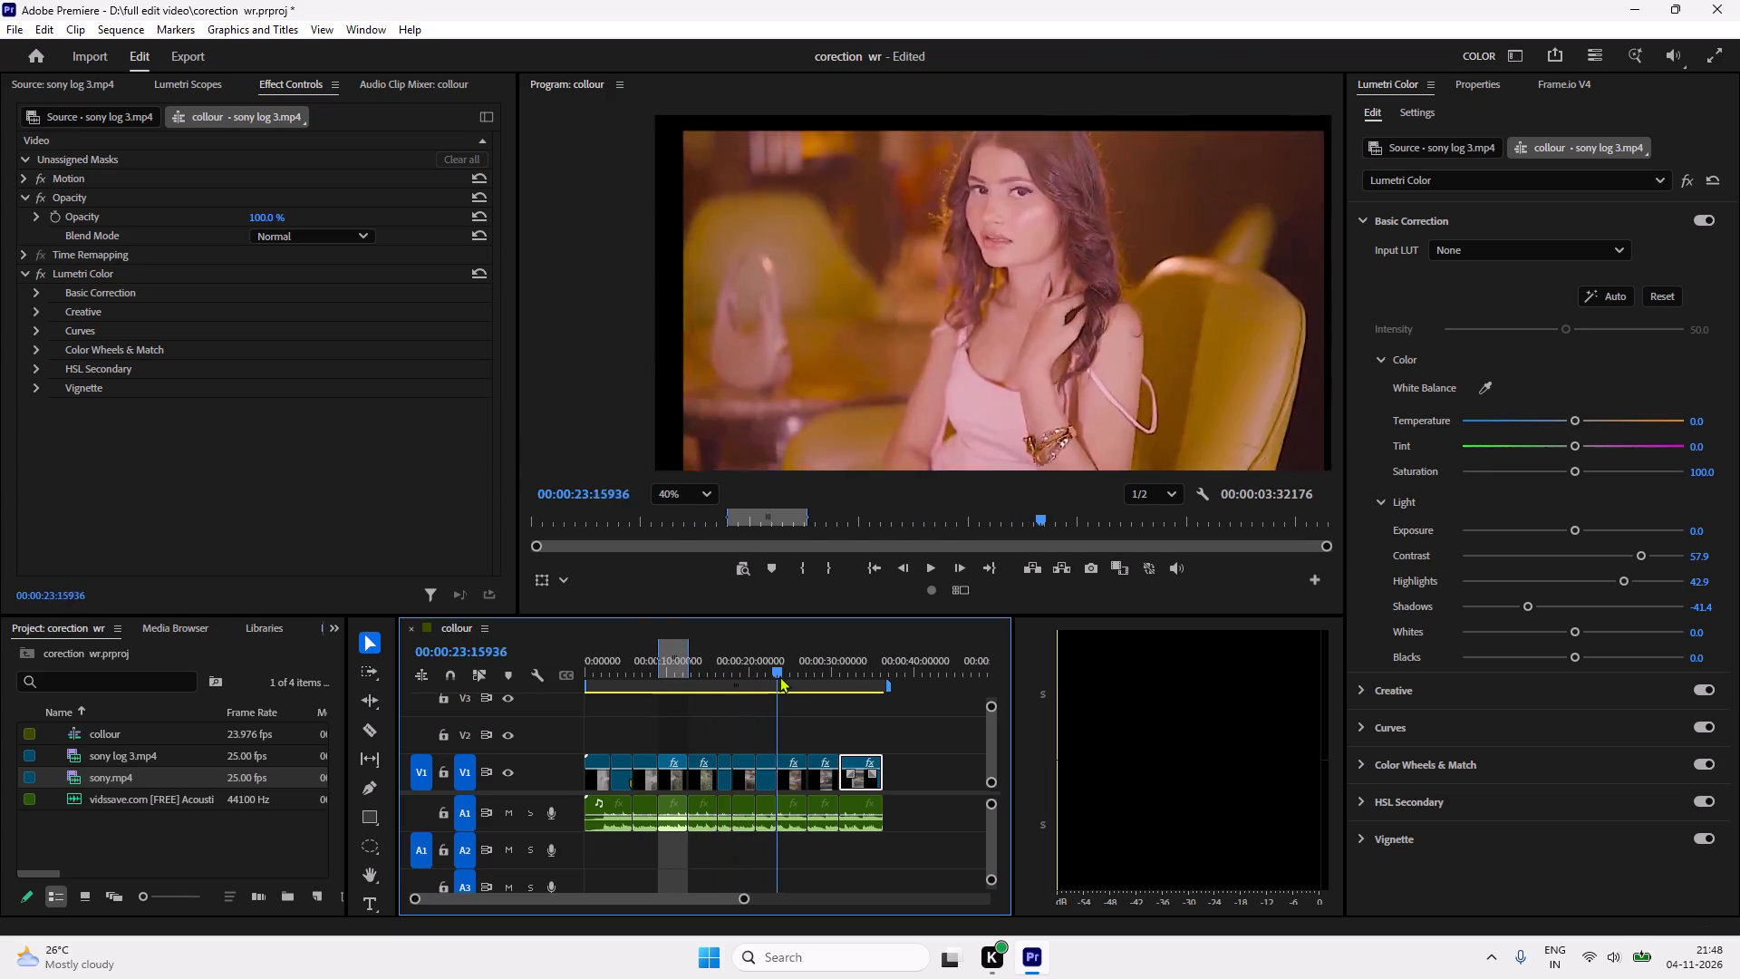
drag(779, 676, 793, 680)
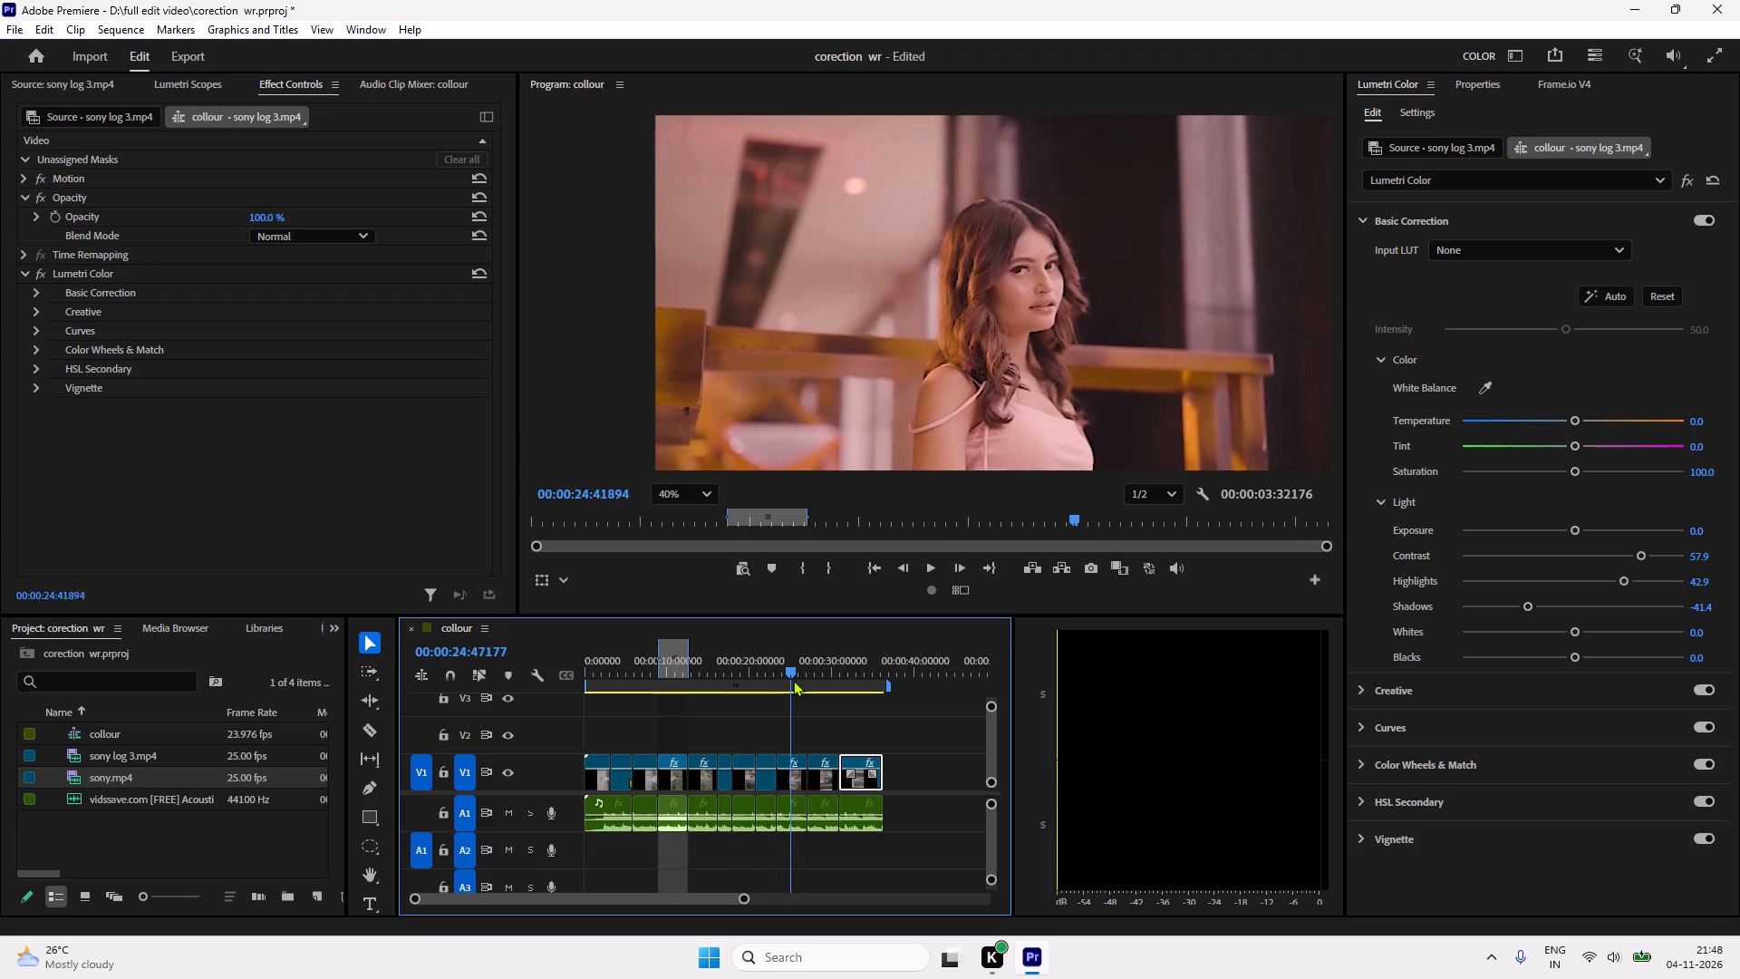
drag(793, 680, 790, 681)
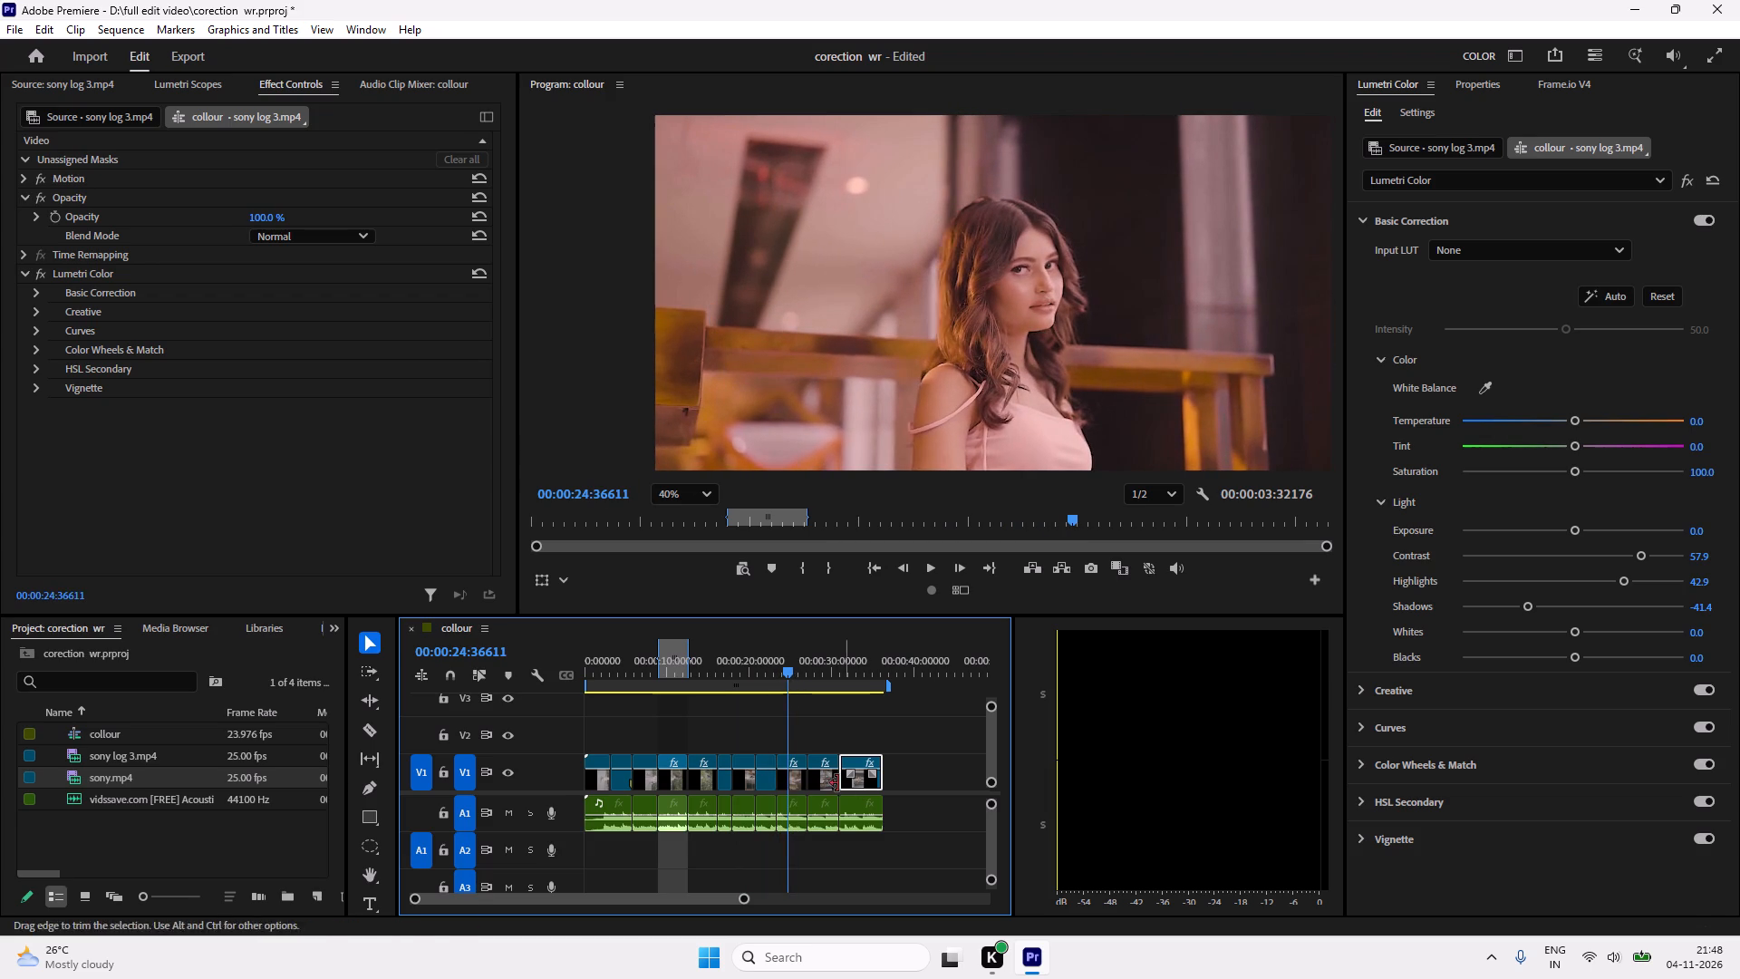
click(793, 783)
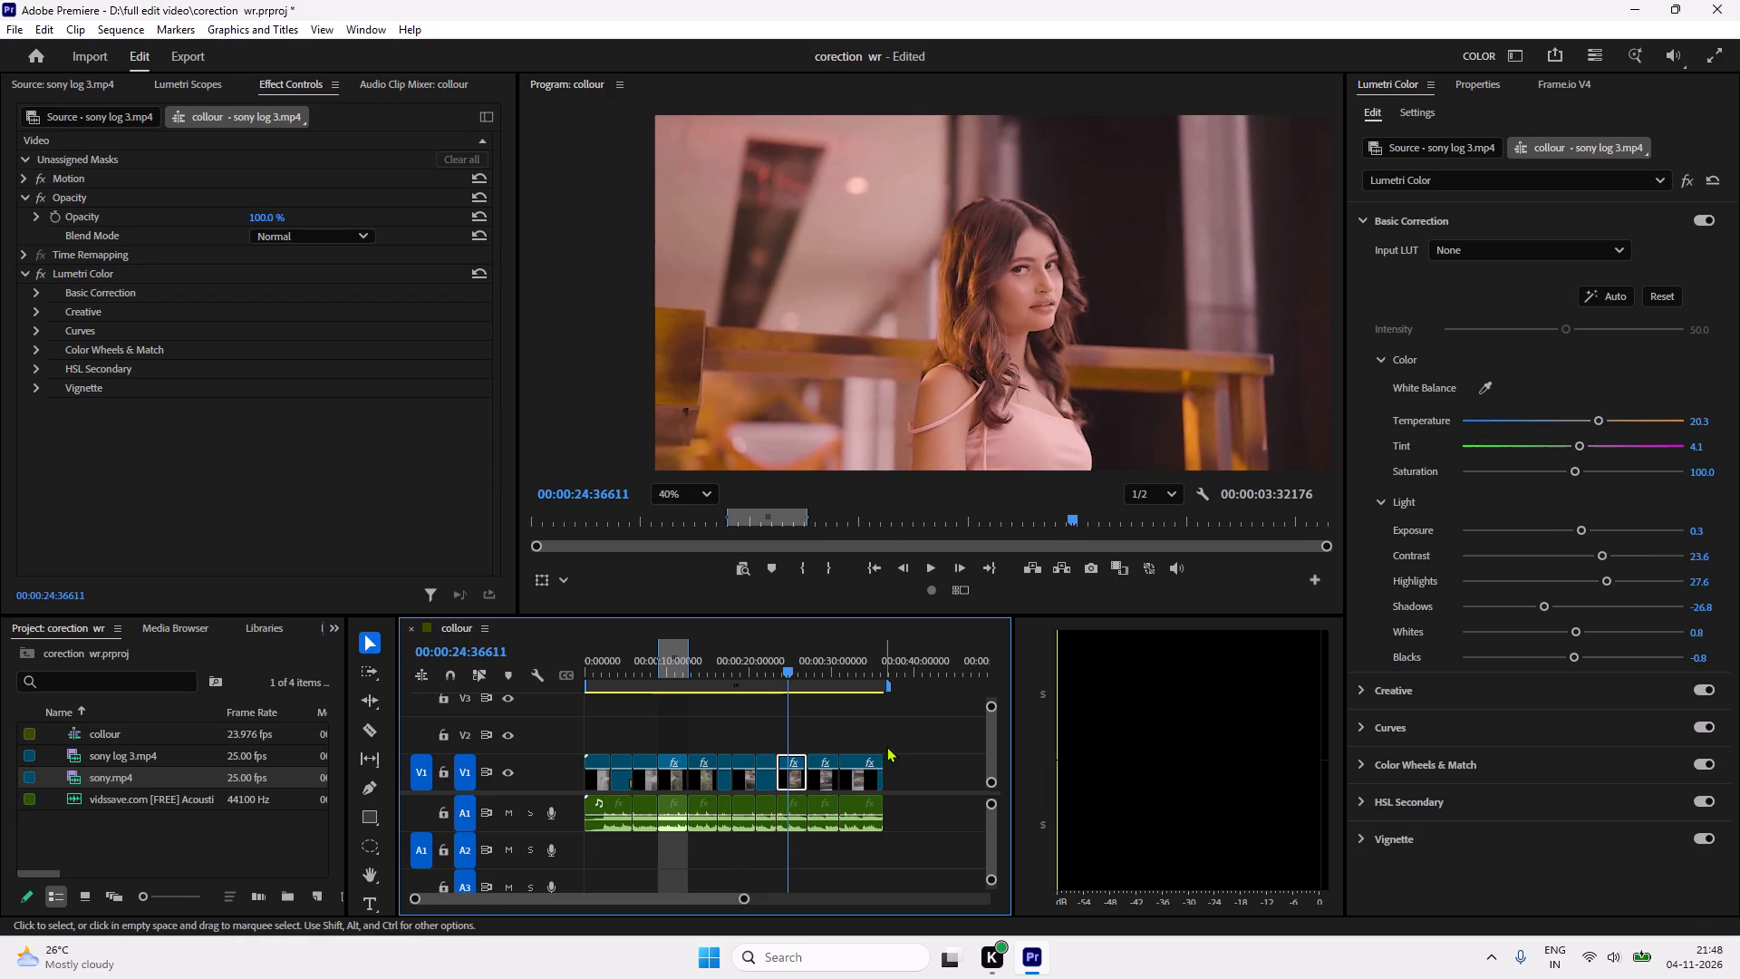
drag(886, 746, 826, 768)
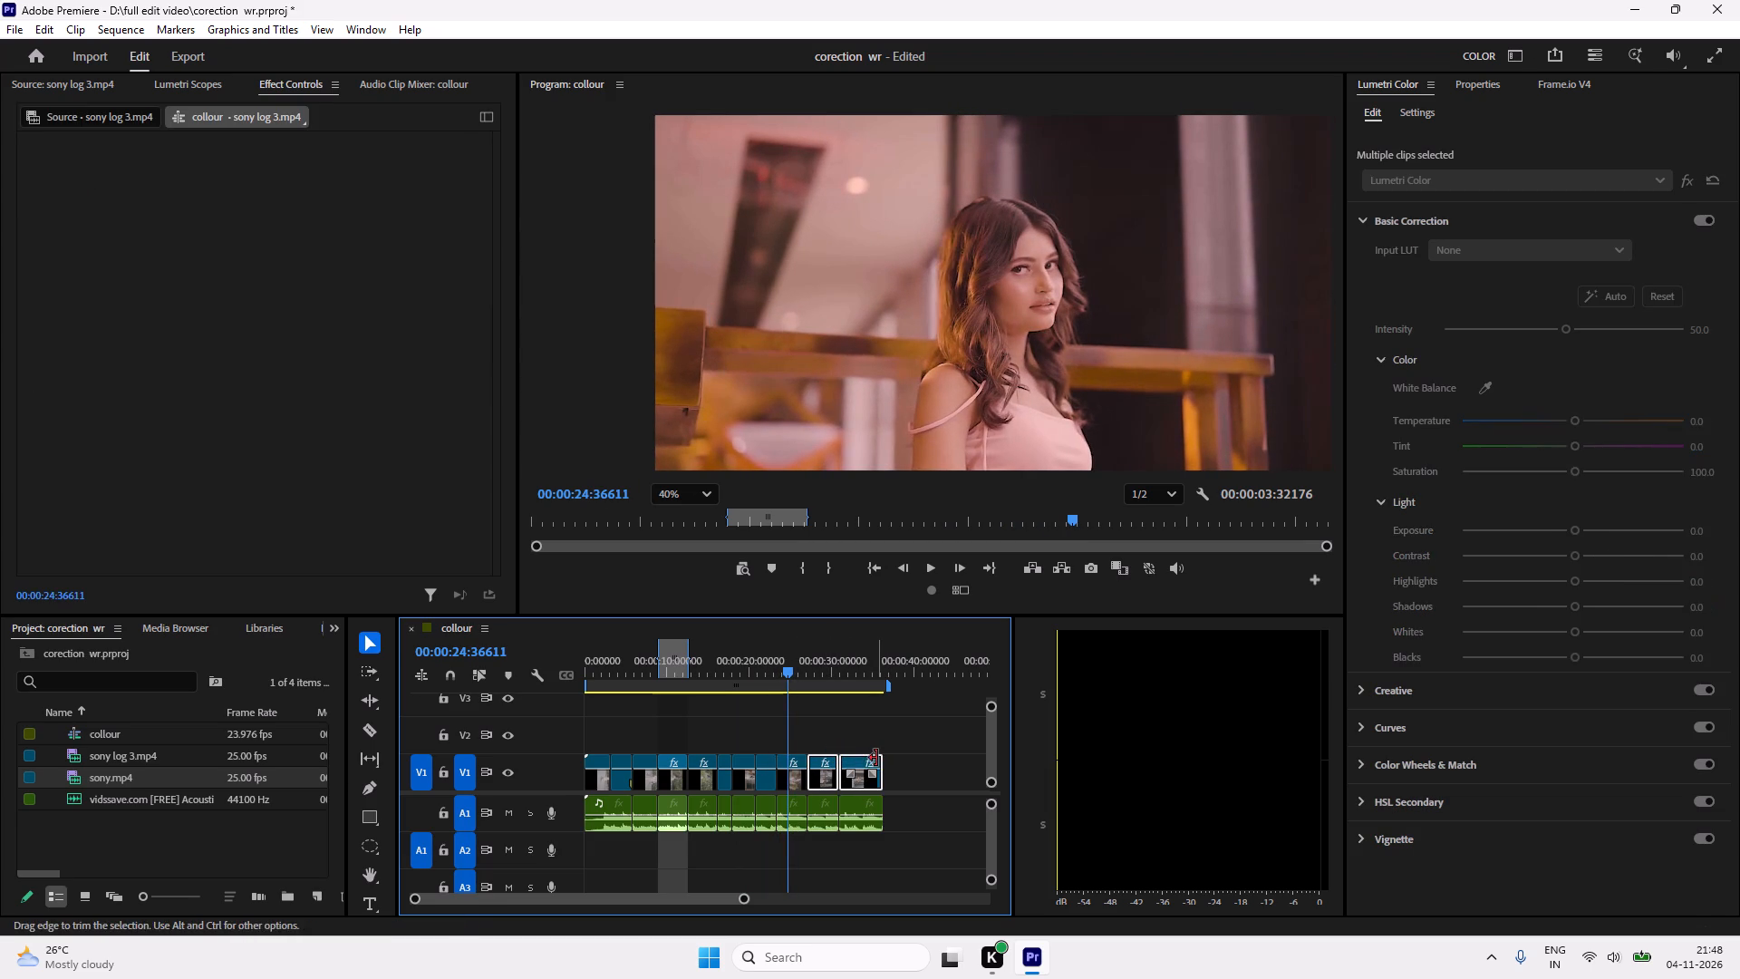
key(Delete)
drag(748, 714, 753, 773)
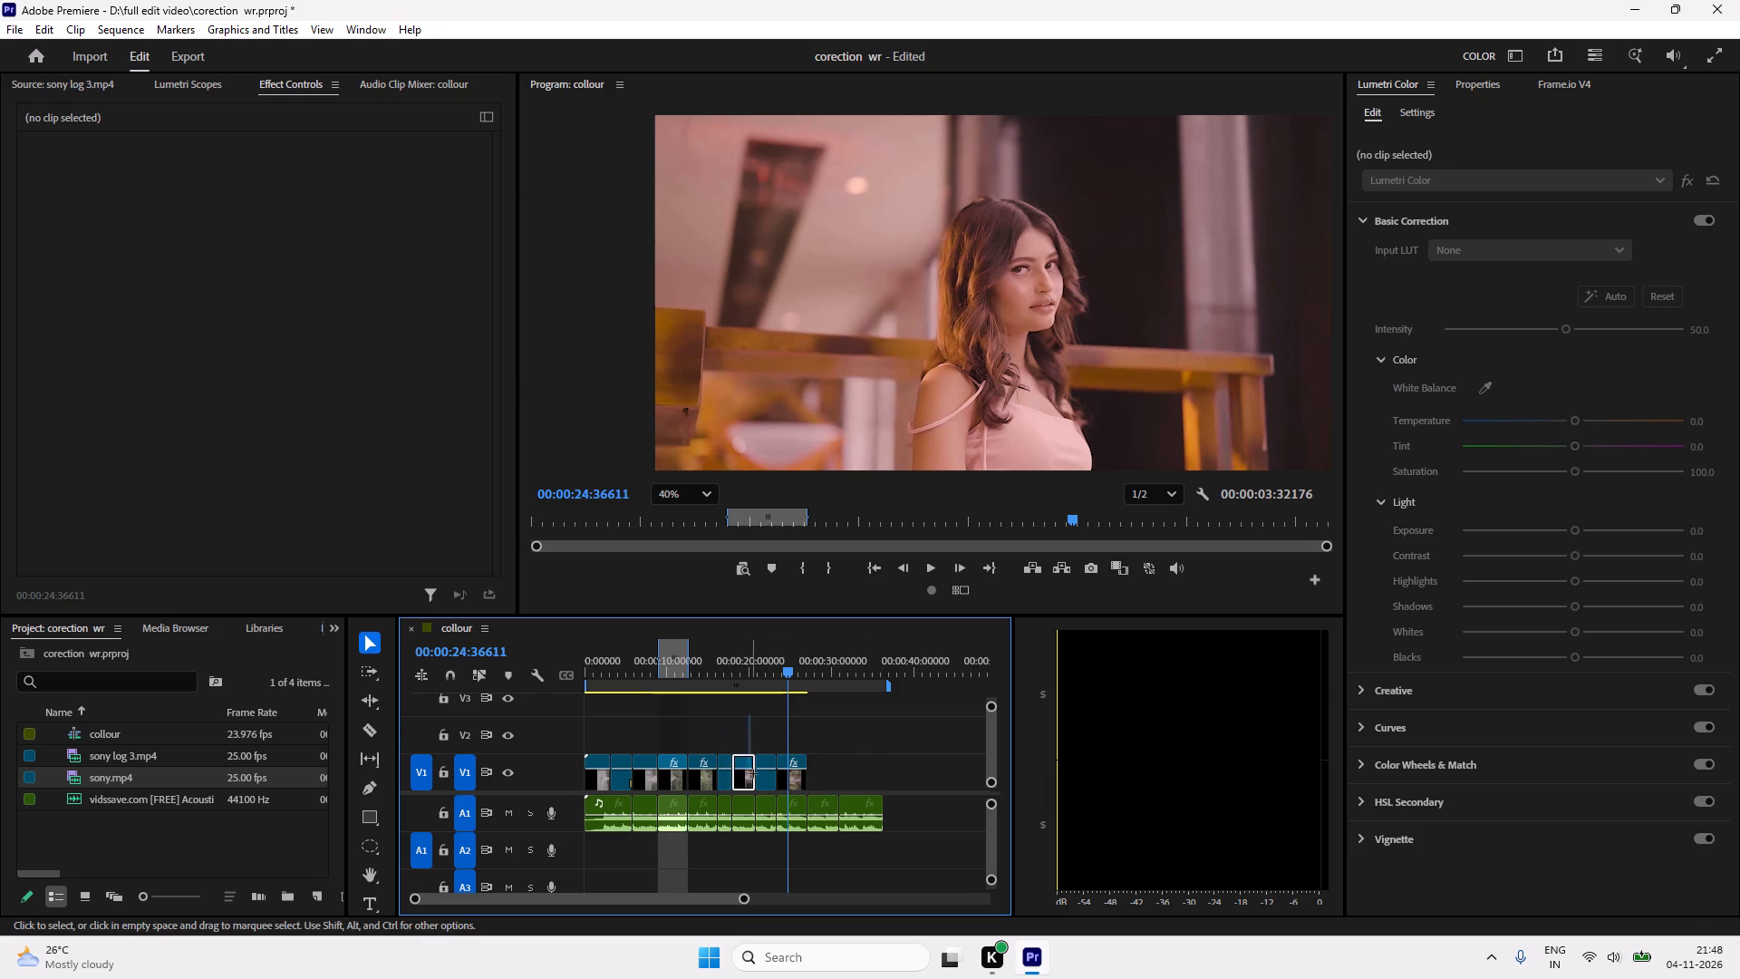
drag(753, 773, 759, 769)
drag(759, 725, 575, 771)
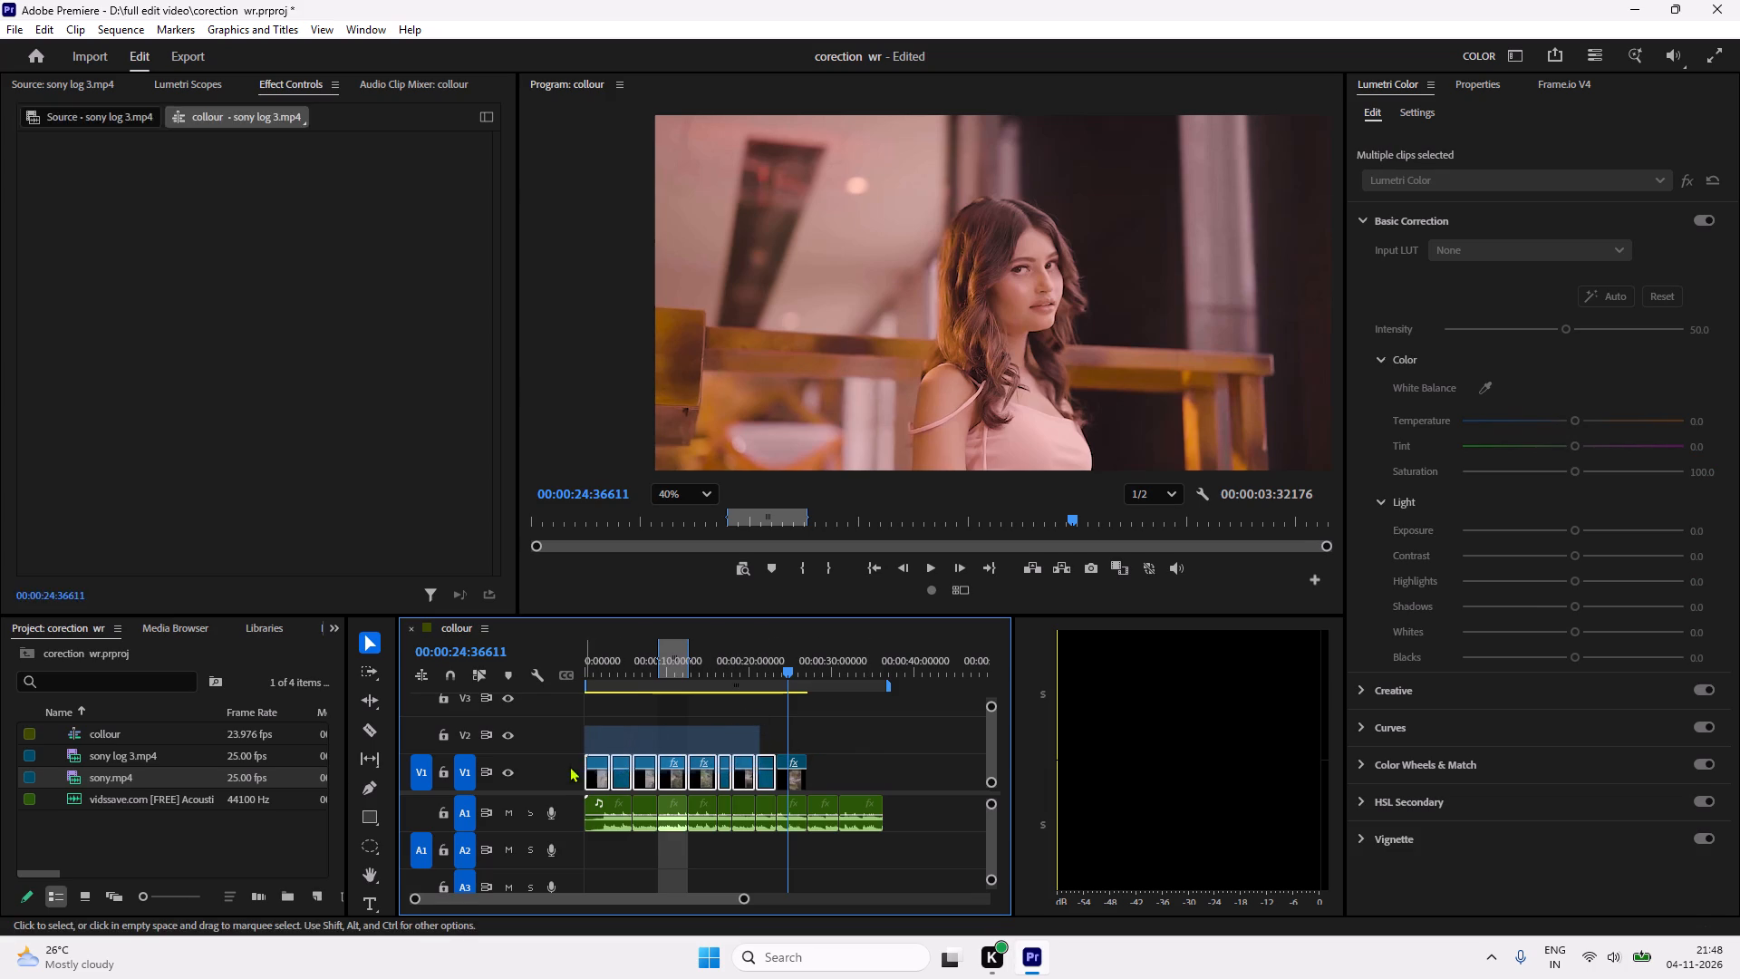
key(Delete)
Extend both ends of the remaining sony log 3.mp4 clip so it spans the full length of the audio track.
click(808, 766)
drag(811, 768, 877, 777)
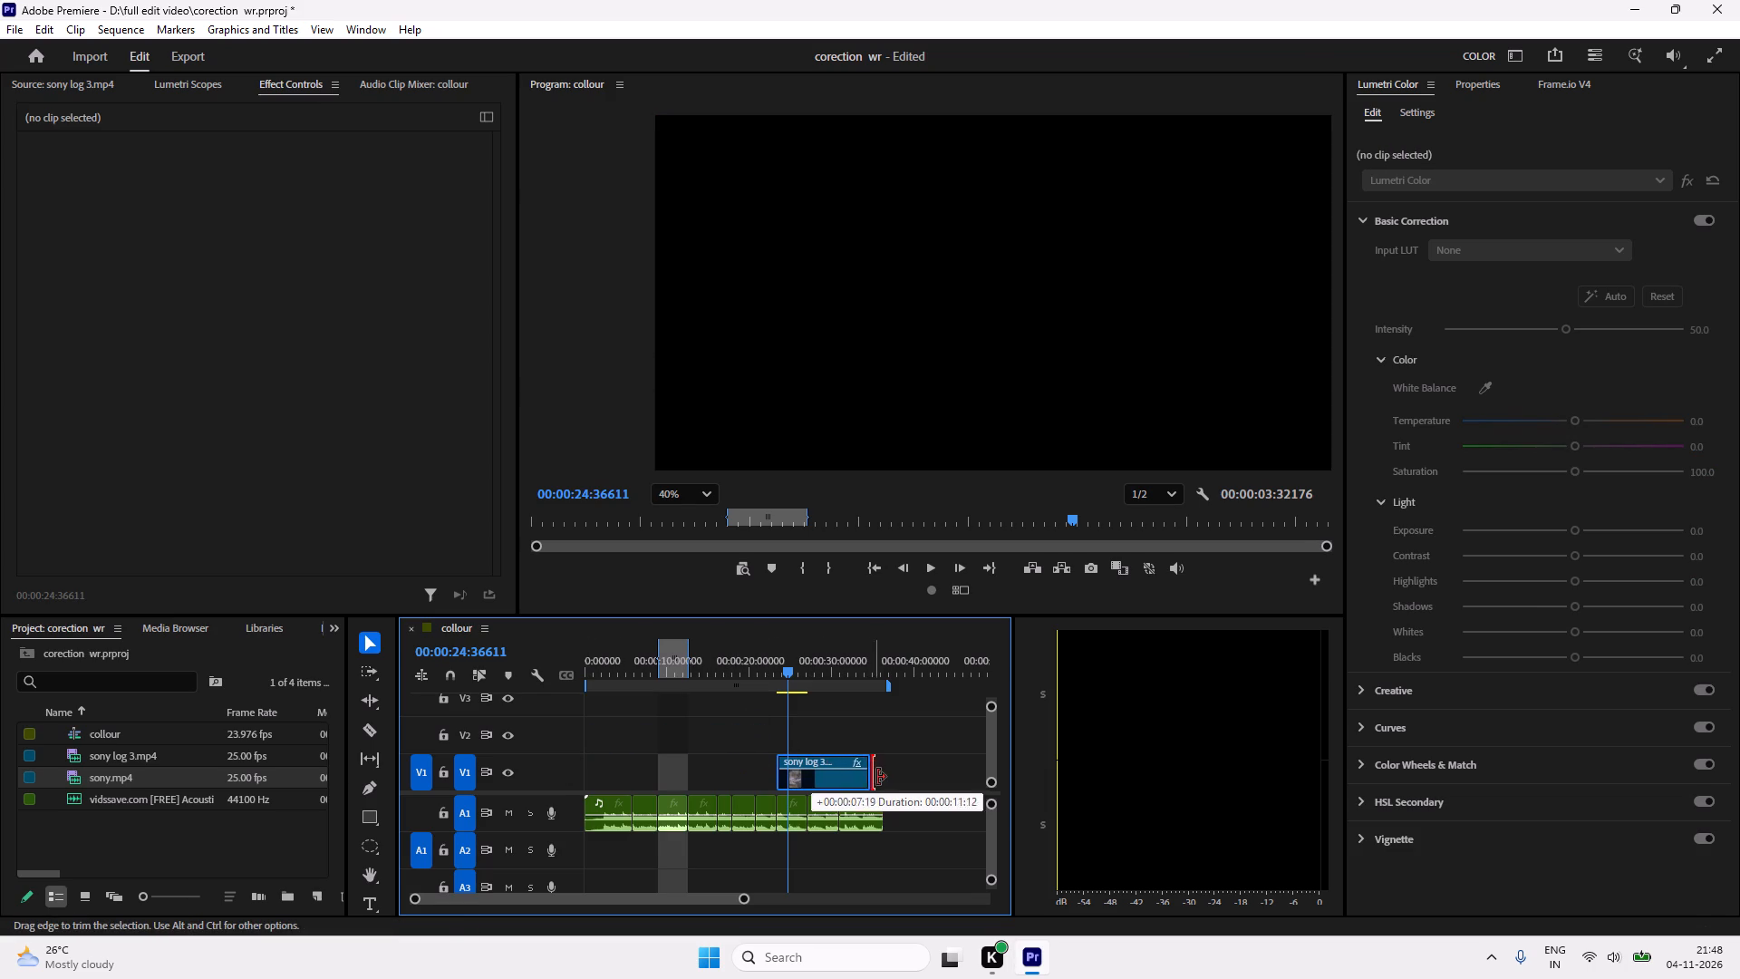
drag(877, 777, 892, 780)
click(829, 772)
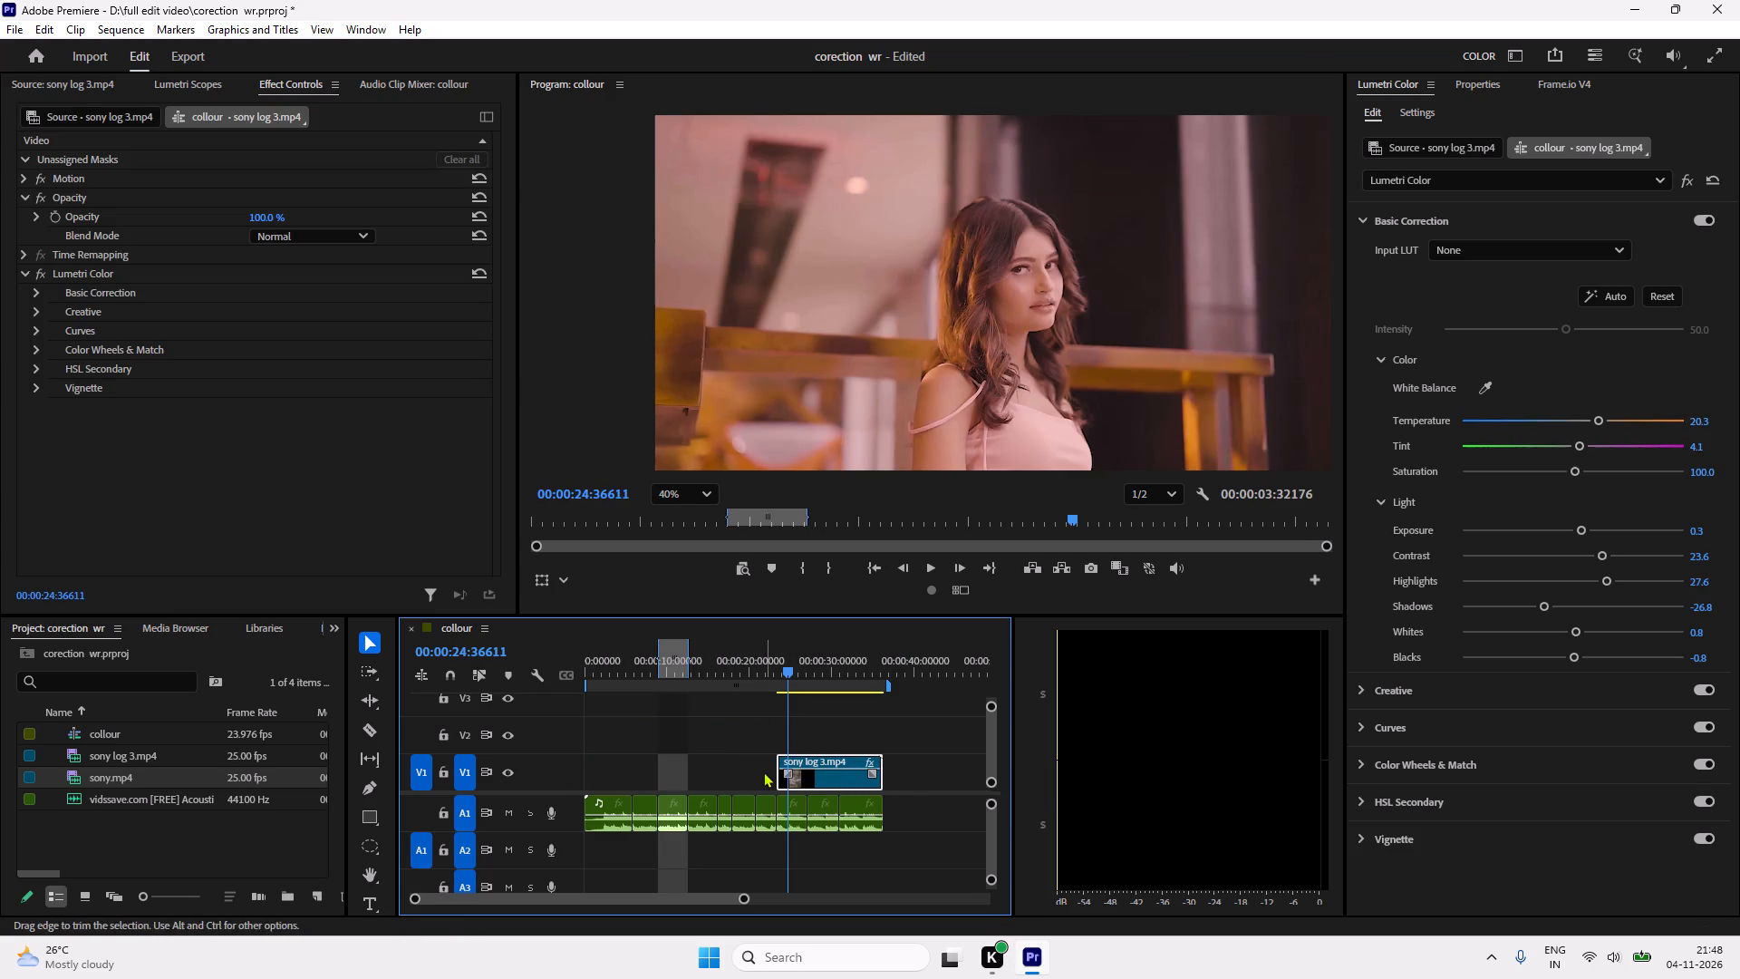
drag(773, 761, 528, 762)
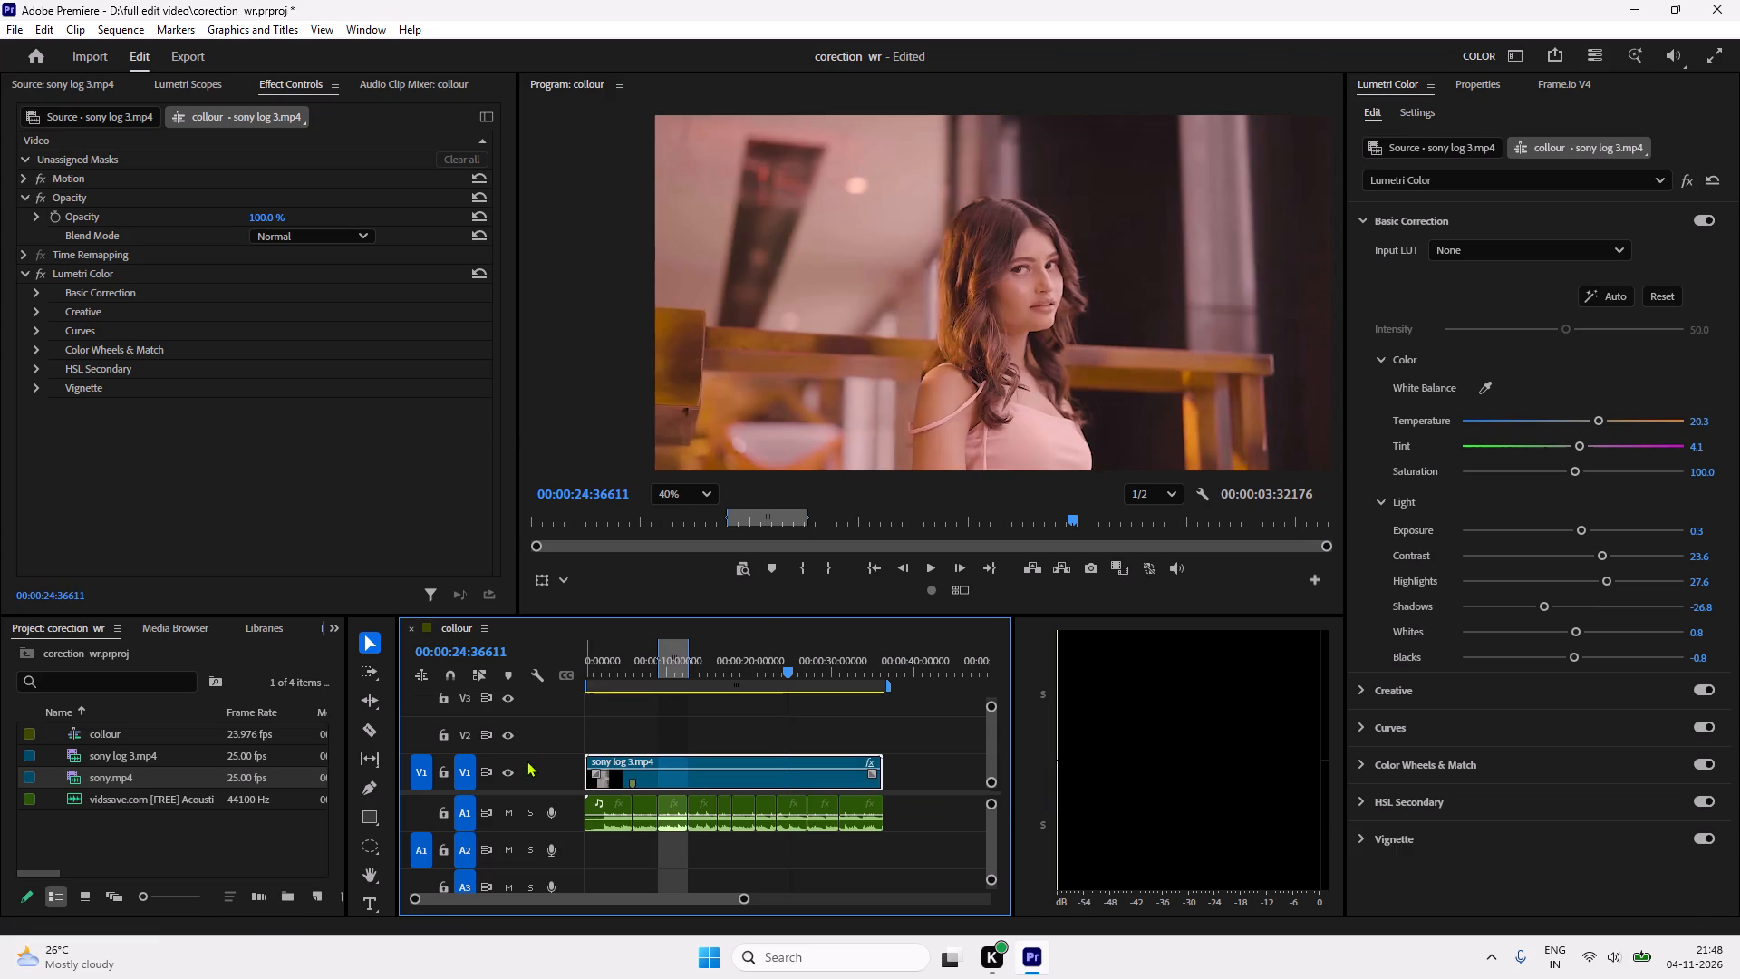
Play the sequence through, including in full screen, to examine the grade across all shots.
drag(772, 672, 476, 689)
key(space)
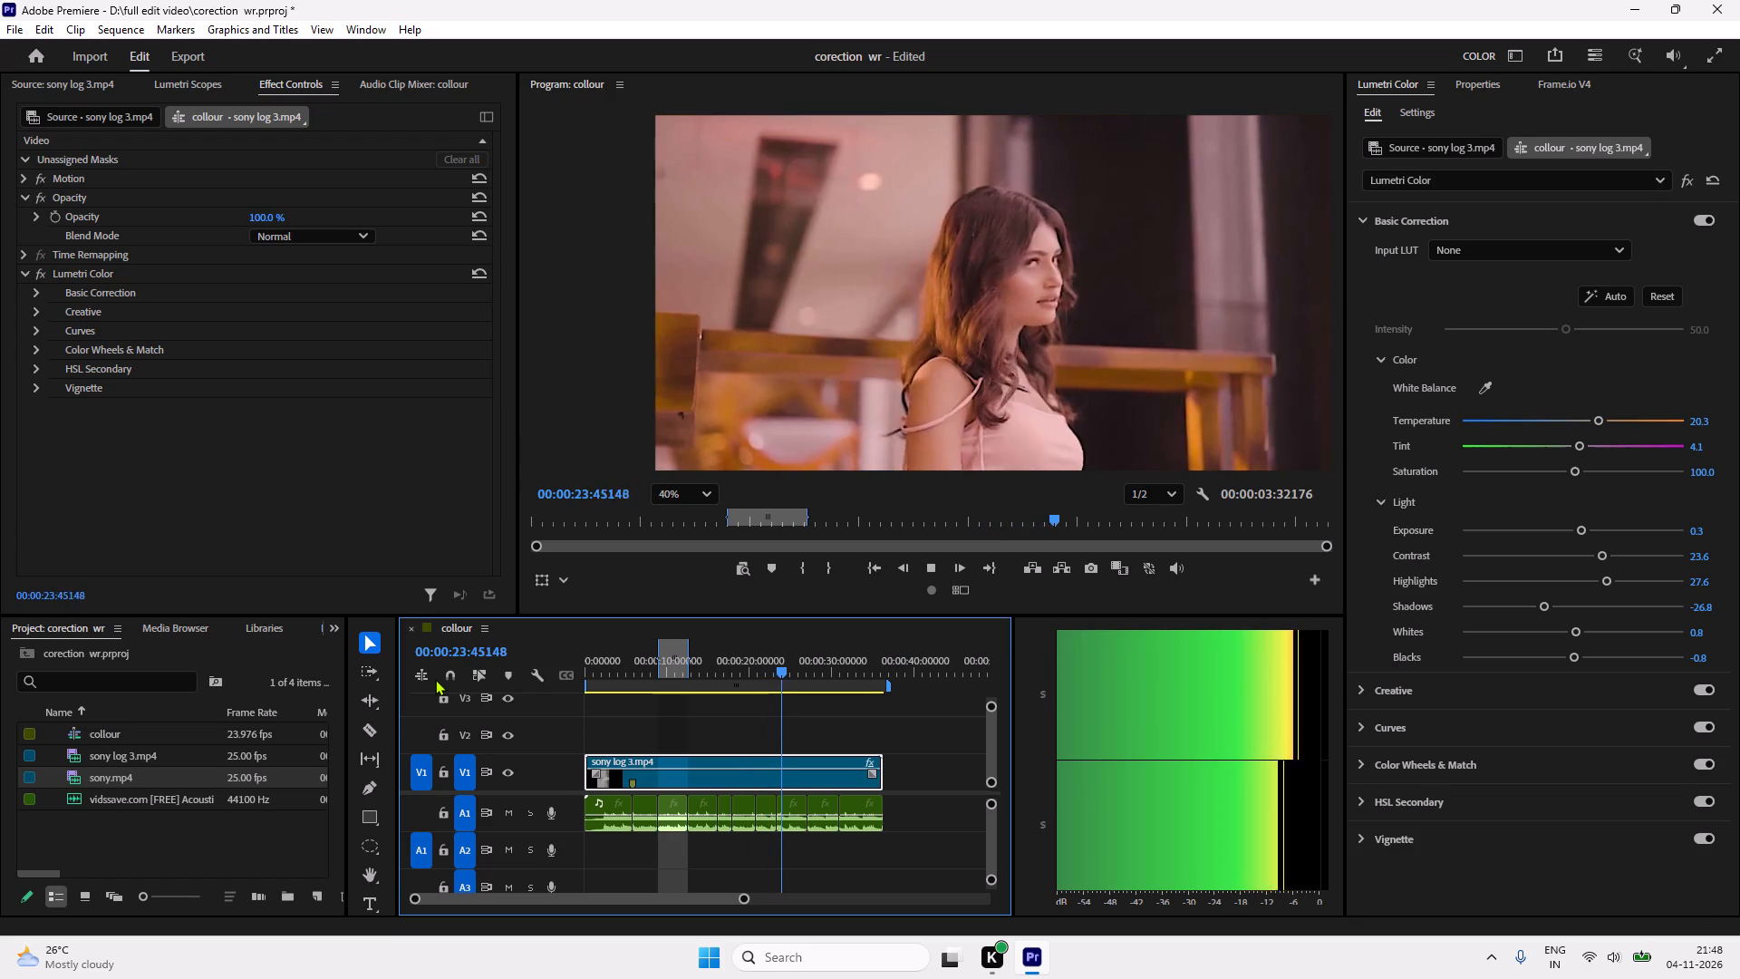
key(space)
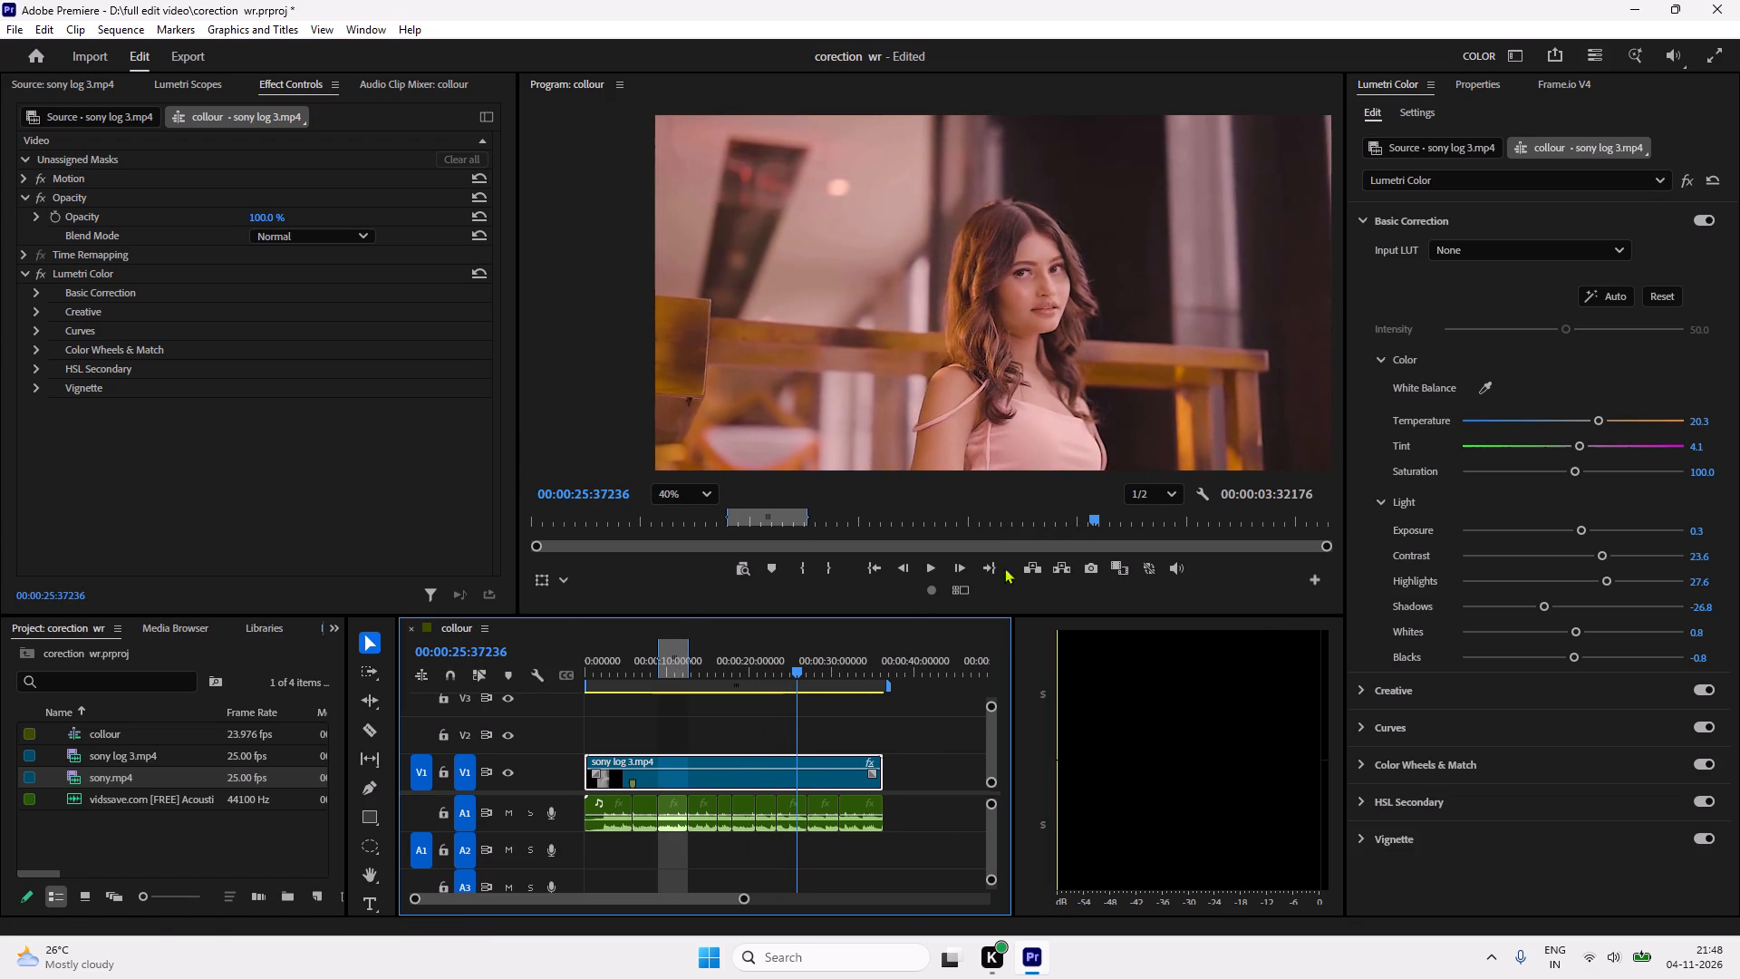
click(812, 765)
click(1723, 56)
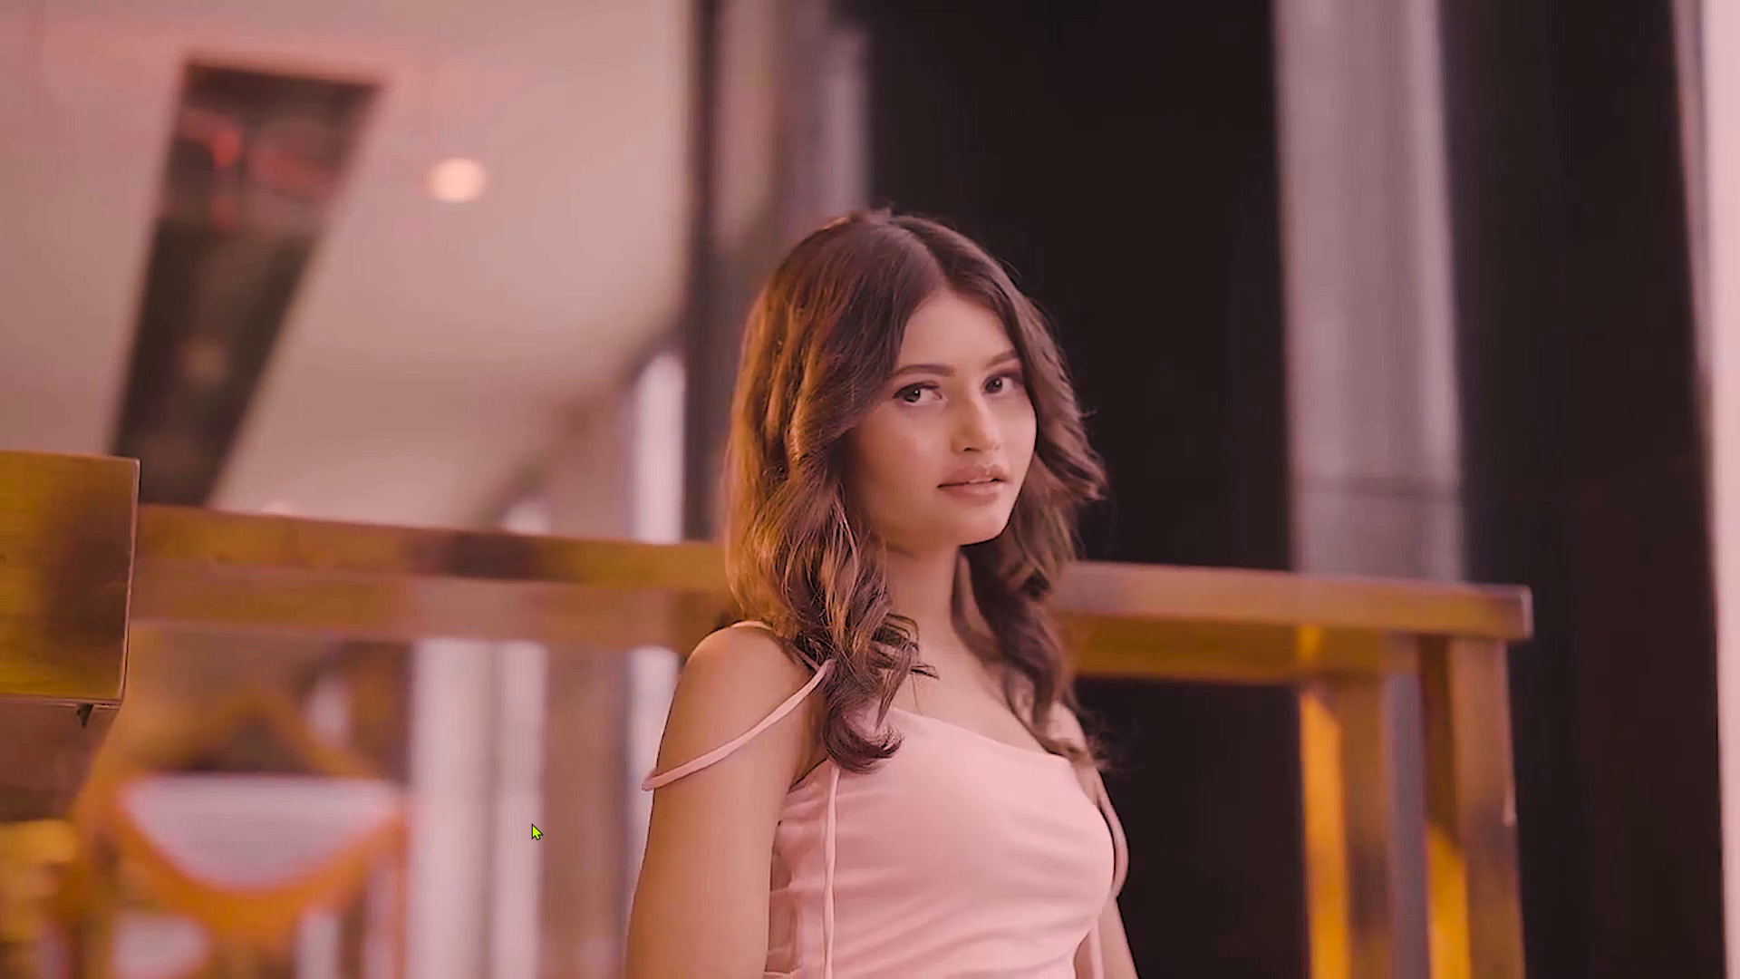
key(shift+i)
key(space)
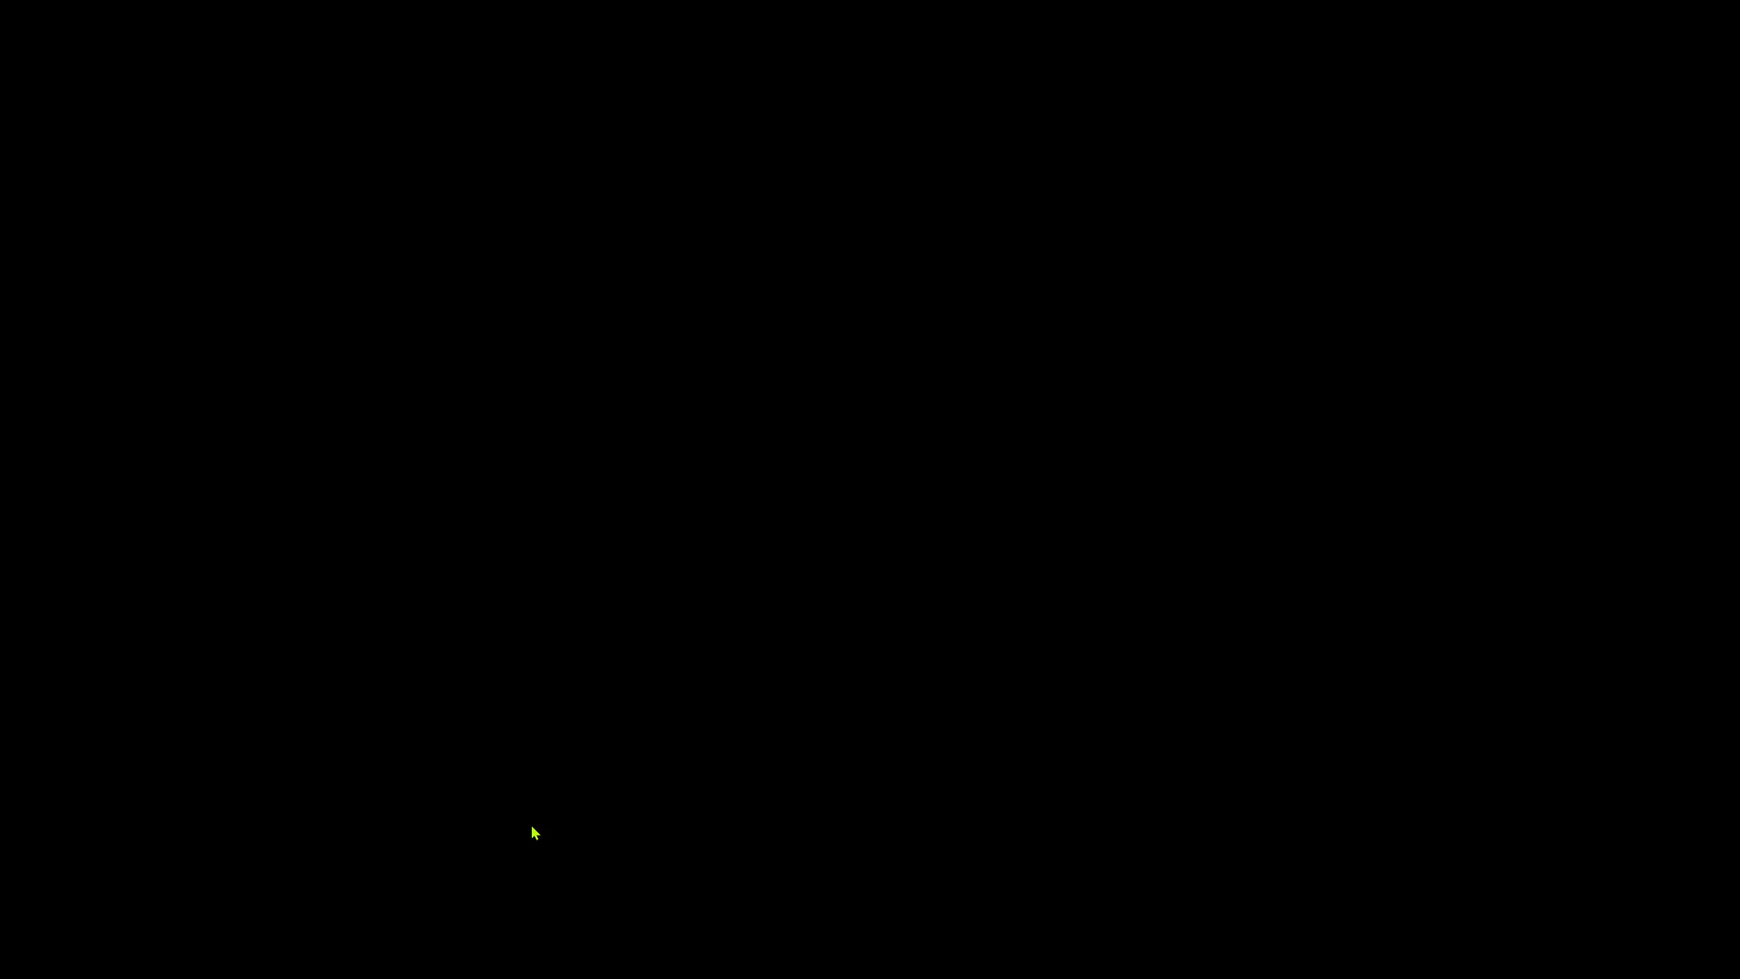
key(Escape)
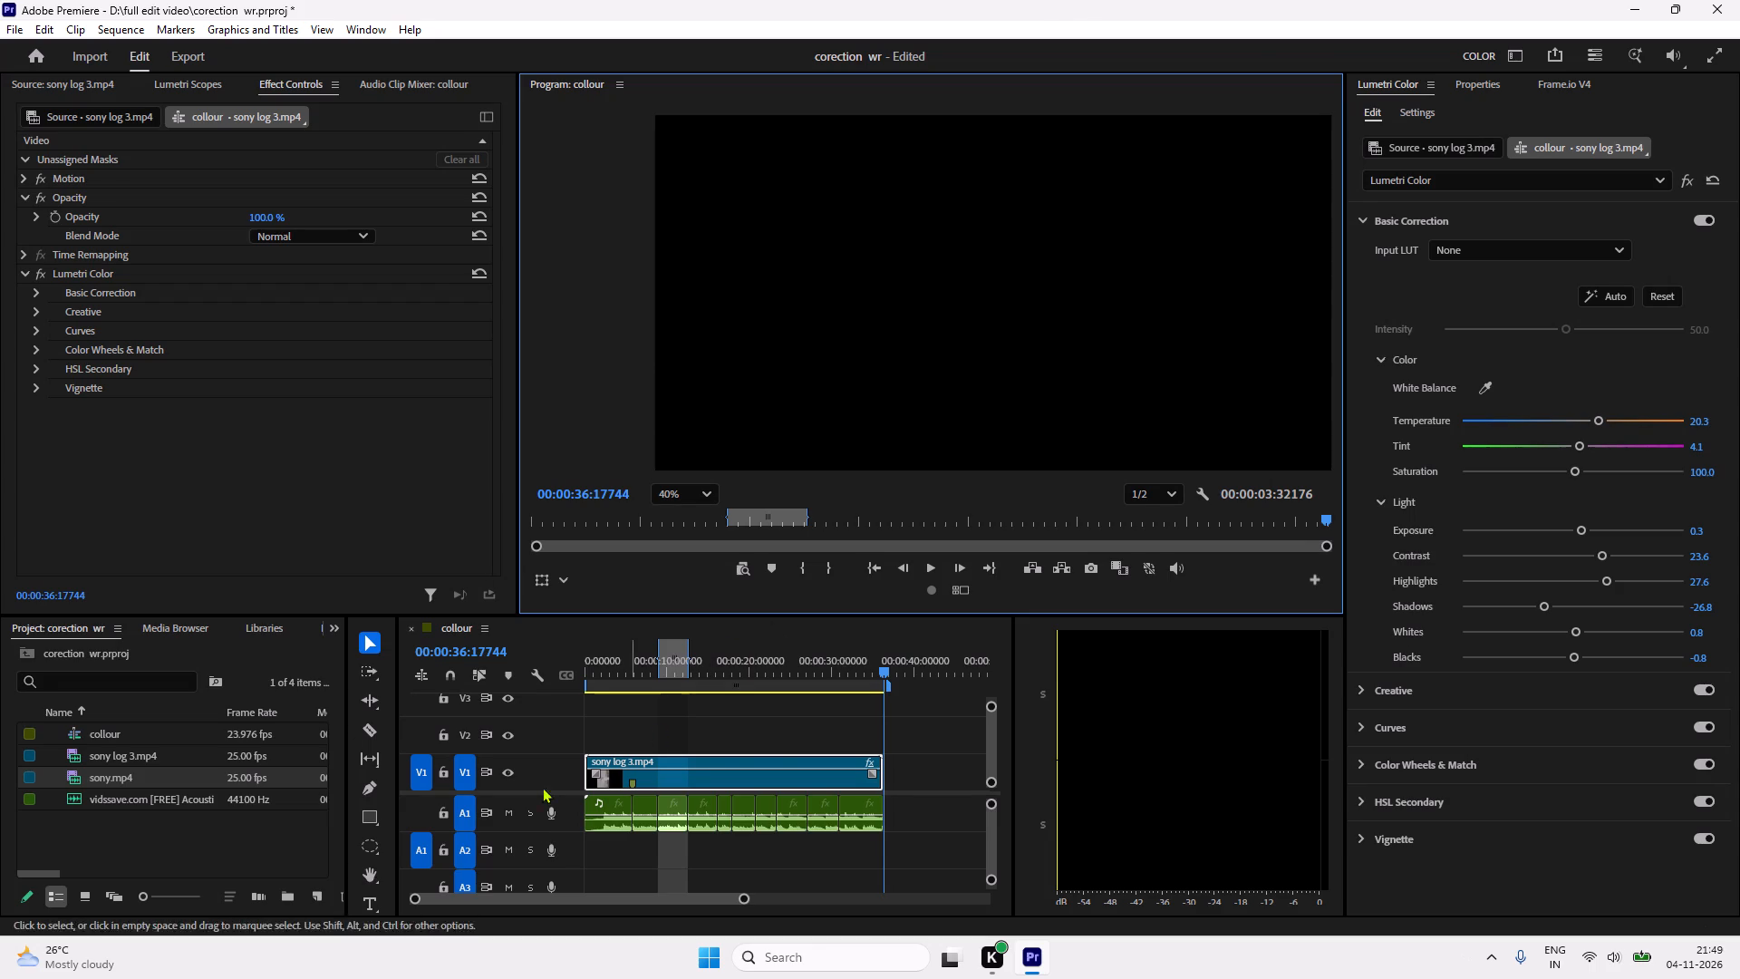
At about 7 seconds, draw a small ellipse mask on the woman's cheek and assign it to the clip's Opacity.
key(space)
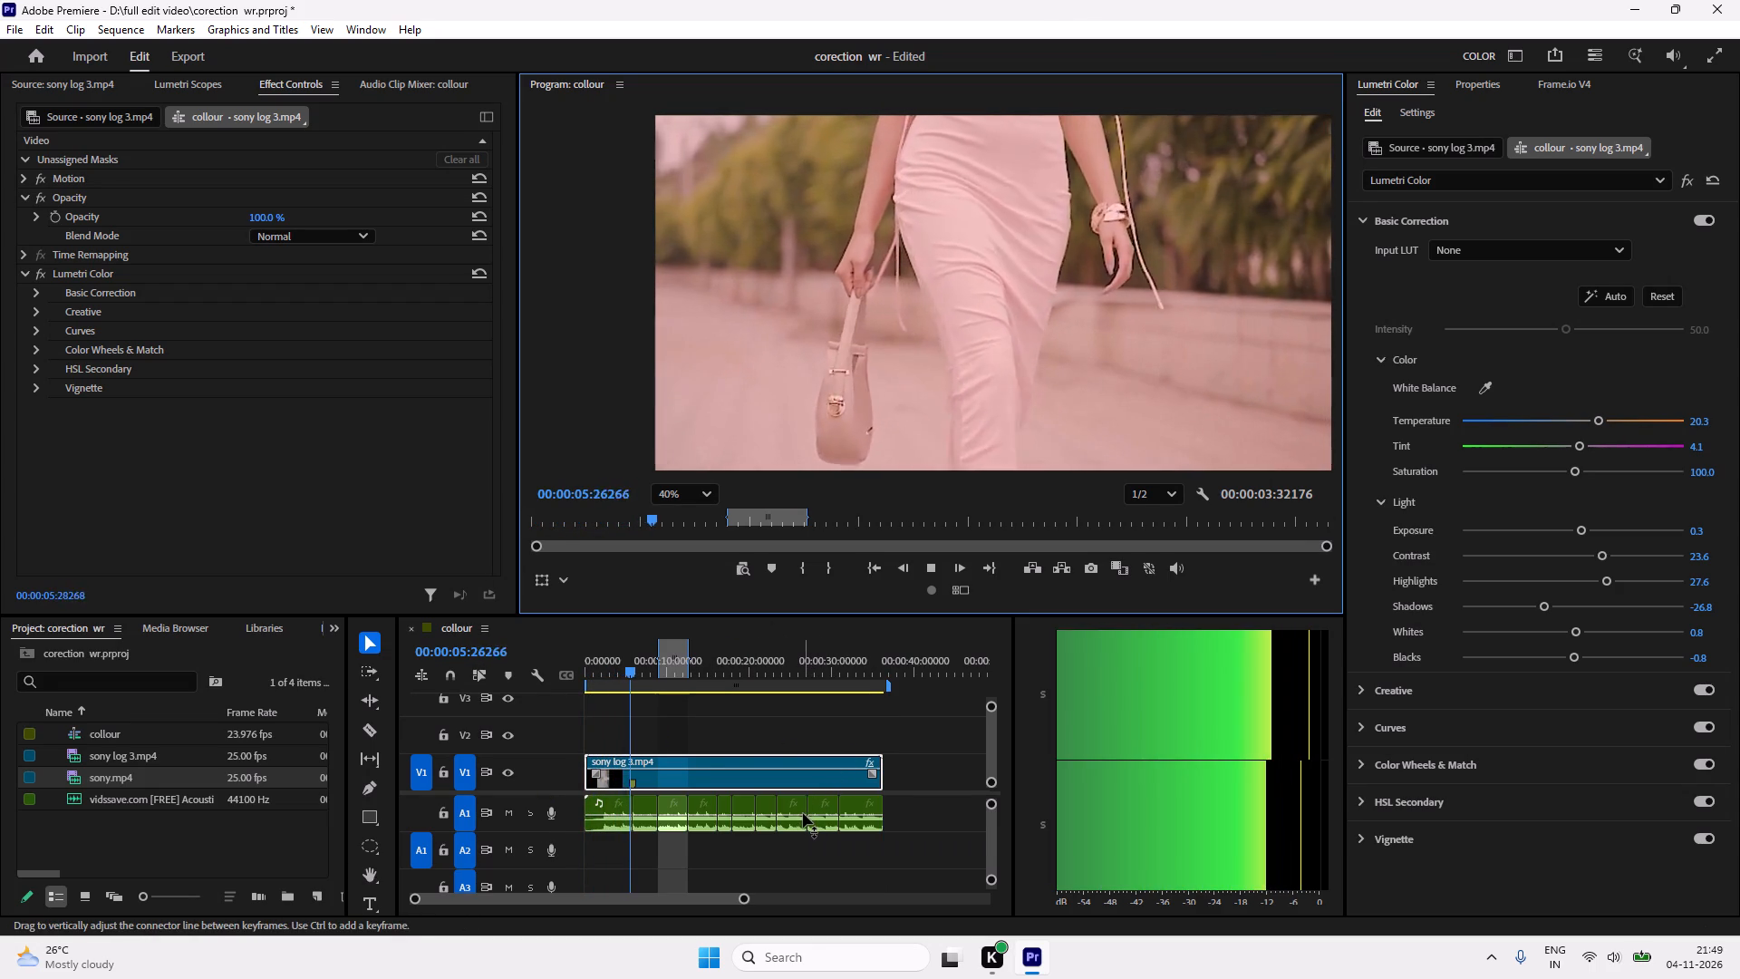
key(space)
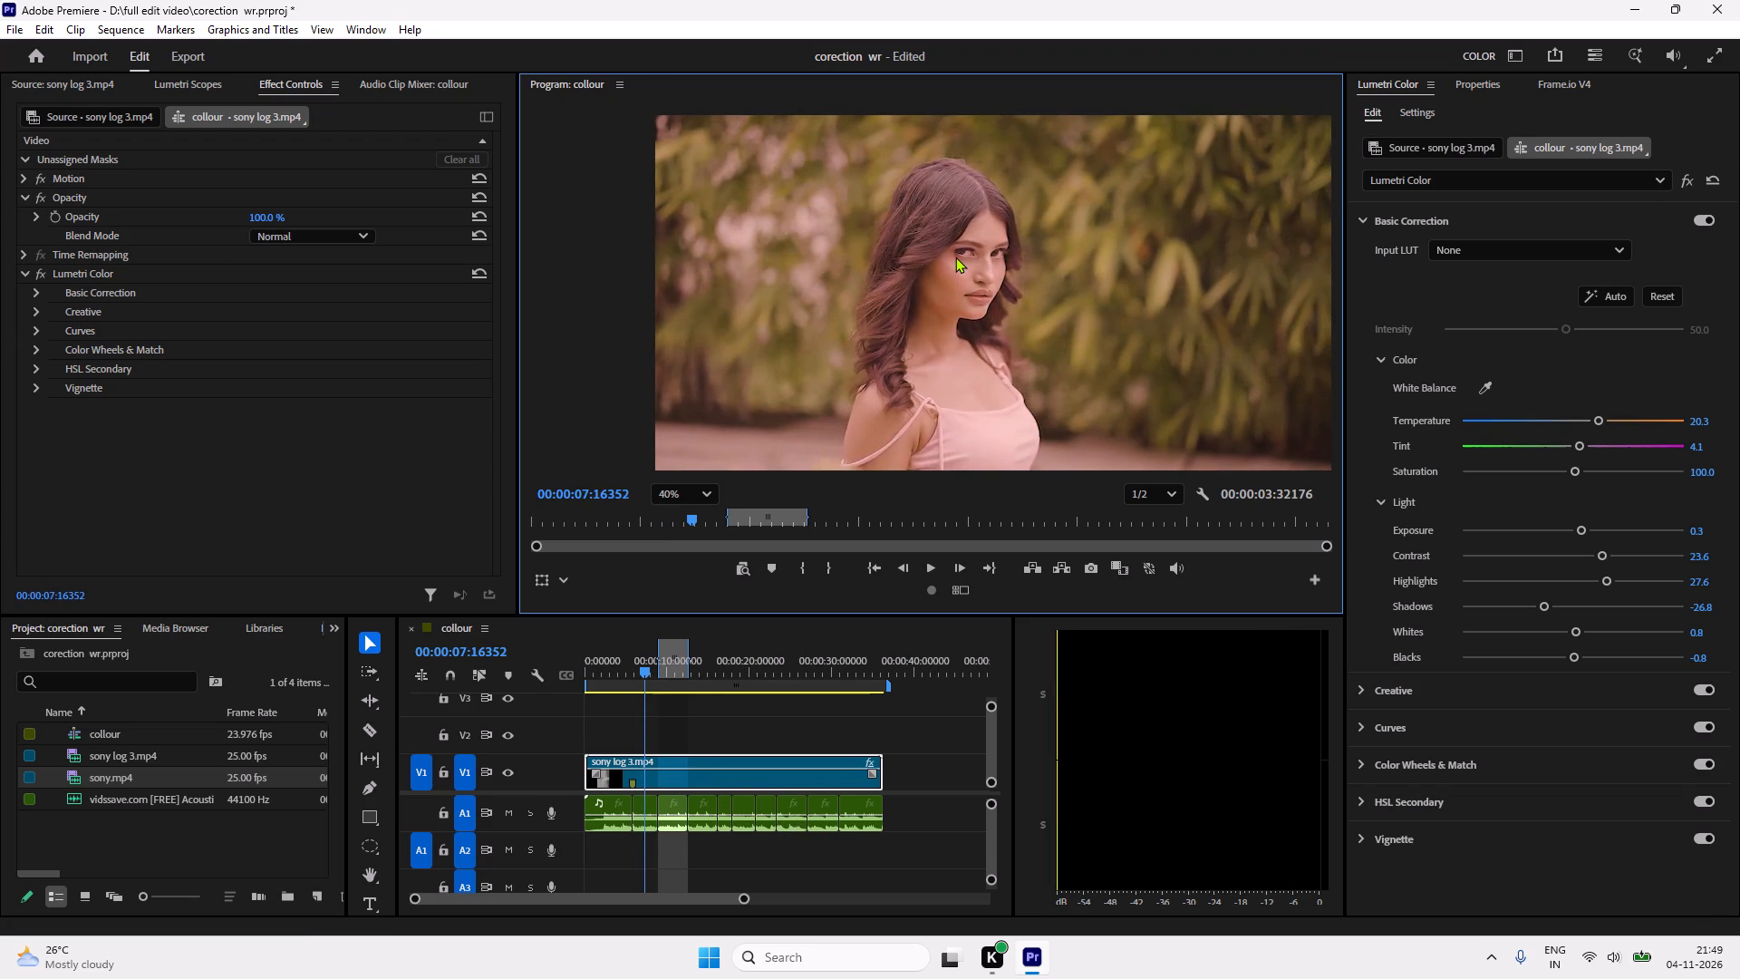
scroll(955, 257, up, 5)
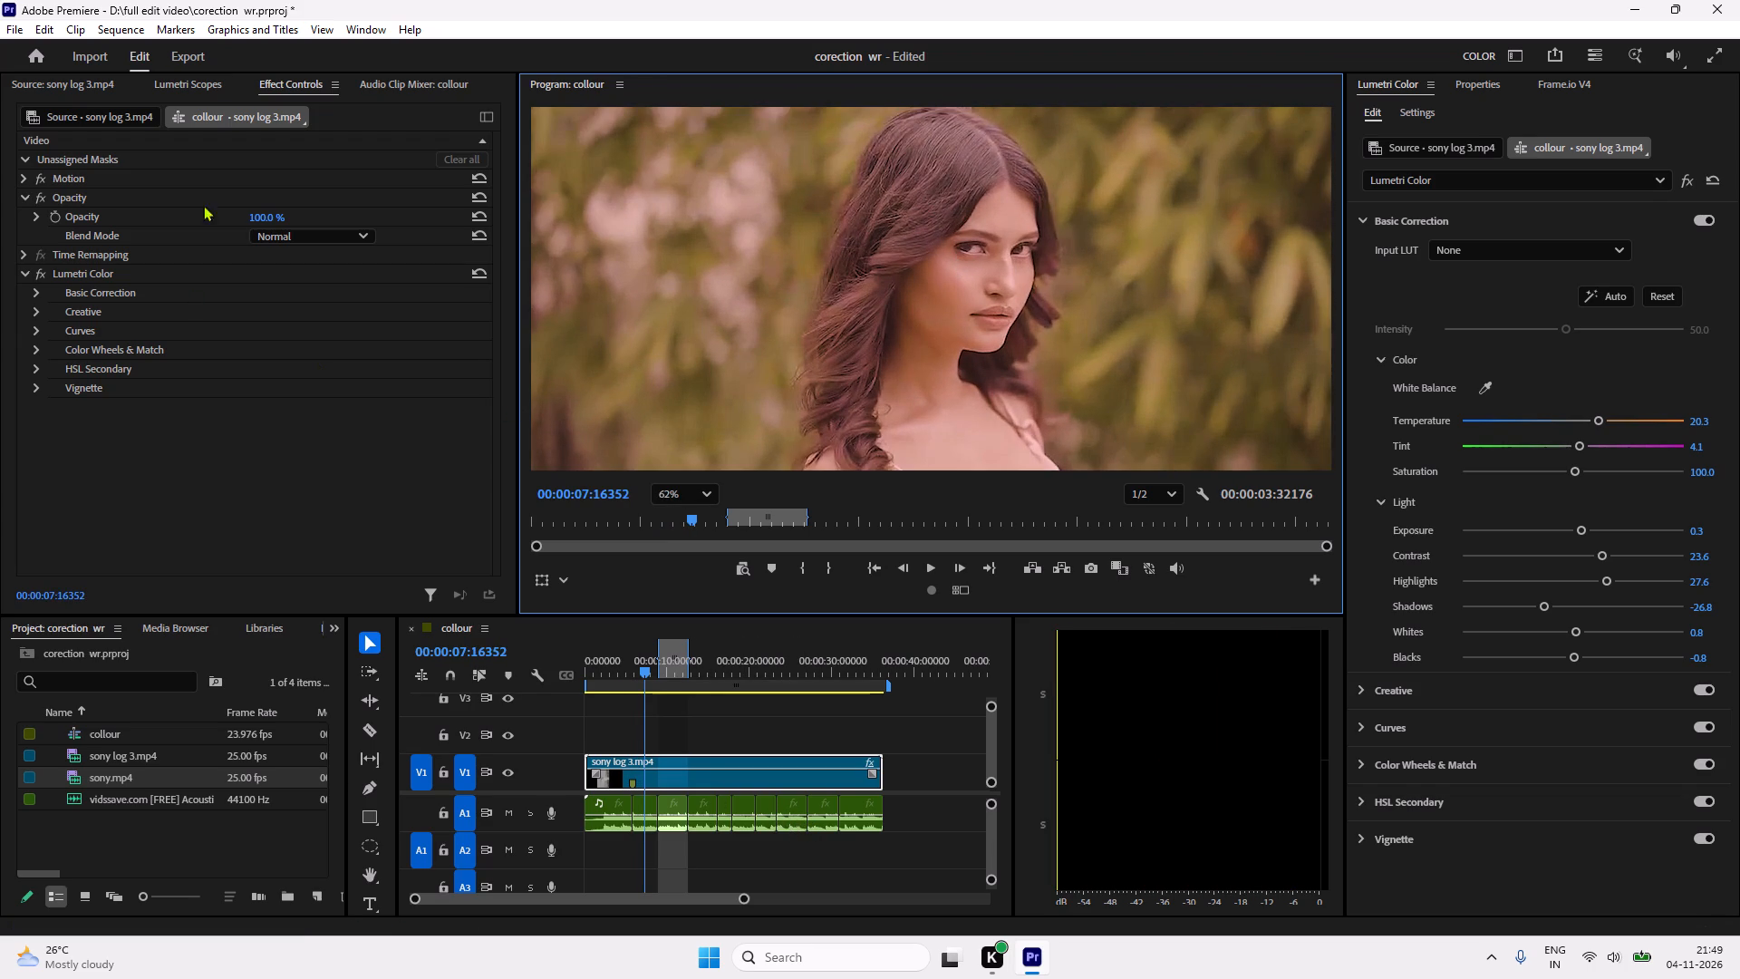
click(366, 840)
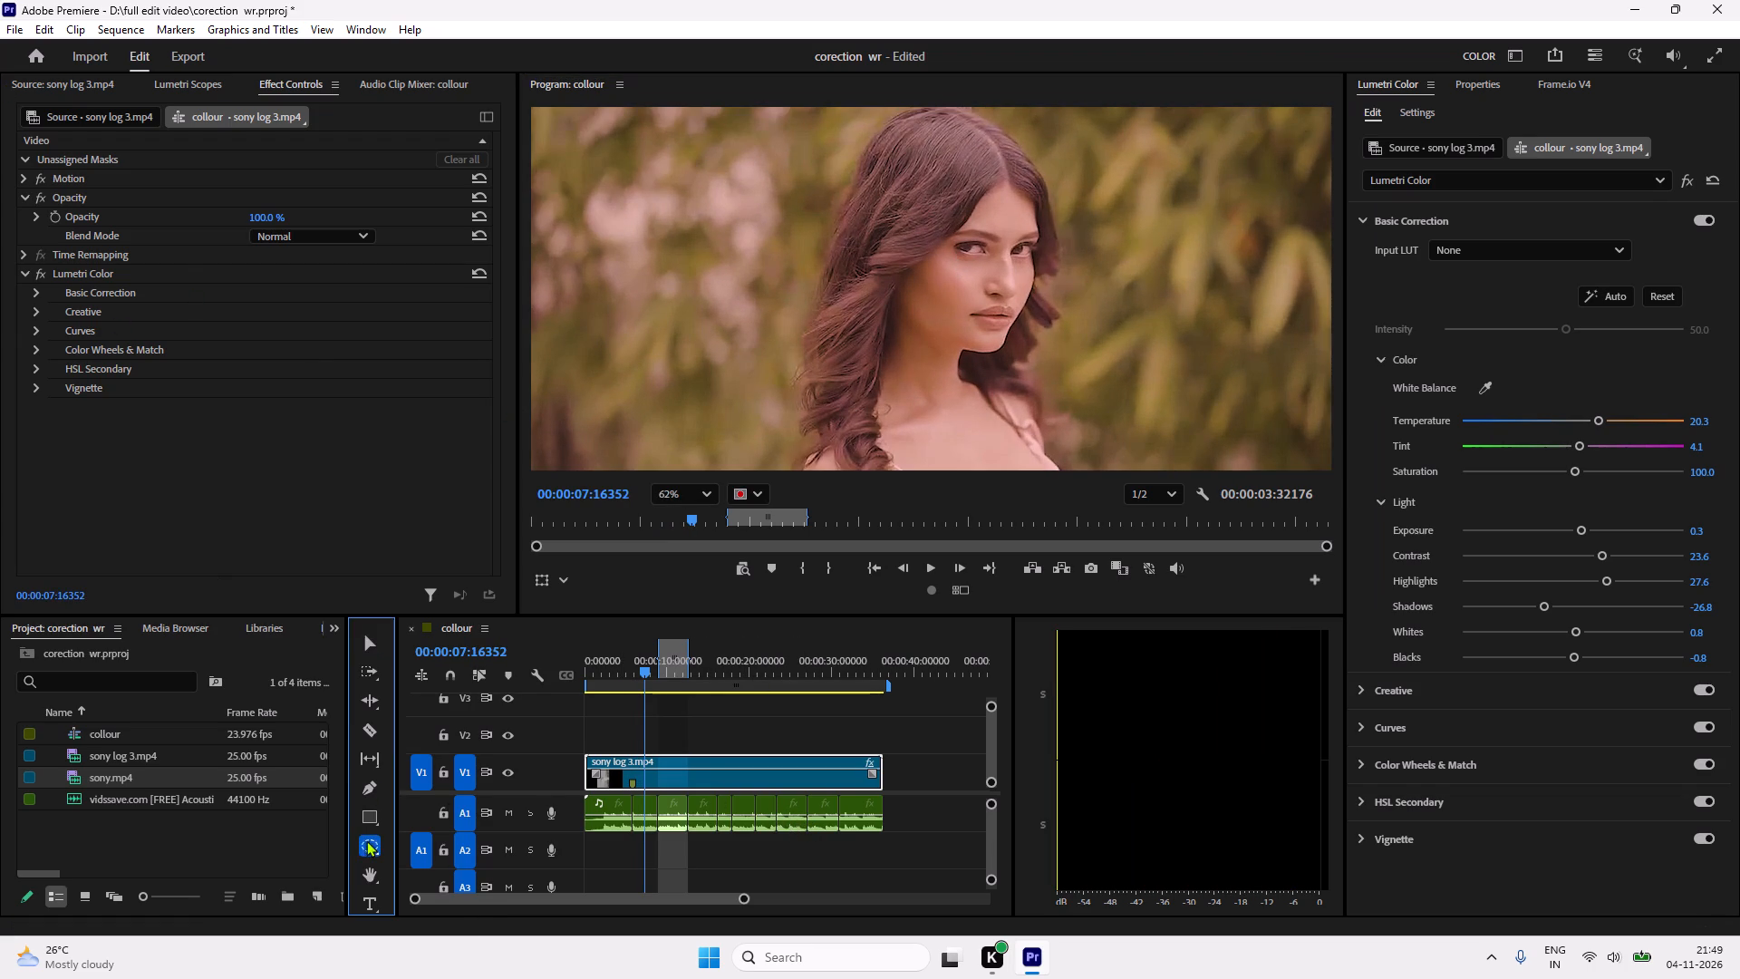
drag(931, 281, 982, 305)
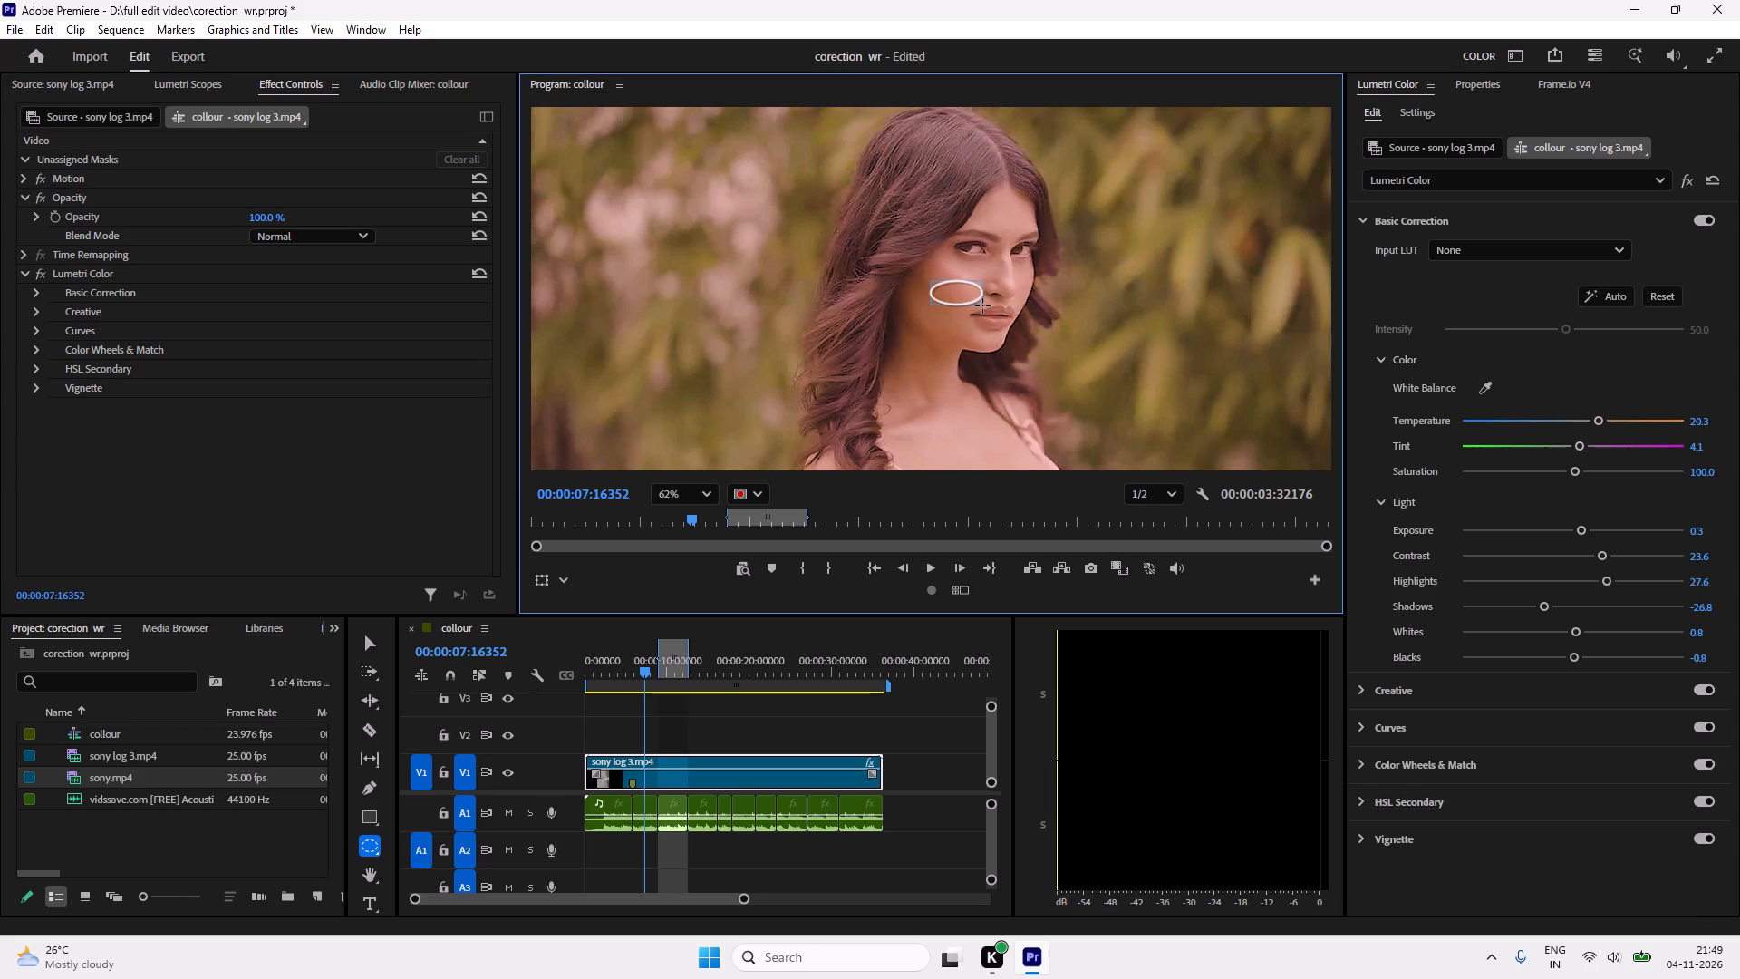
drag(982, 305, 983, 307)
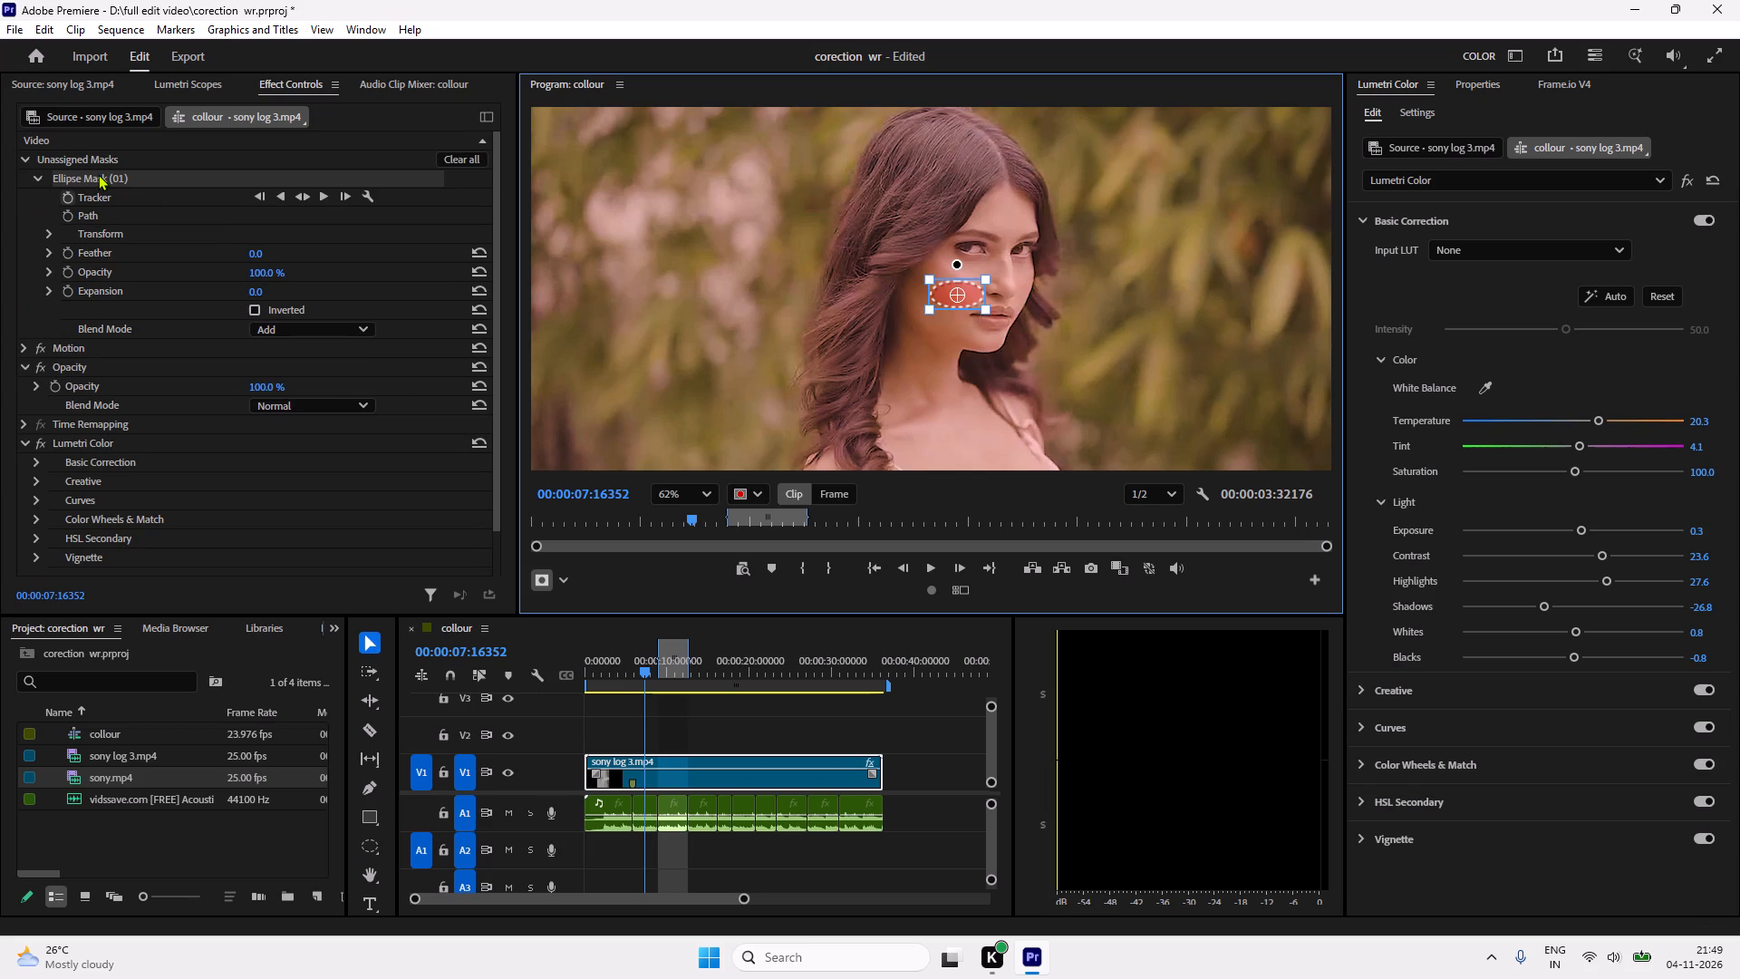
drag(90, 173, 69, 385)
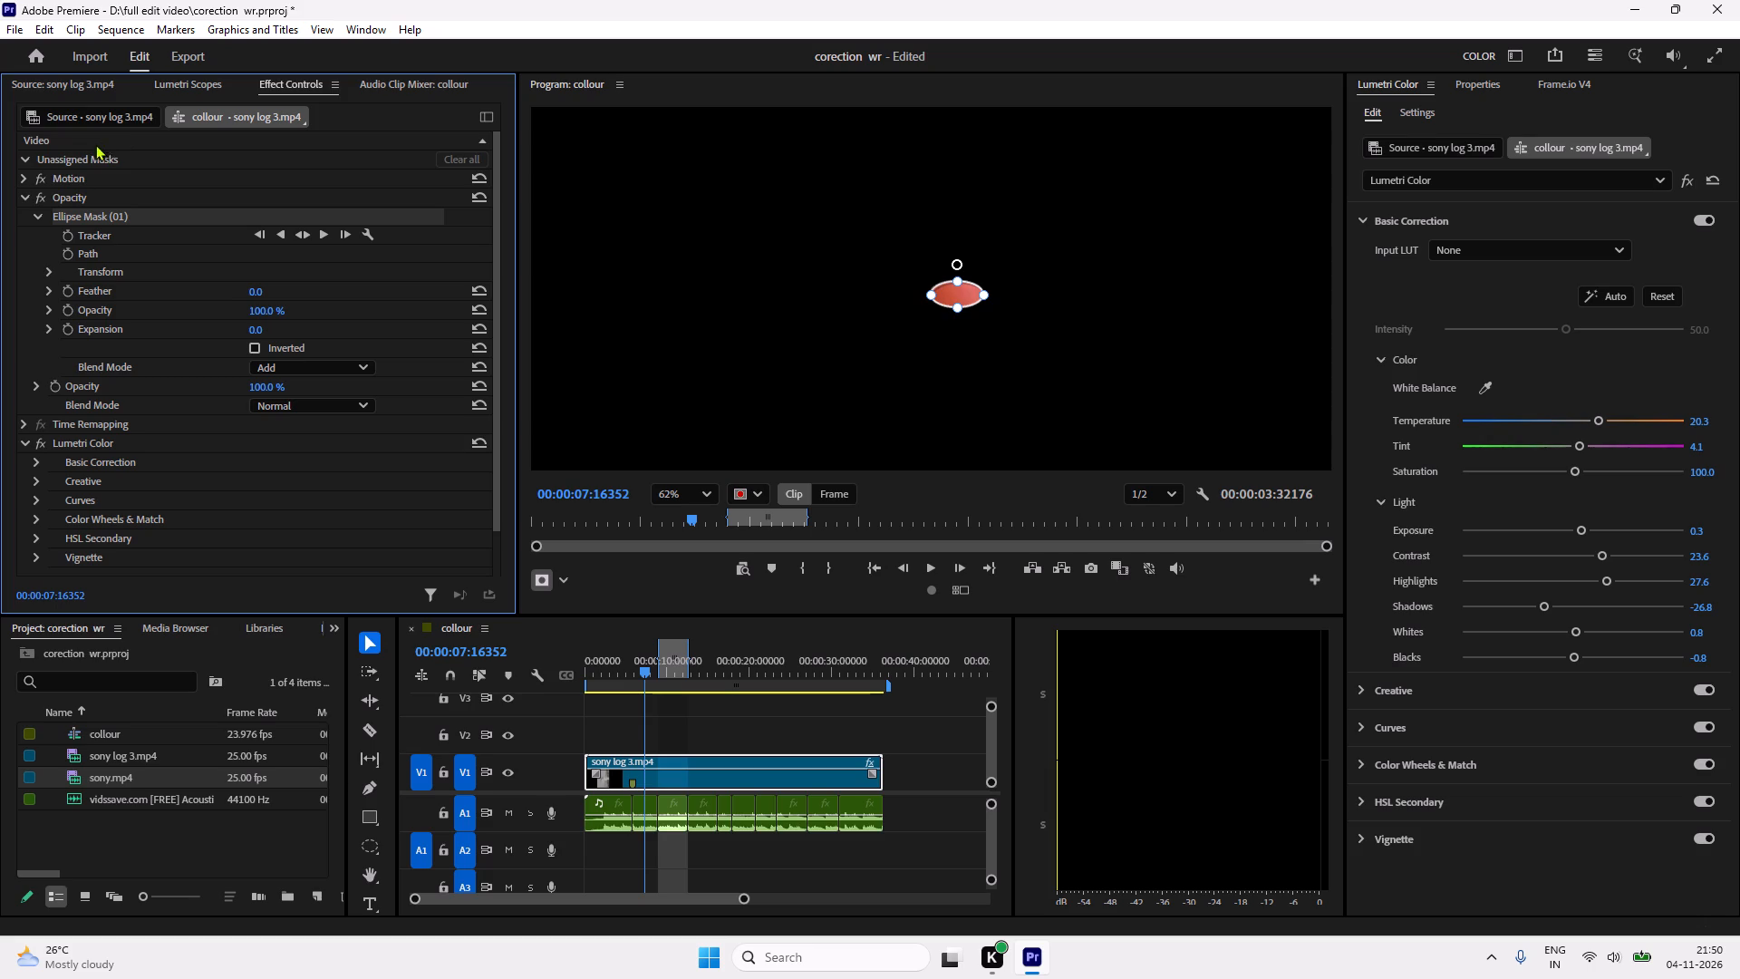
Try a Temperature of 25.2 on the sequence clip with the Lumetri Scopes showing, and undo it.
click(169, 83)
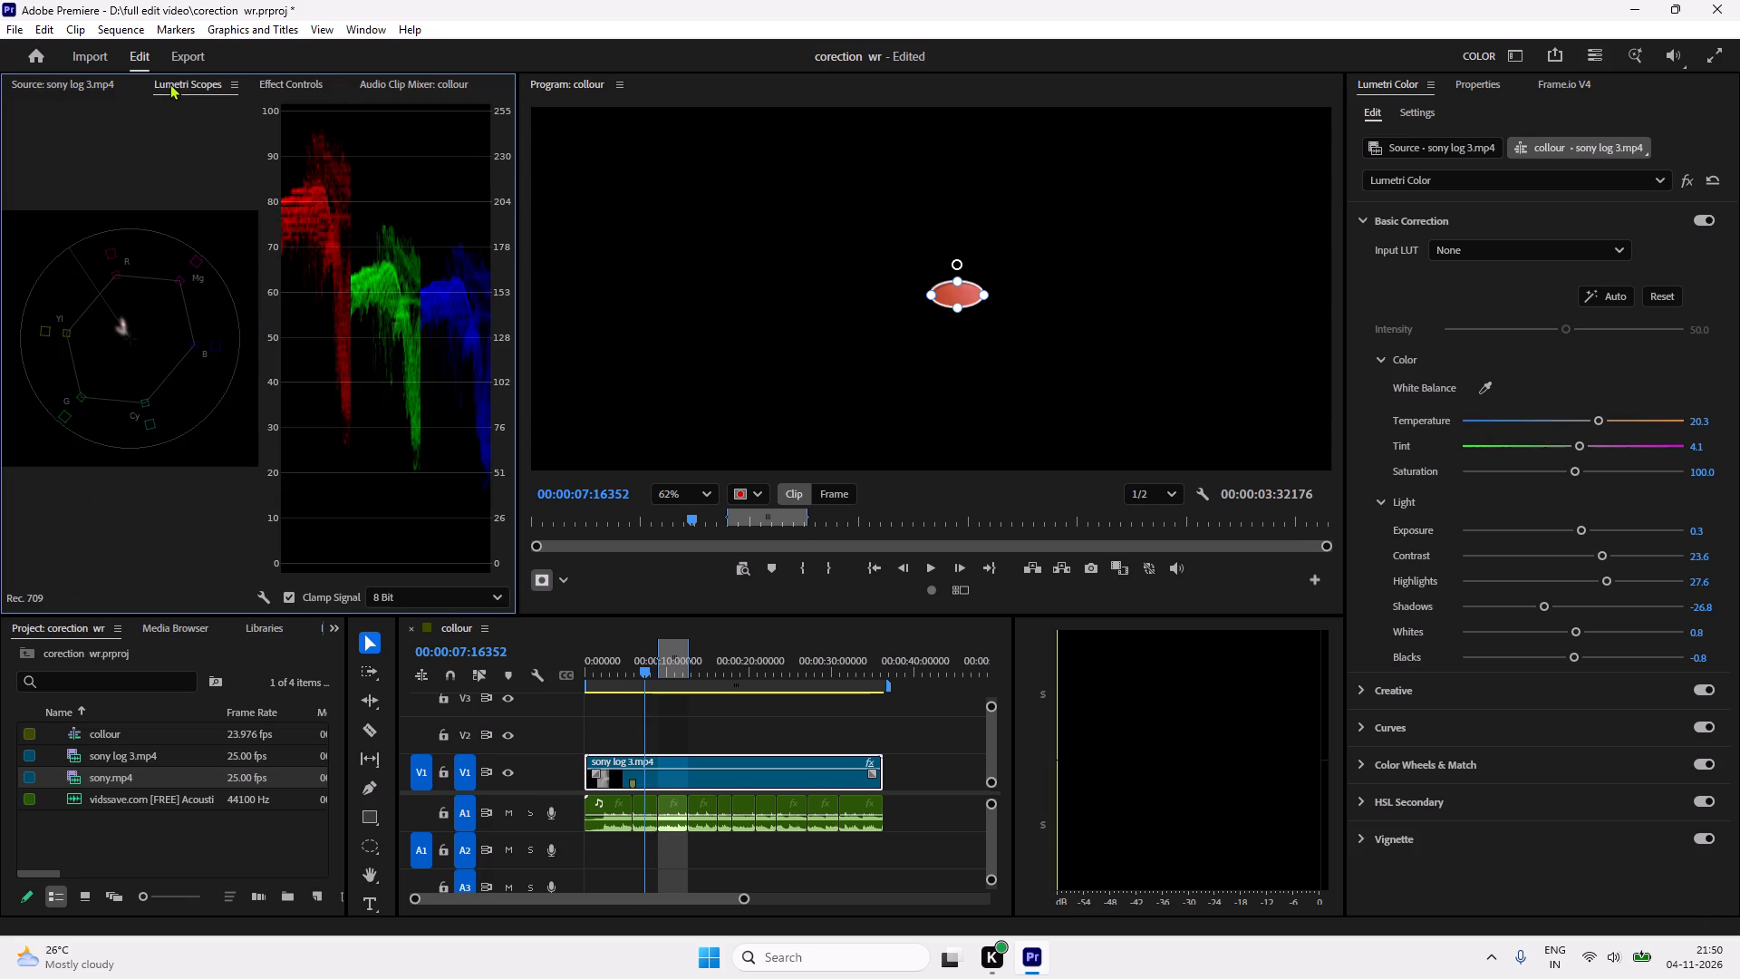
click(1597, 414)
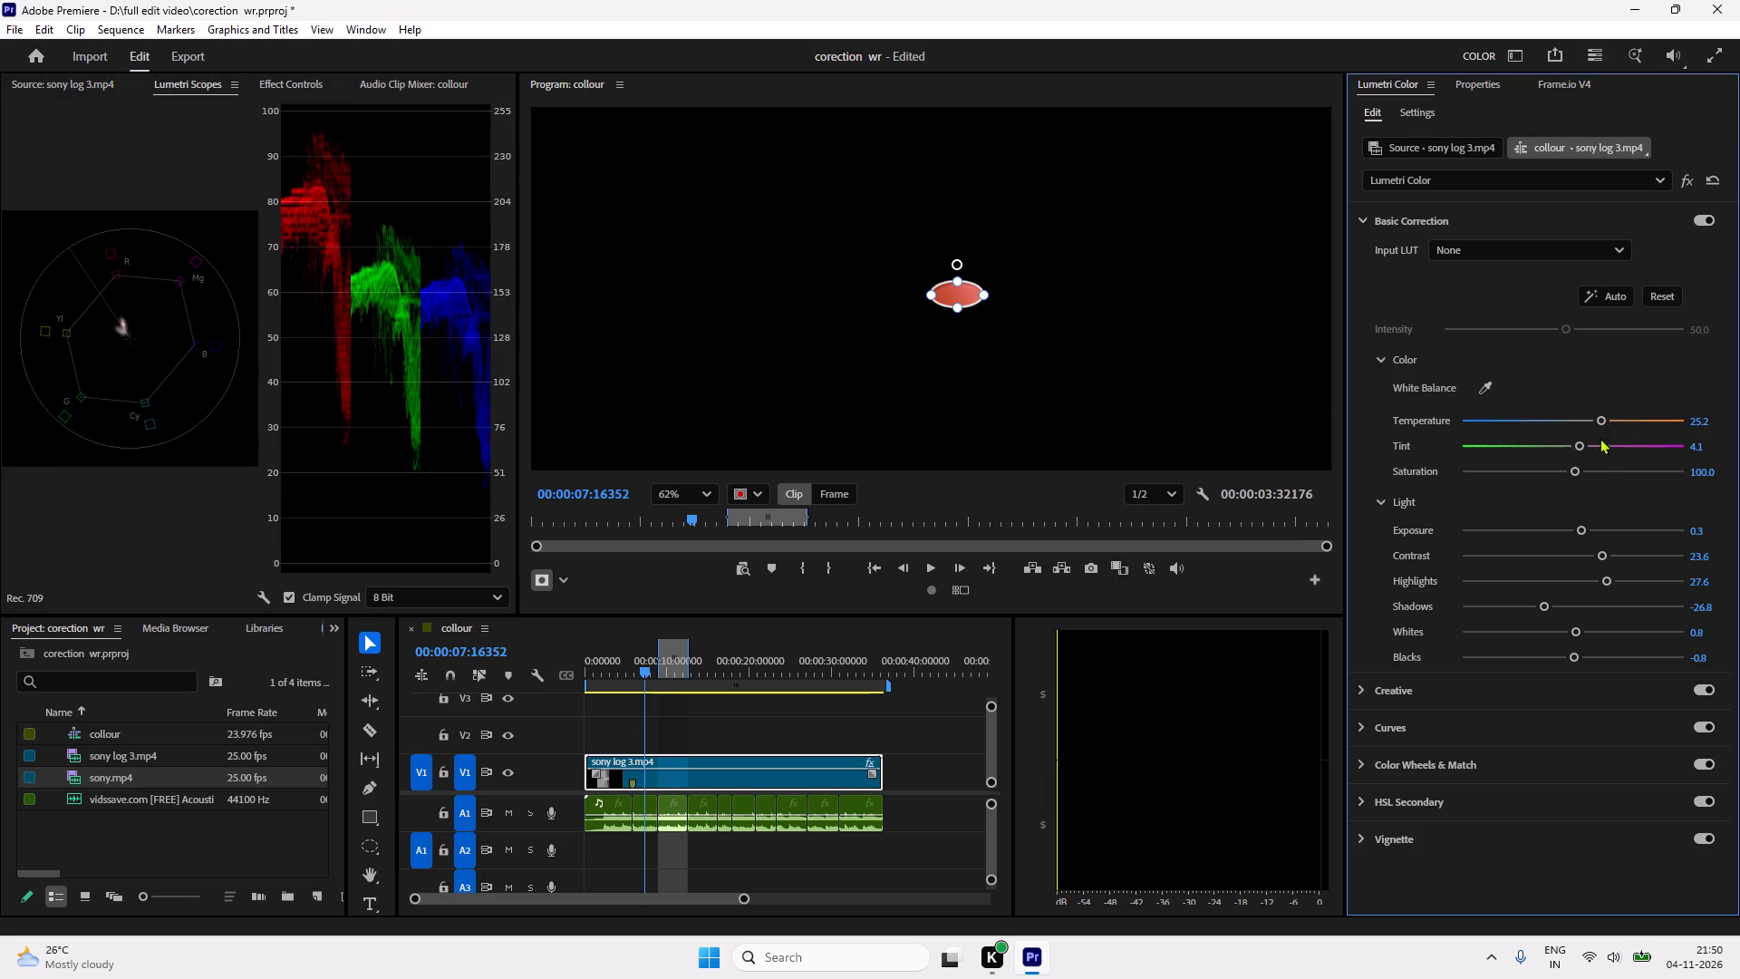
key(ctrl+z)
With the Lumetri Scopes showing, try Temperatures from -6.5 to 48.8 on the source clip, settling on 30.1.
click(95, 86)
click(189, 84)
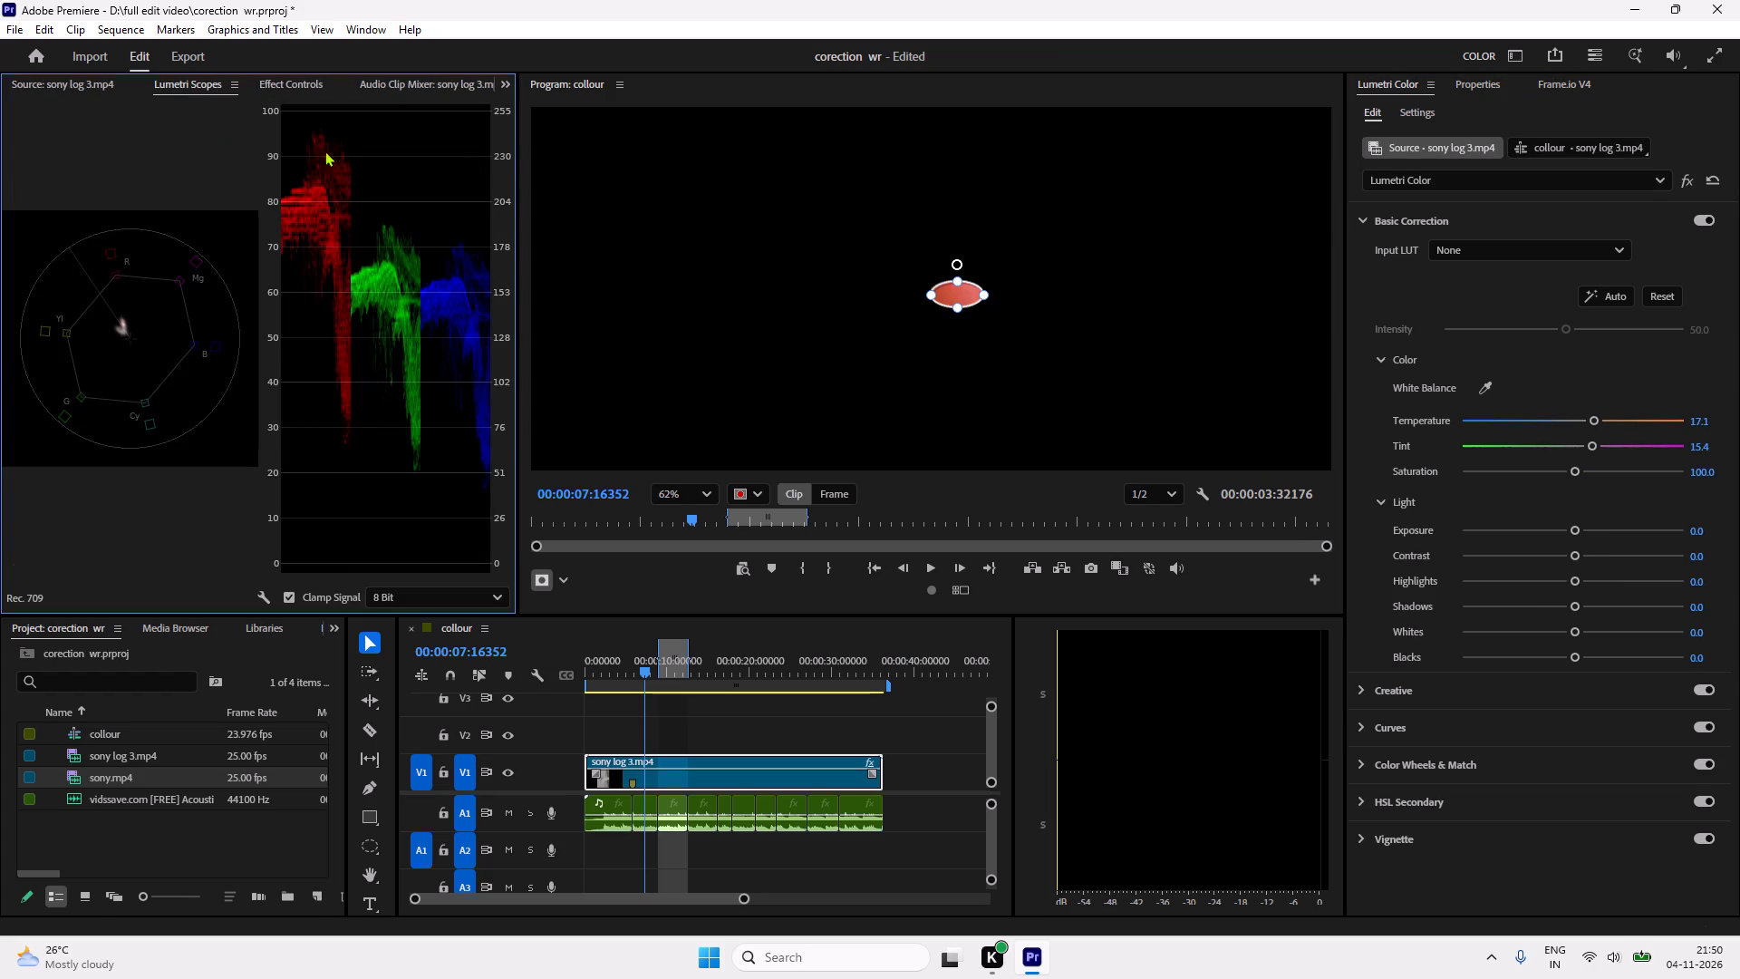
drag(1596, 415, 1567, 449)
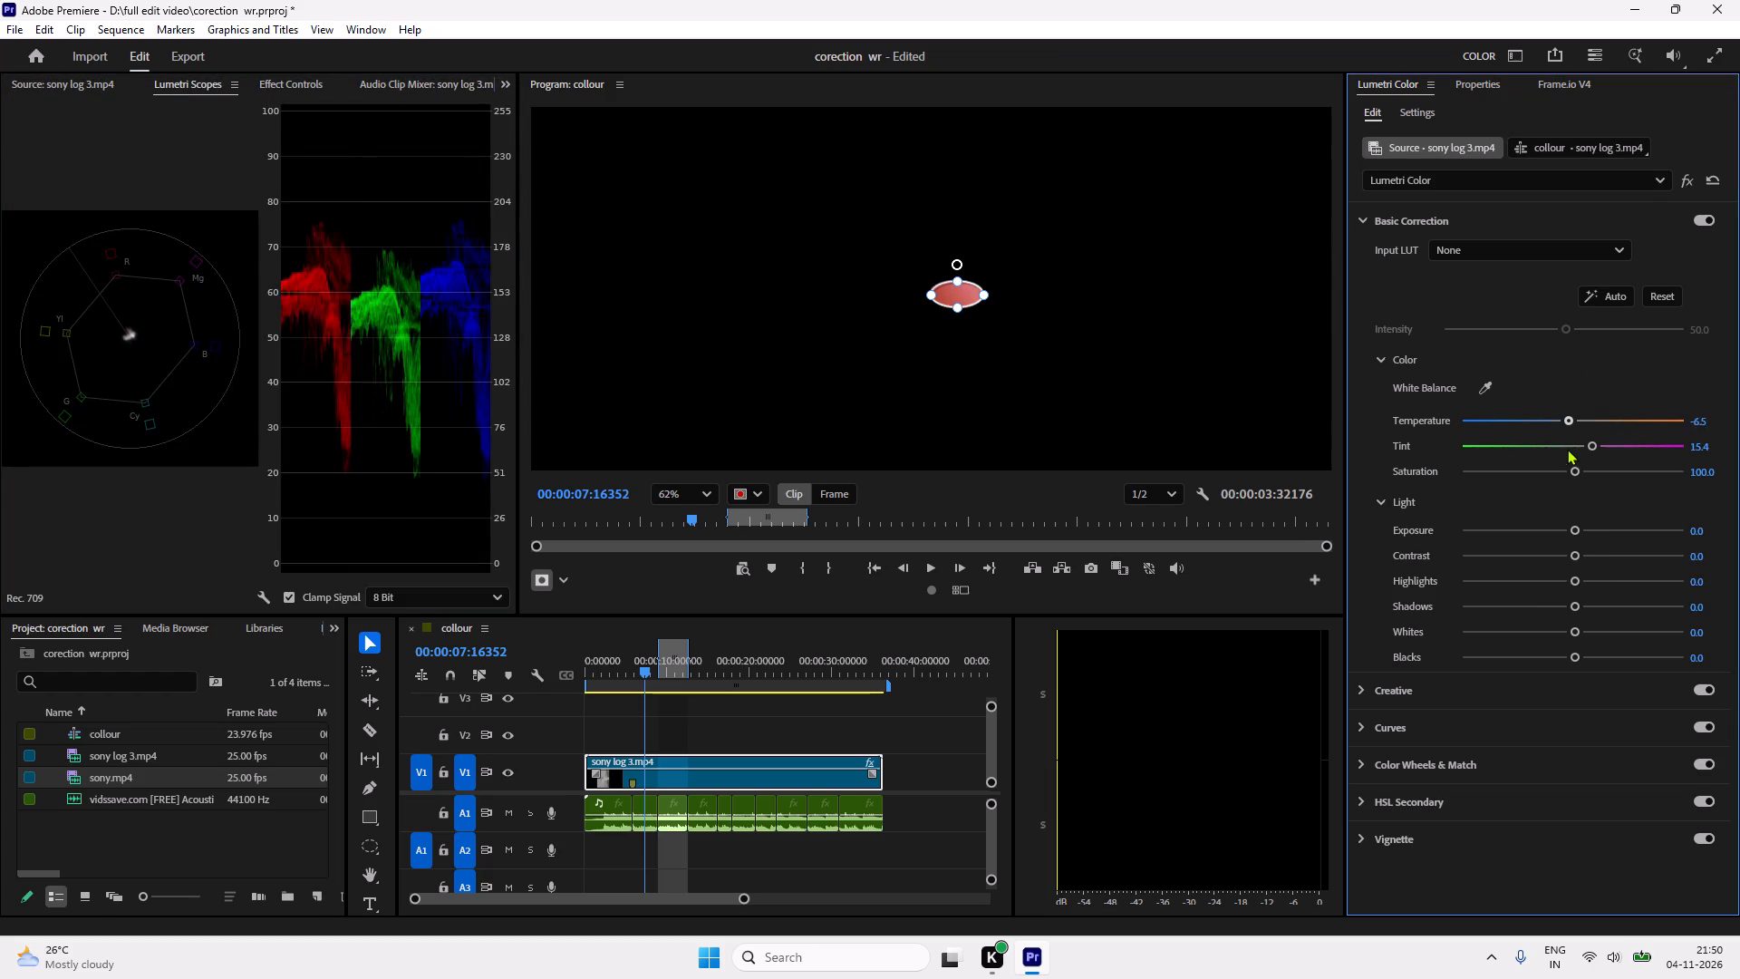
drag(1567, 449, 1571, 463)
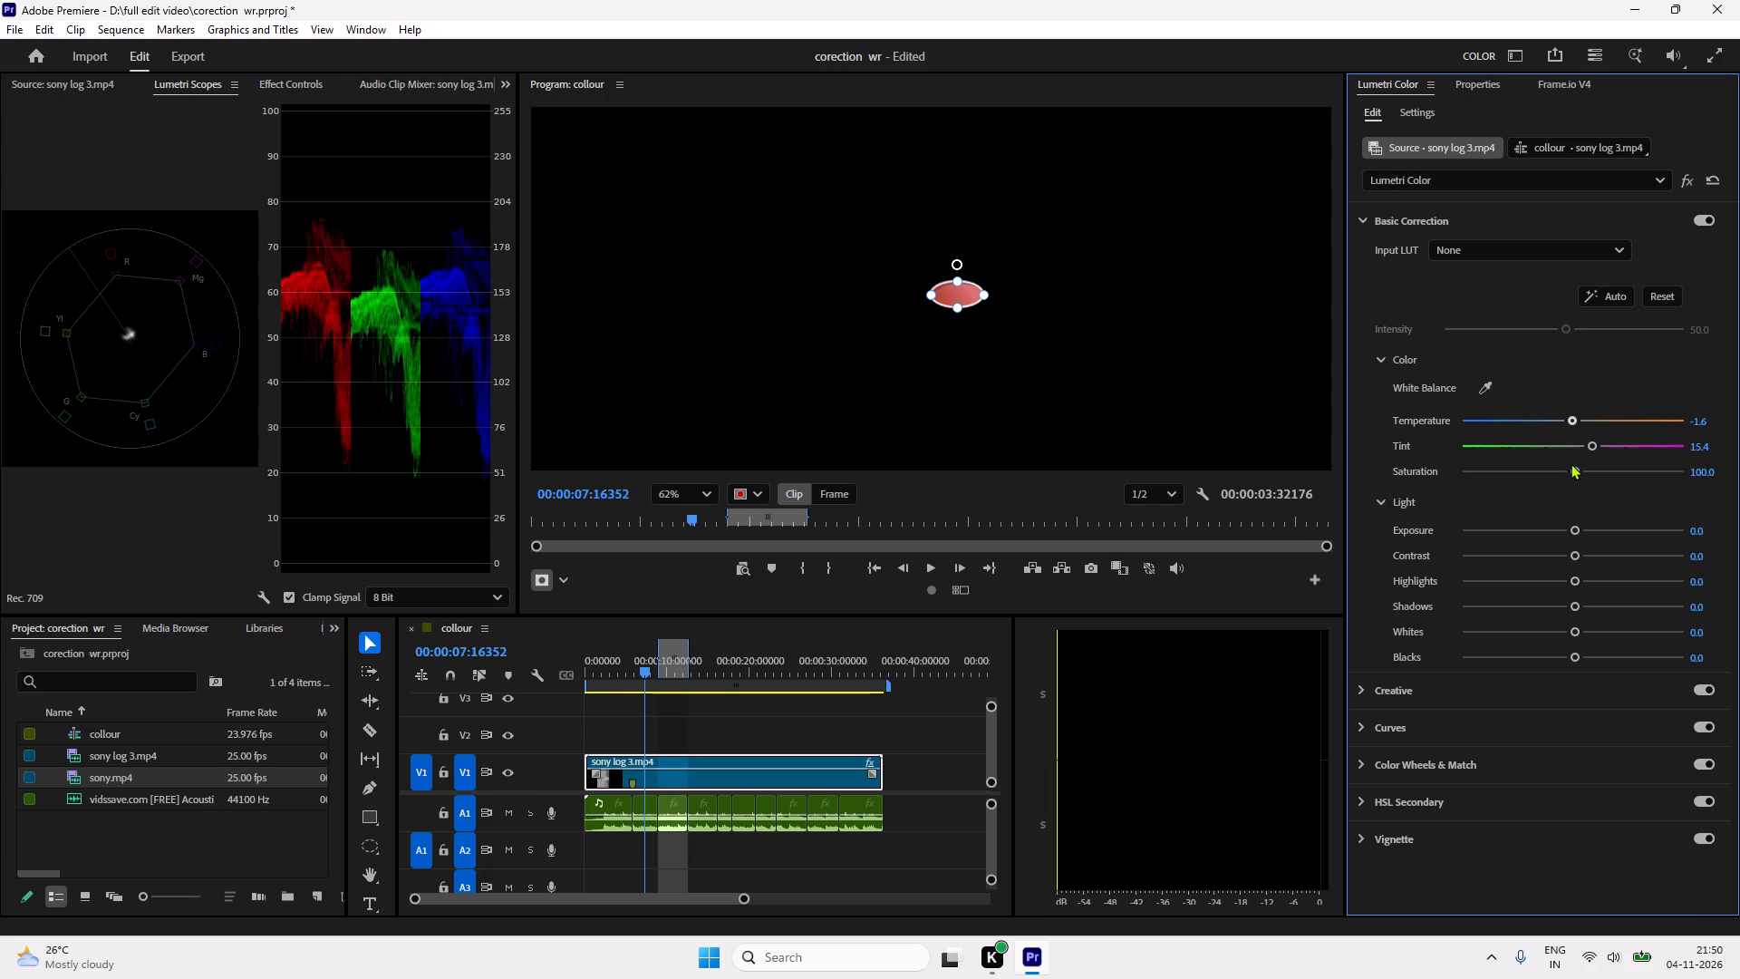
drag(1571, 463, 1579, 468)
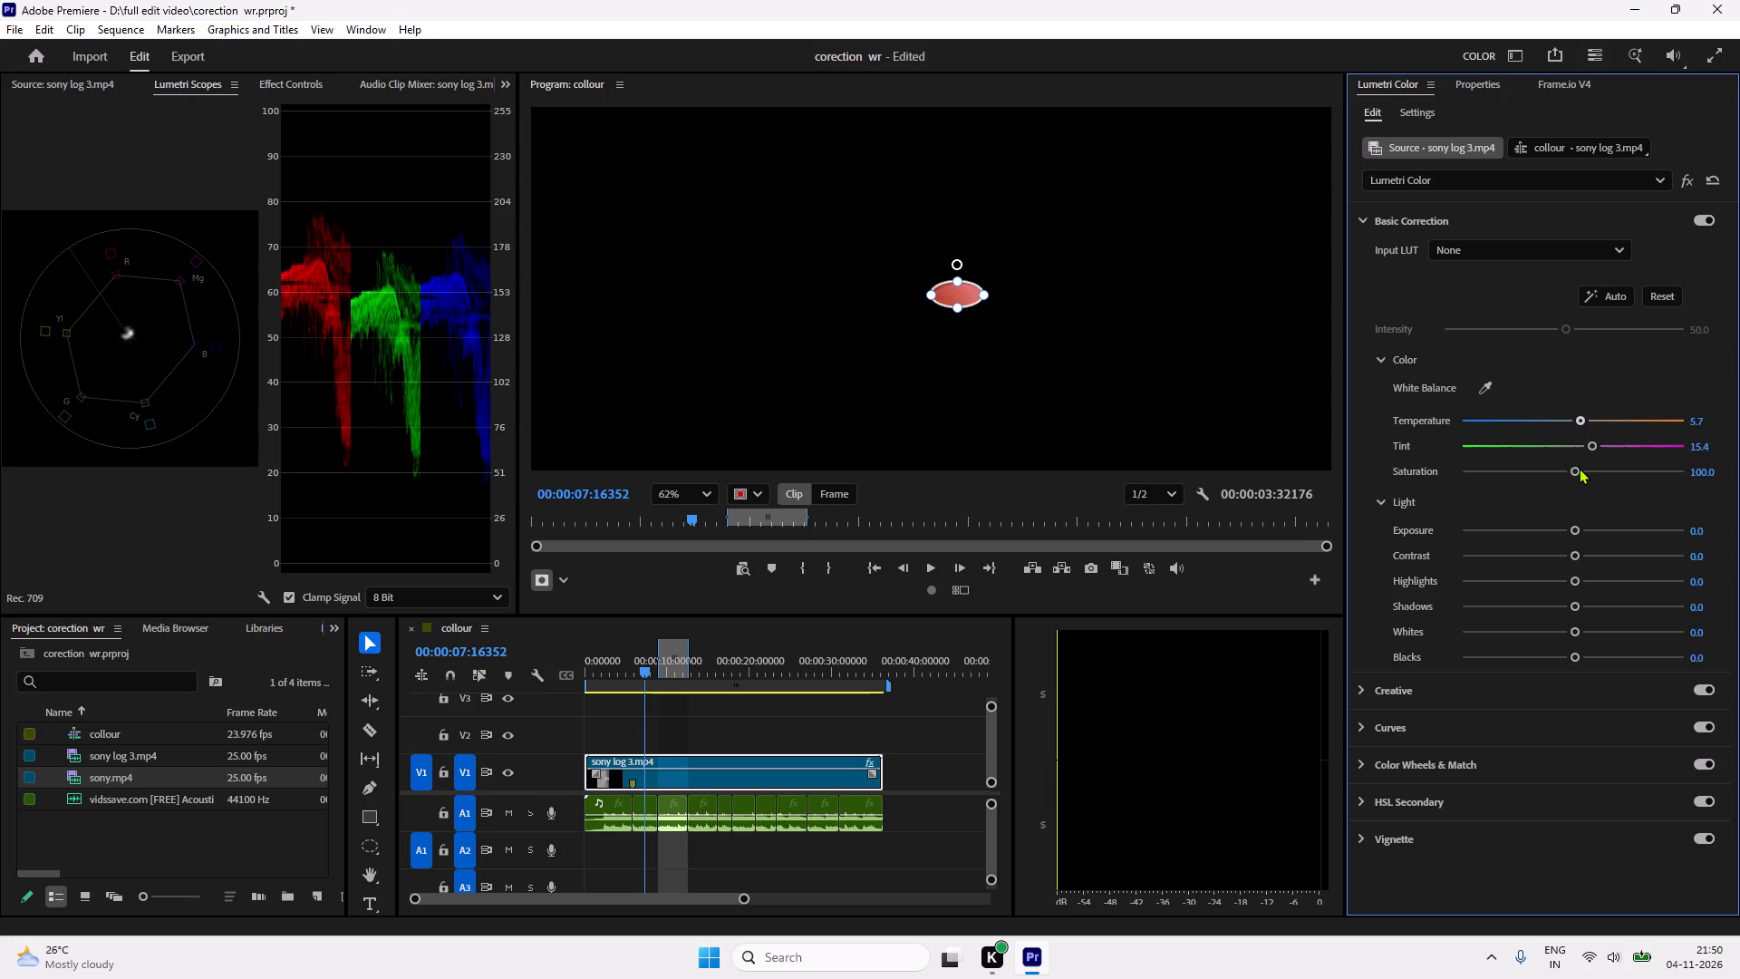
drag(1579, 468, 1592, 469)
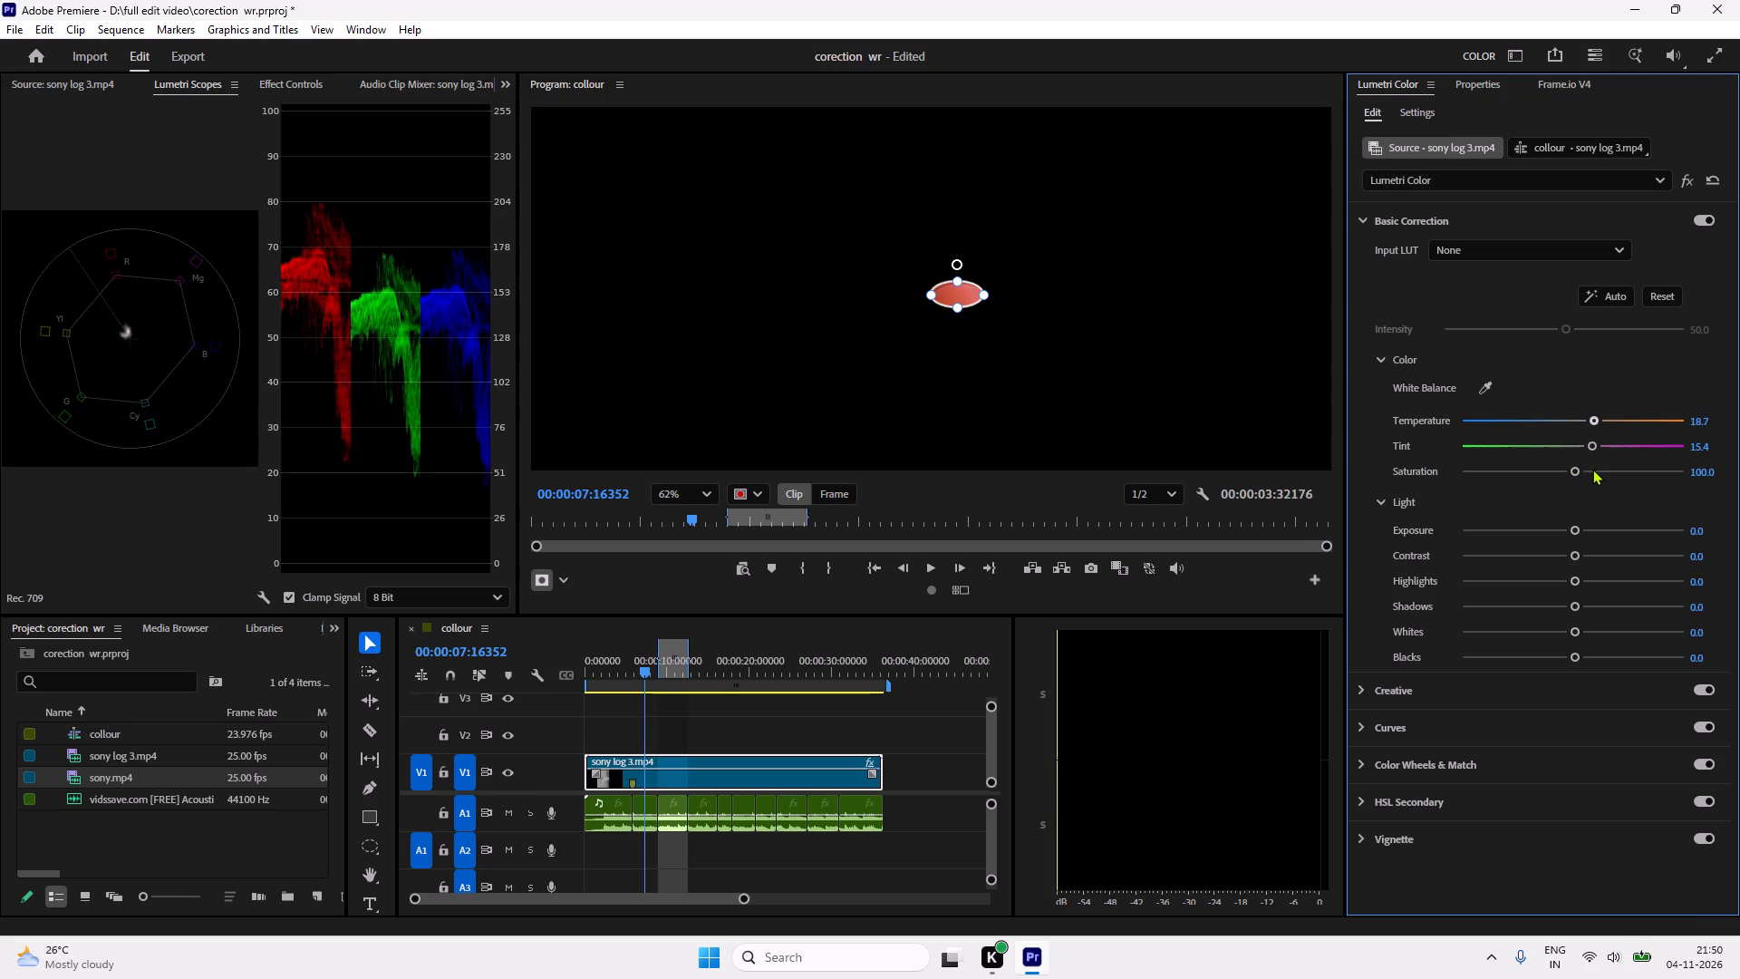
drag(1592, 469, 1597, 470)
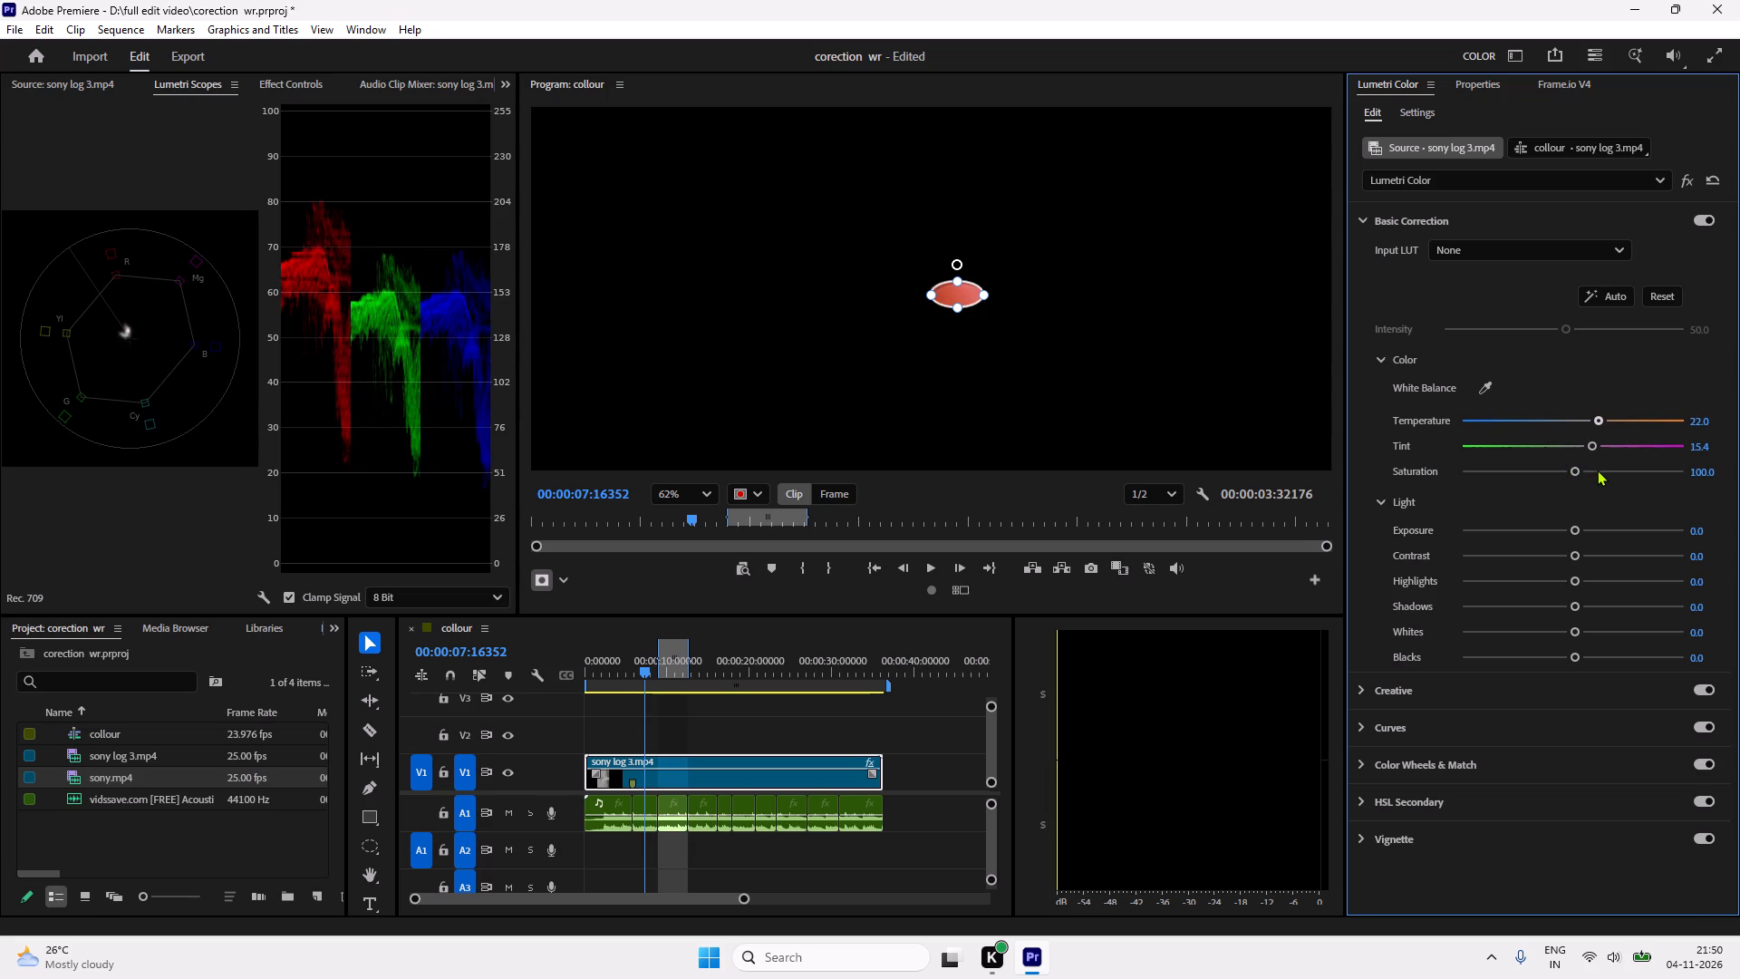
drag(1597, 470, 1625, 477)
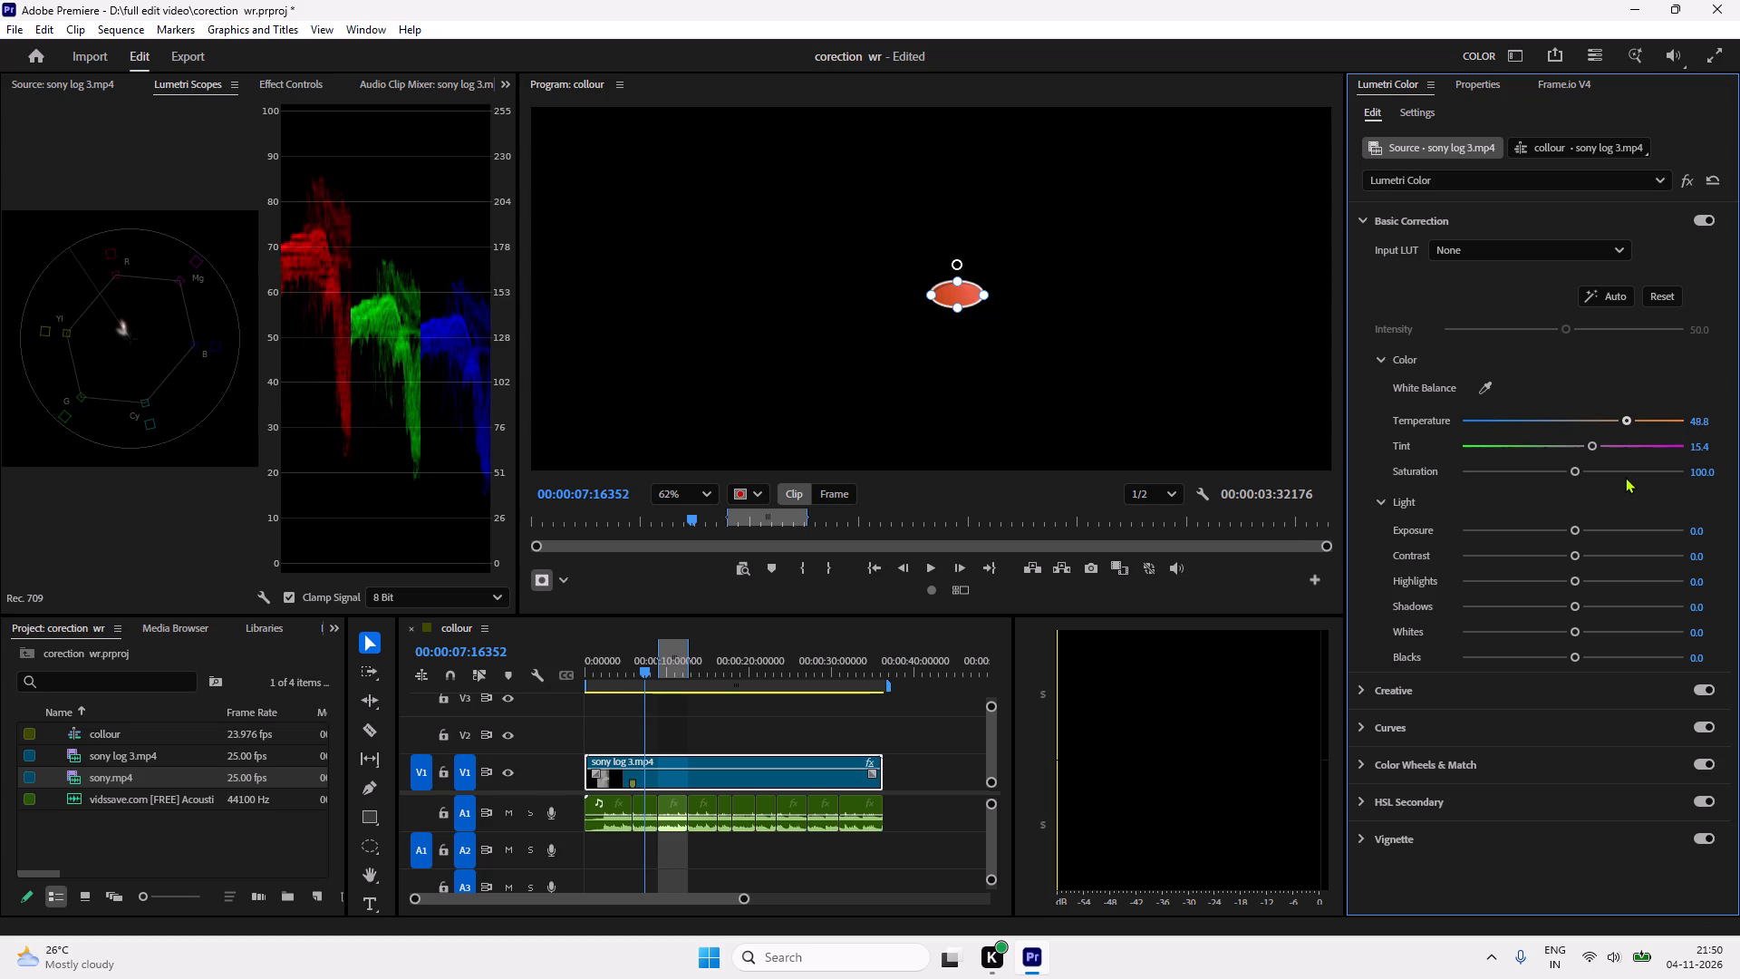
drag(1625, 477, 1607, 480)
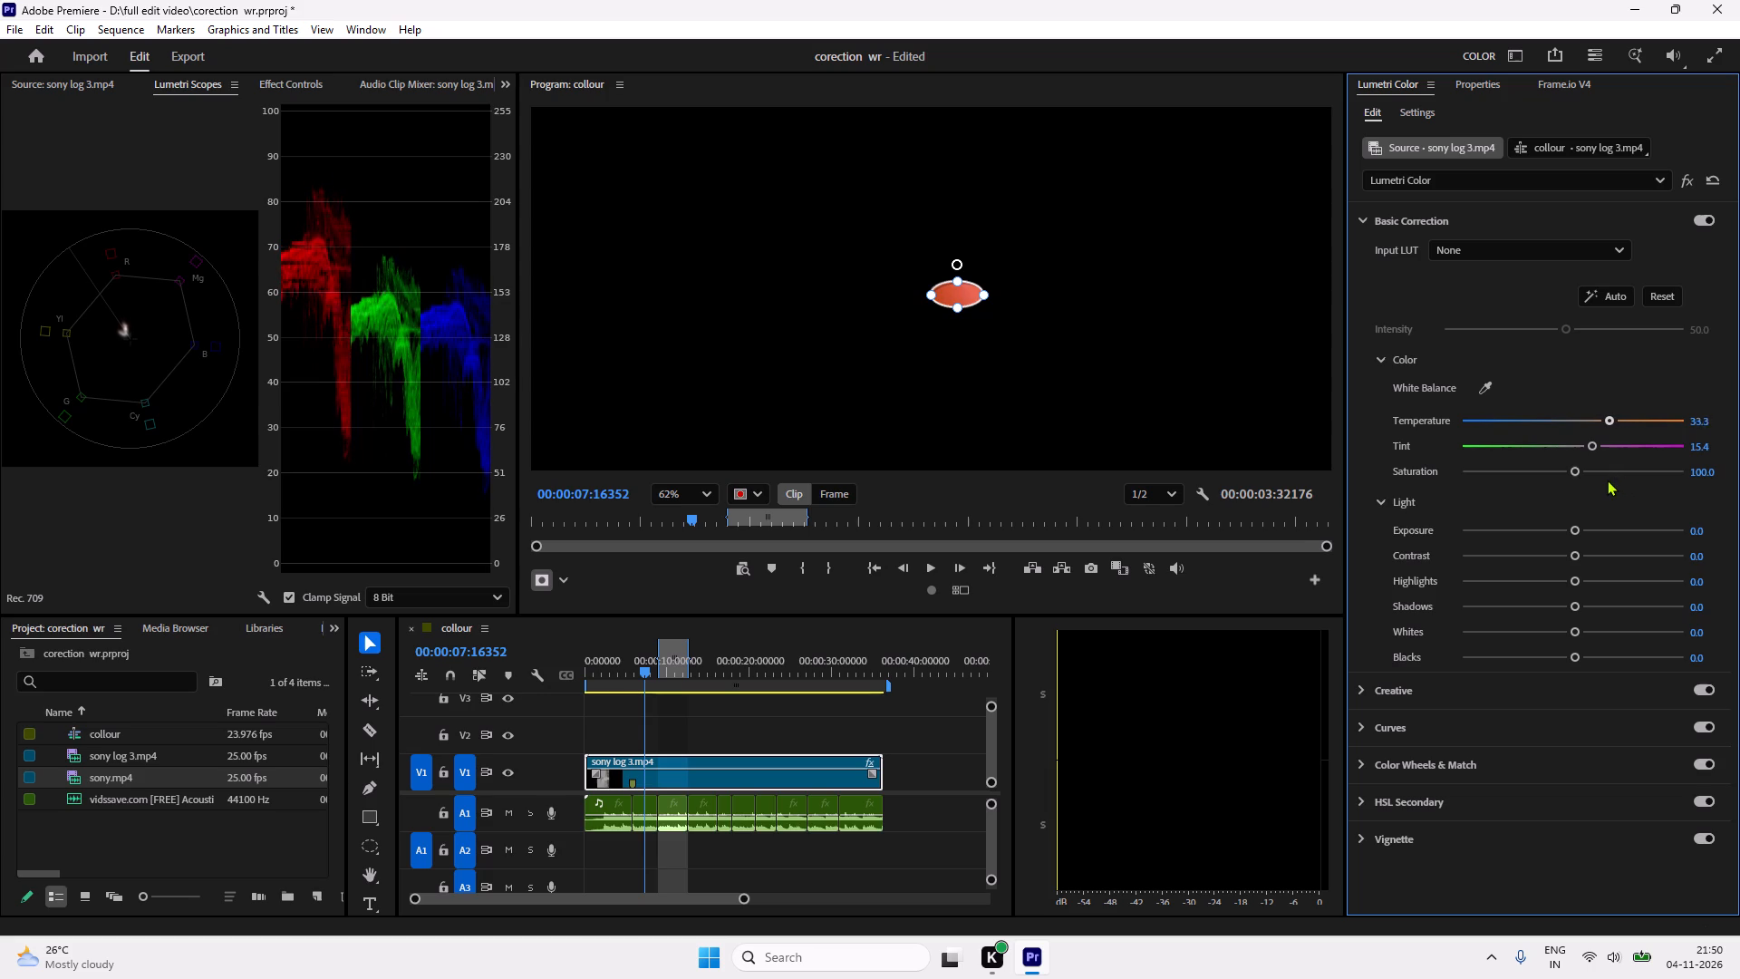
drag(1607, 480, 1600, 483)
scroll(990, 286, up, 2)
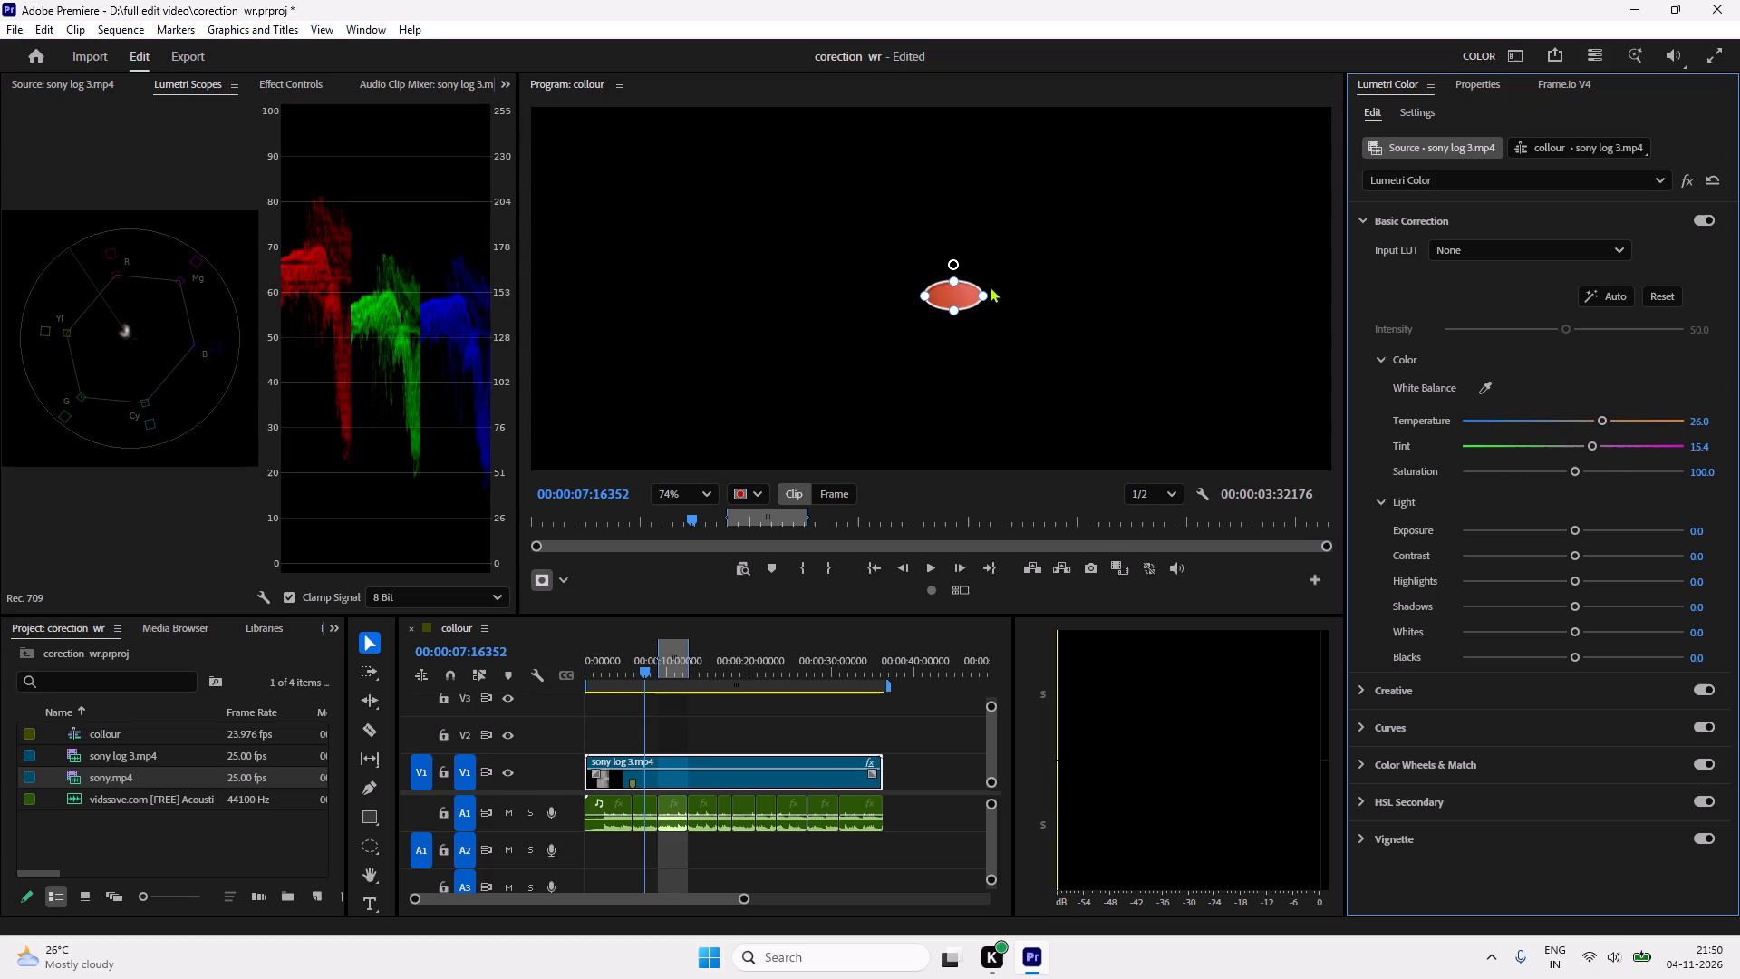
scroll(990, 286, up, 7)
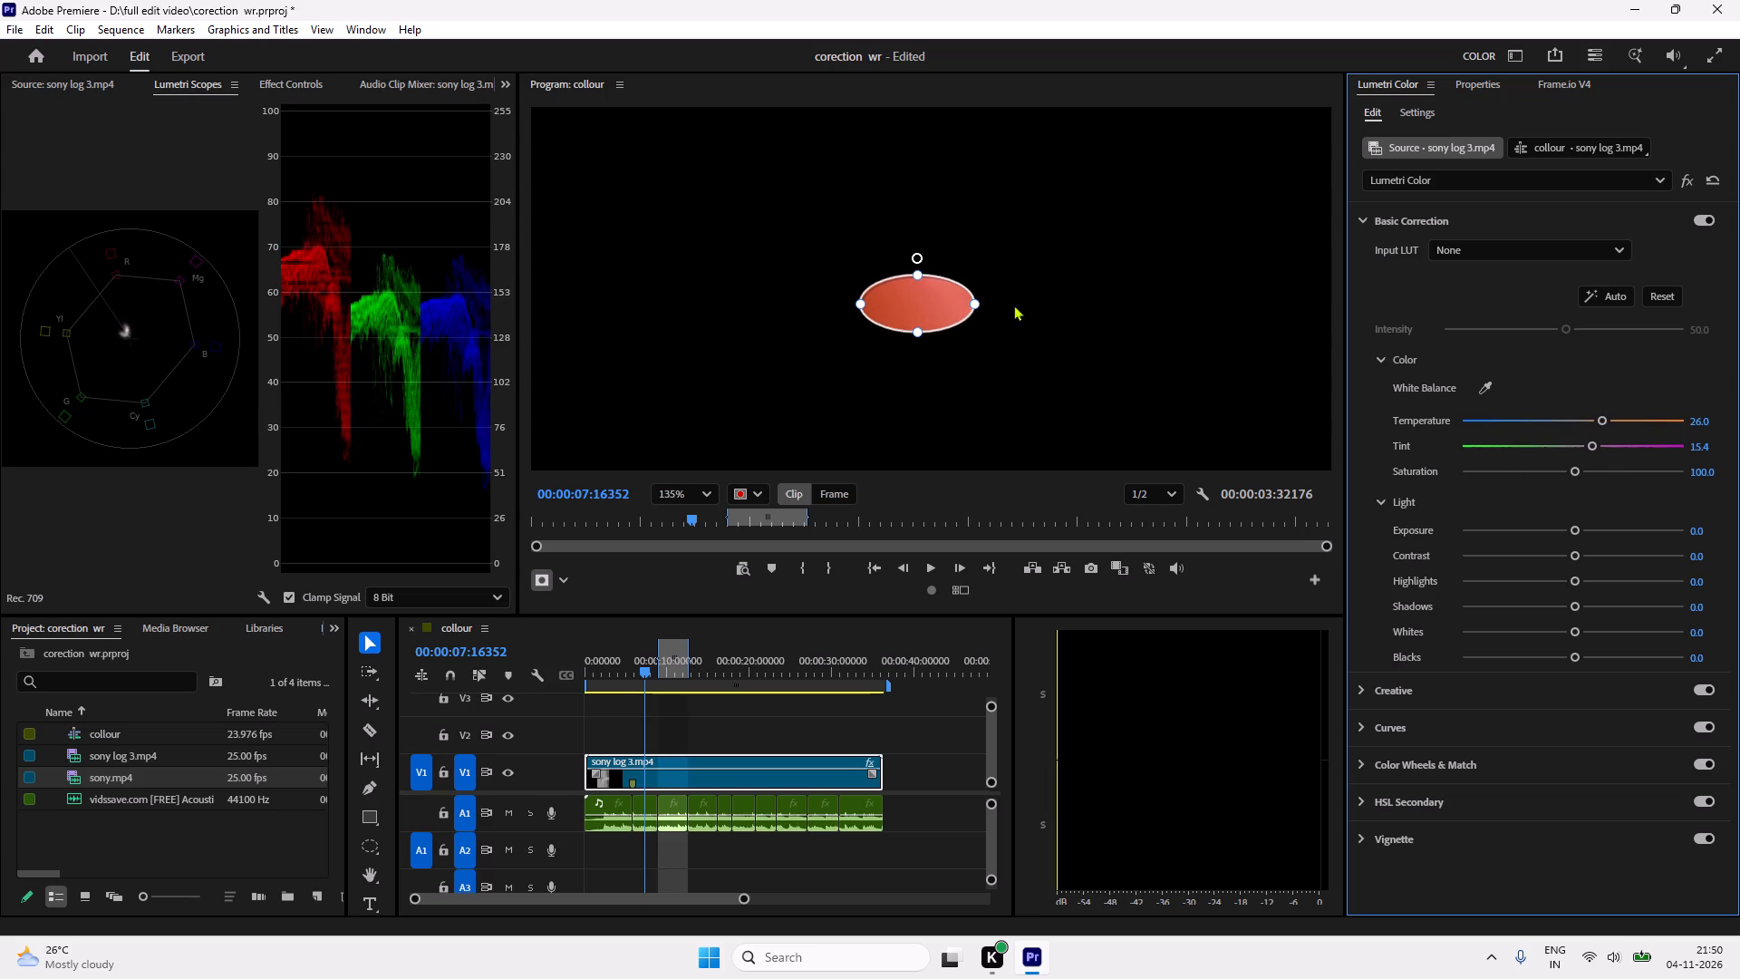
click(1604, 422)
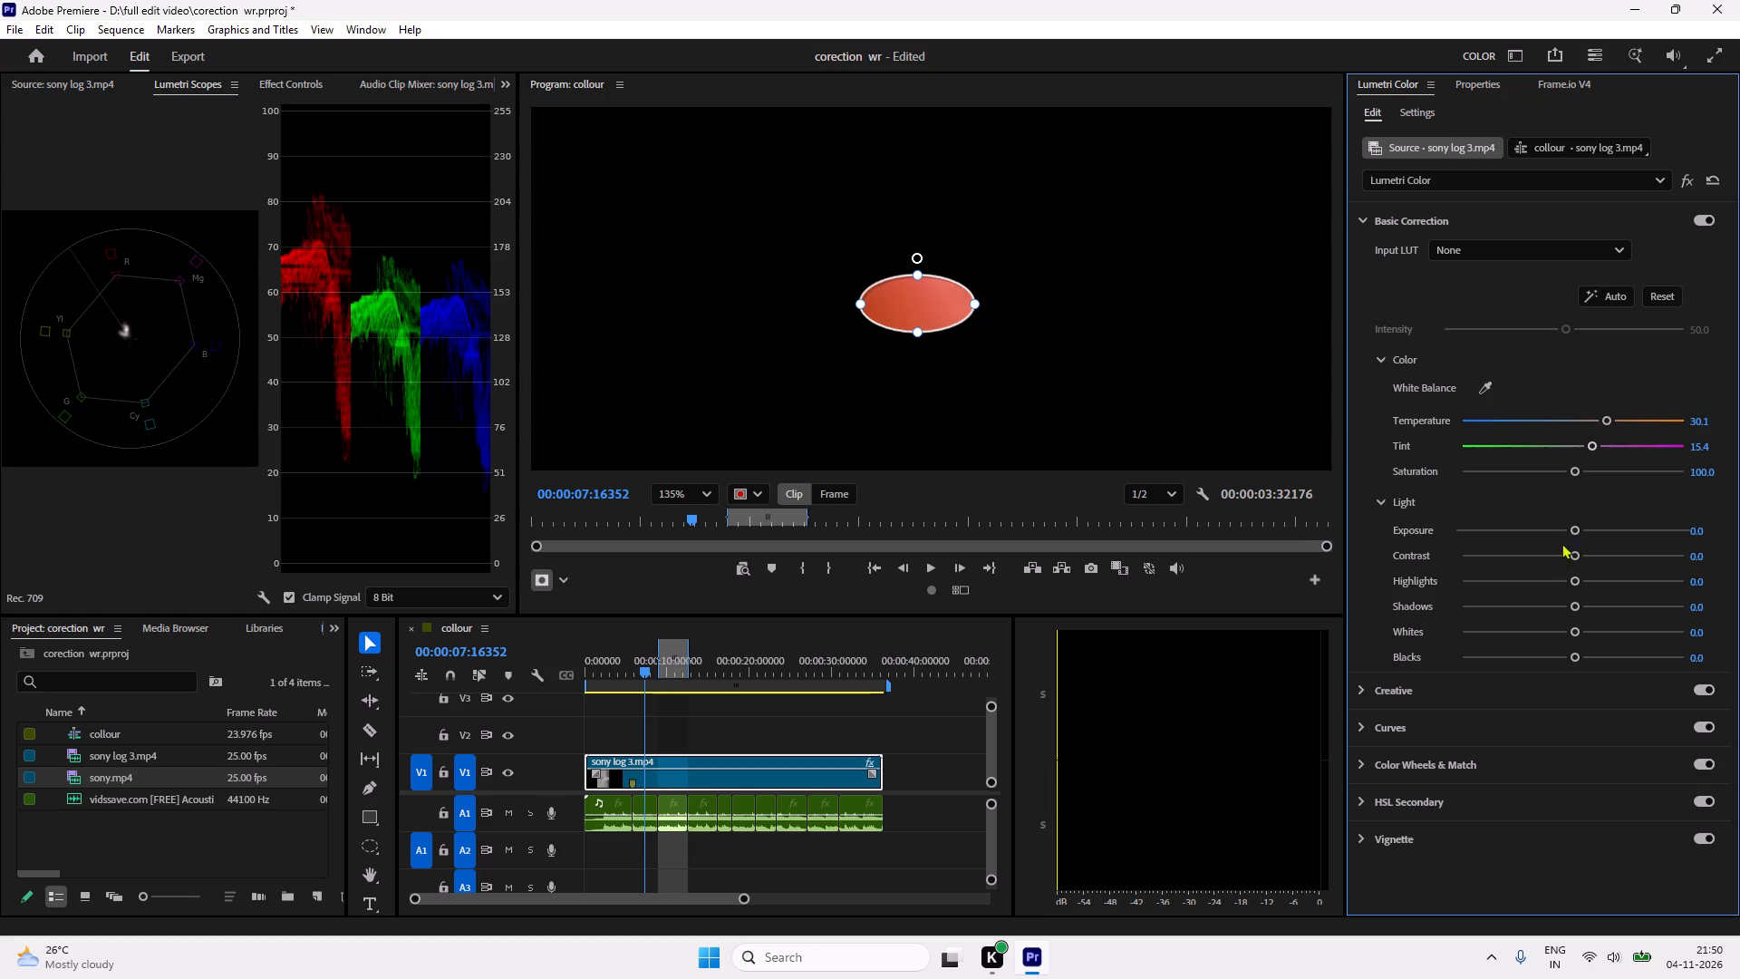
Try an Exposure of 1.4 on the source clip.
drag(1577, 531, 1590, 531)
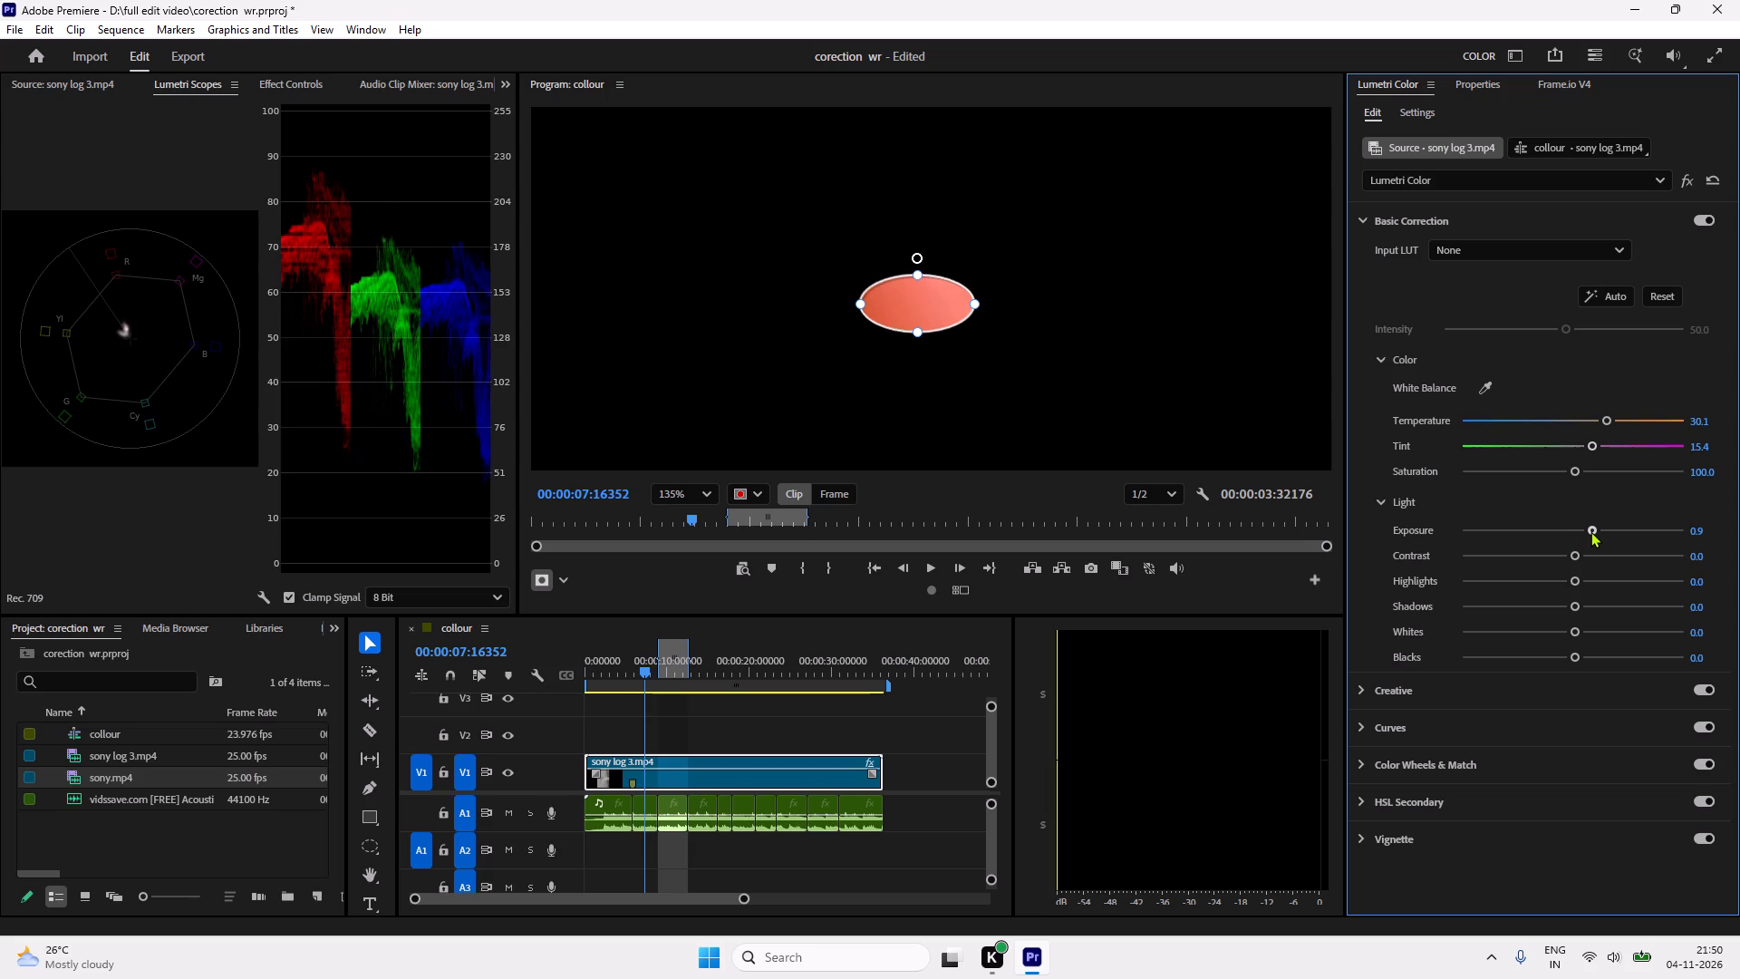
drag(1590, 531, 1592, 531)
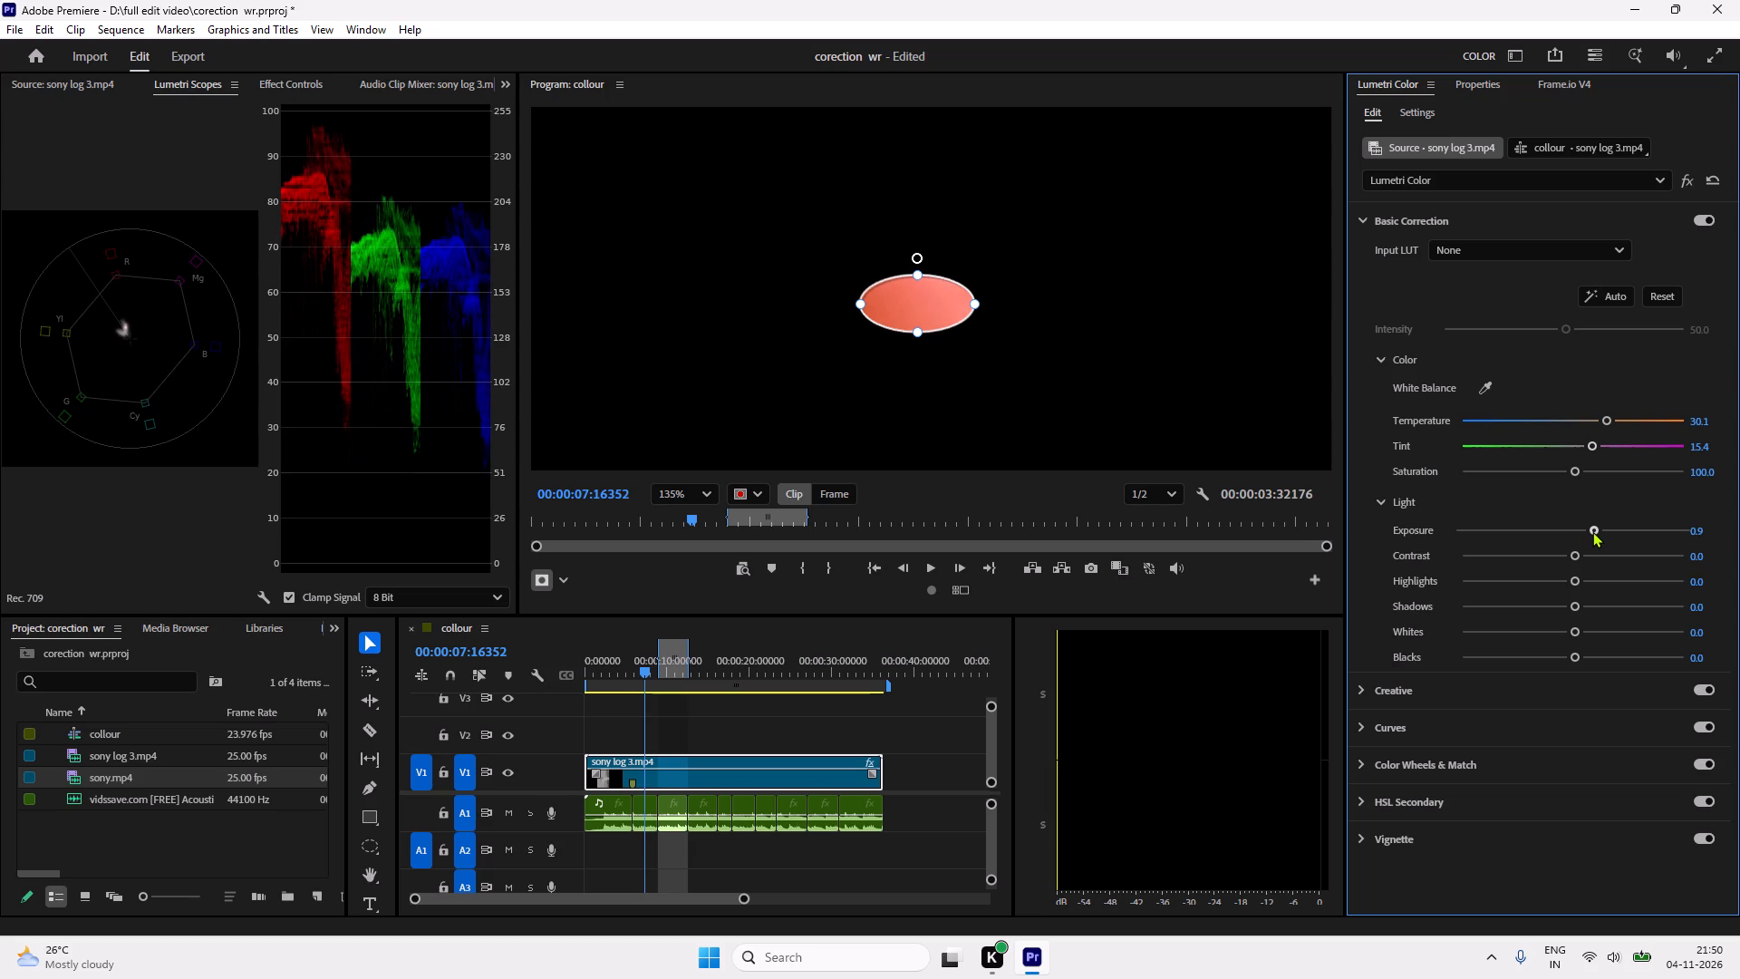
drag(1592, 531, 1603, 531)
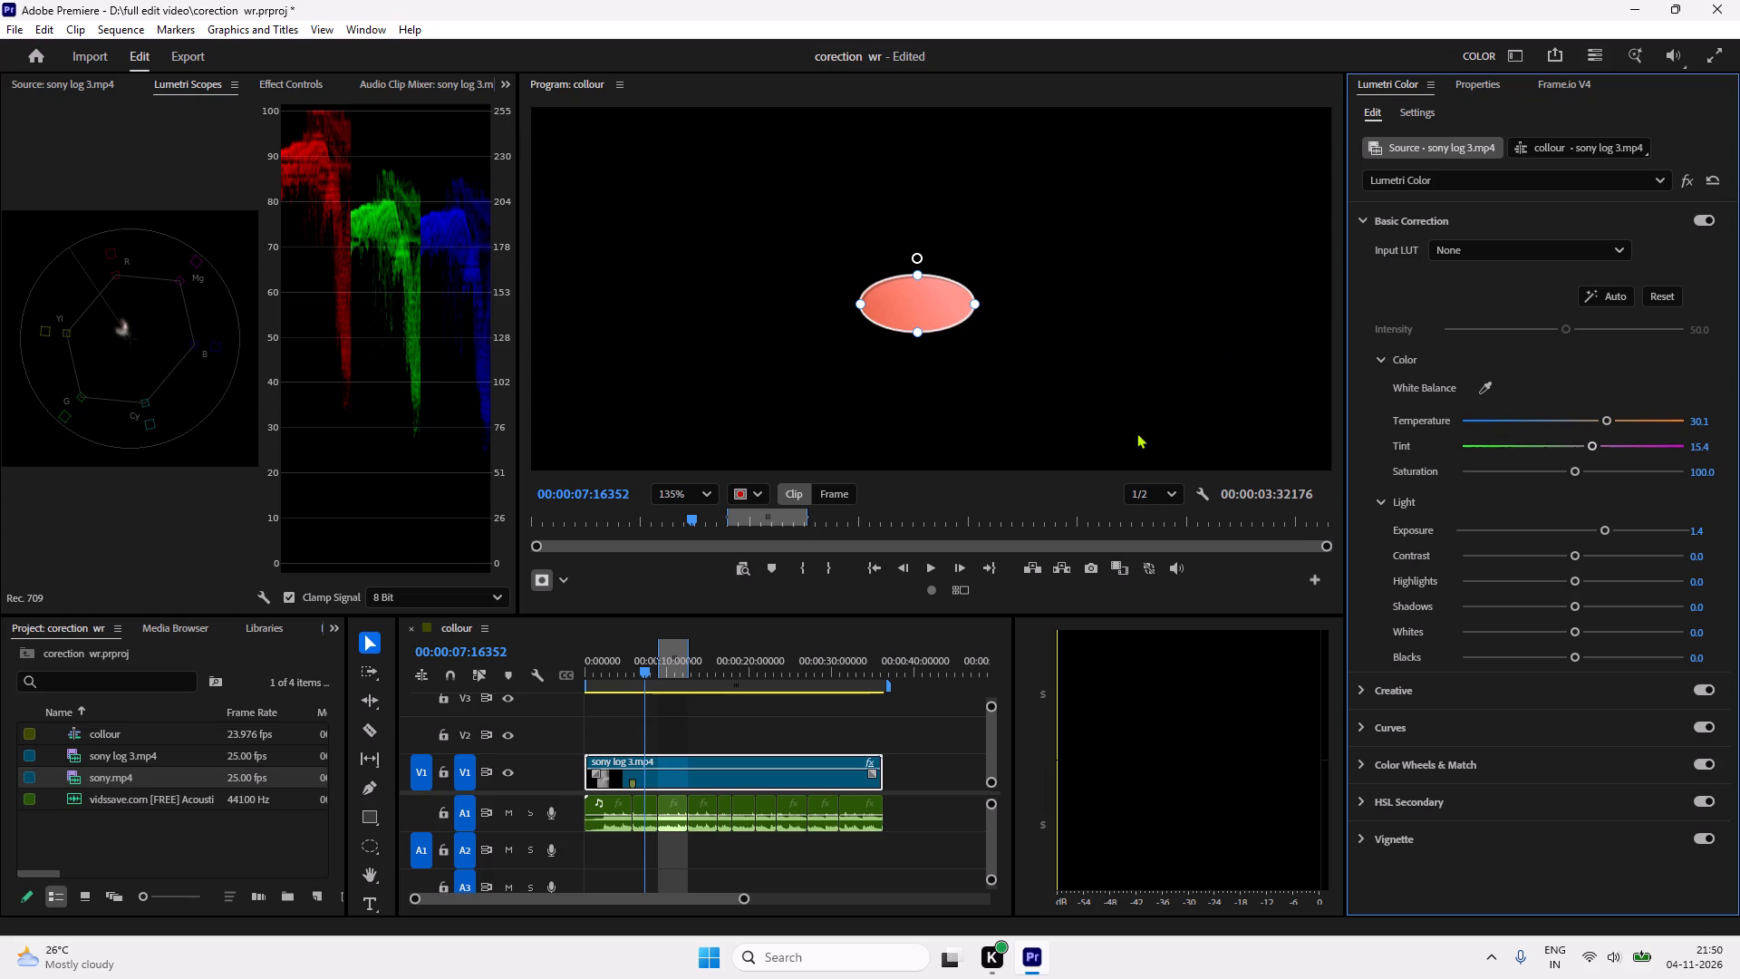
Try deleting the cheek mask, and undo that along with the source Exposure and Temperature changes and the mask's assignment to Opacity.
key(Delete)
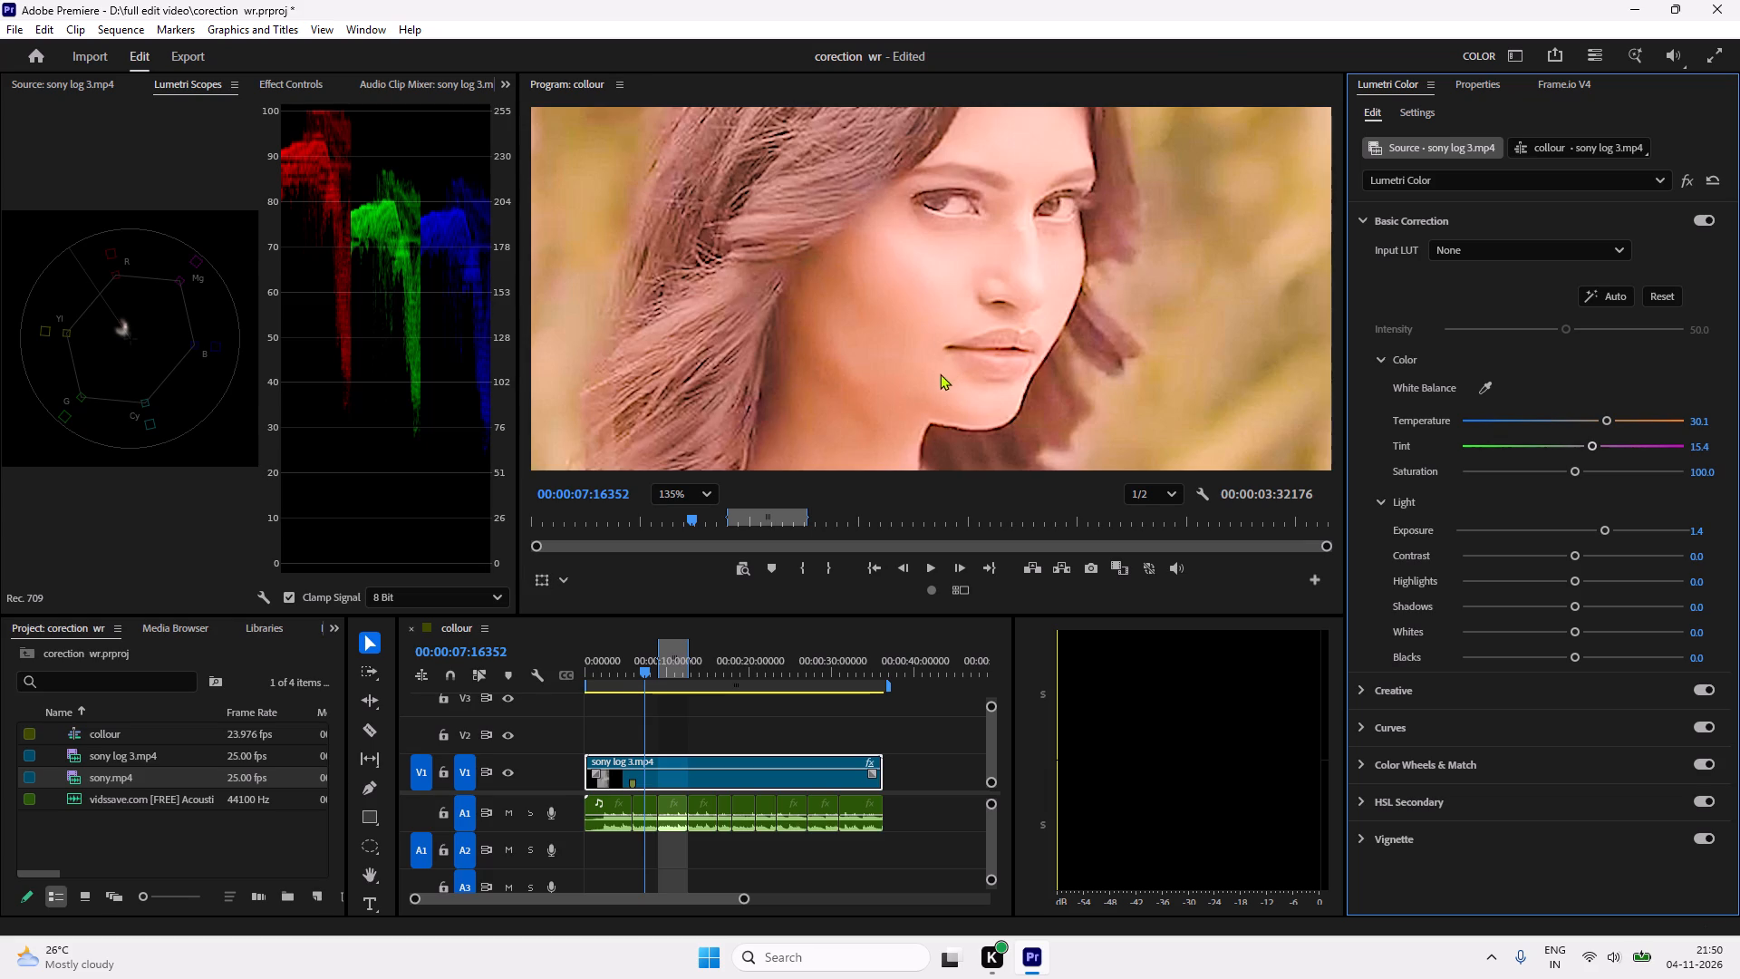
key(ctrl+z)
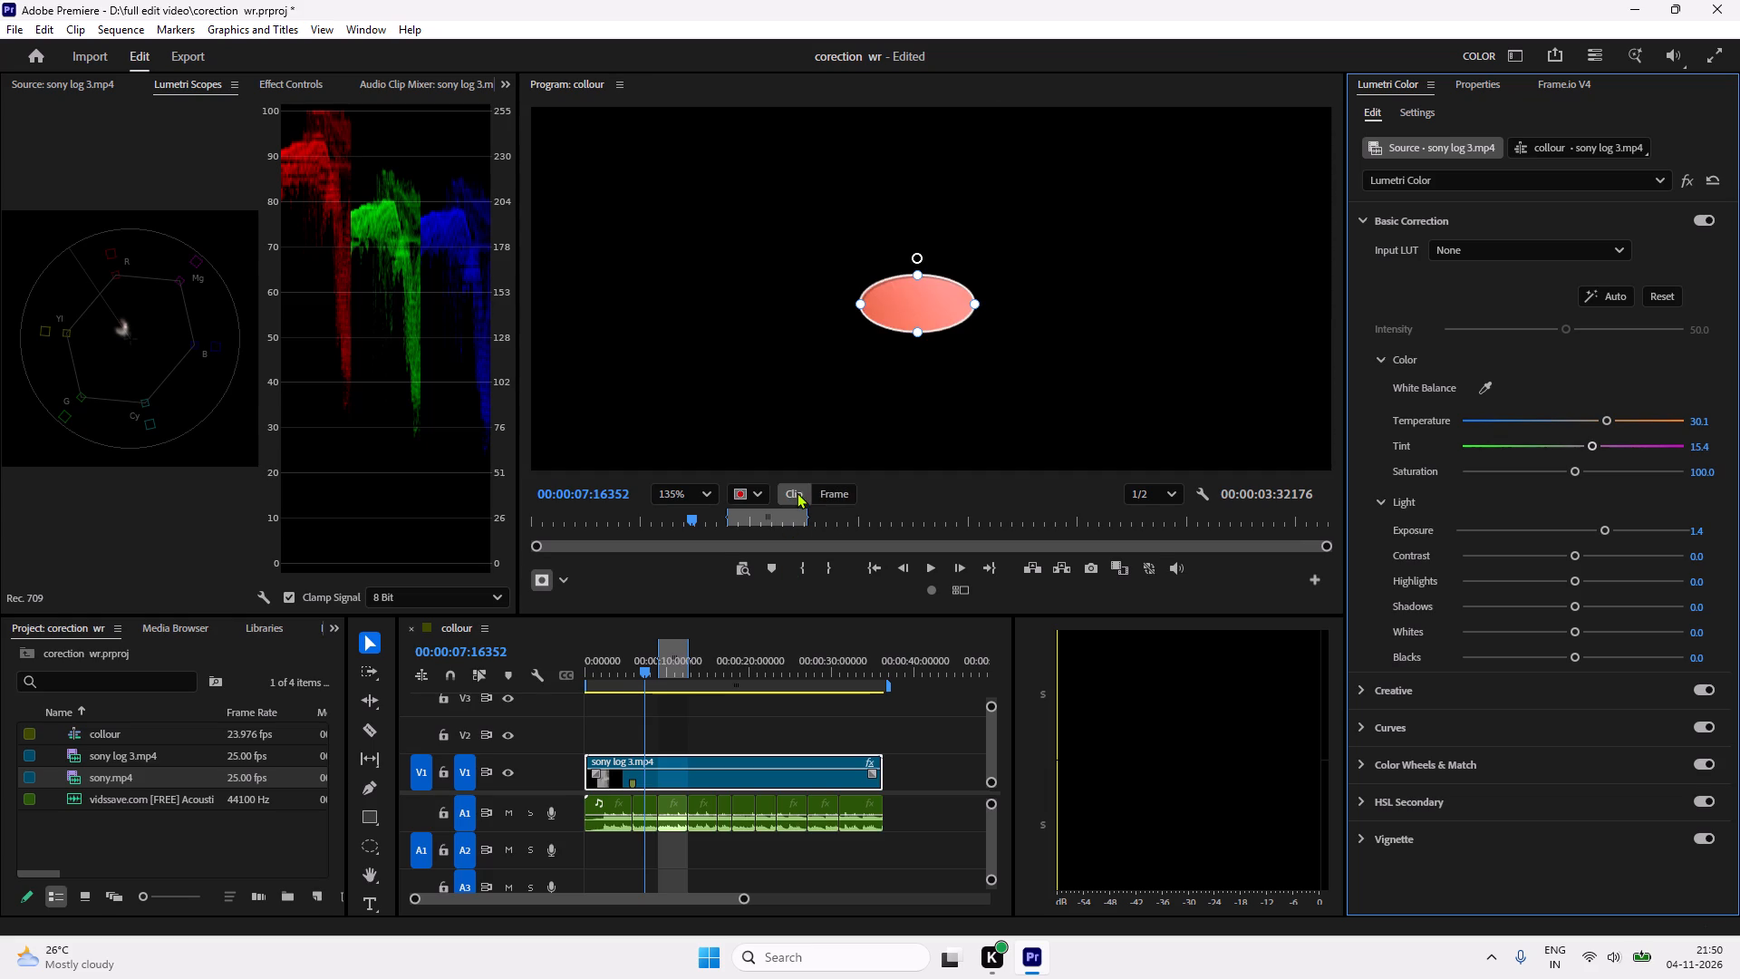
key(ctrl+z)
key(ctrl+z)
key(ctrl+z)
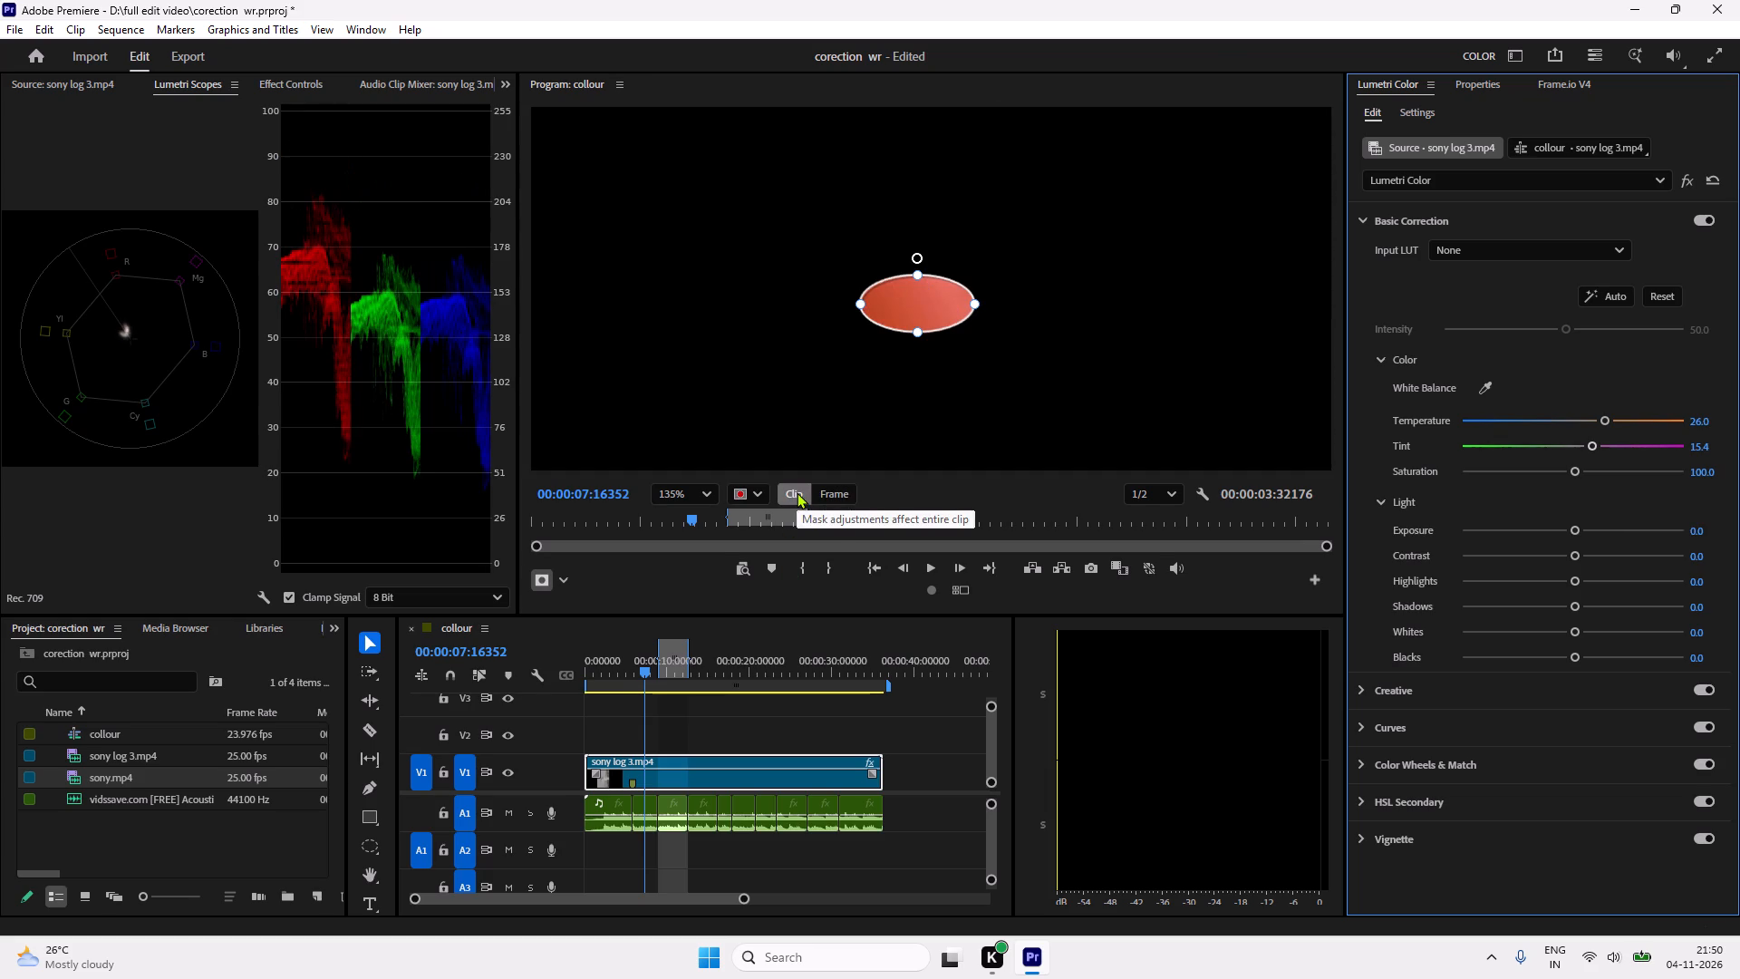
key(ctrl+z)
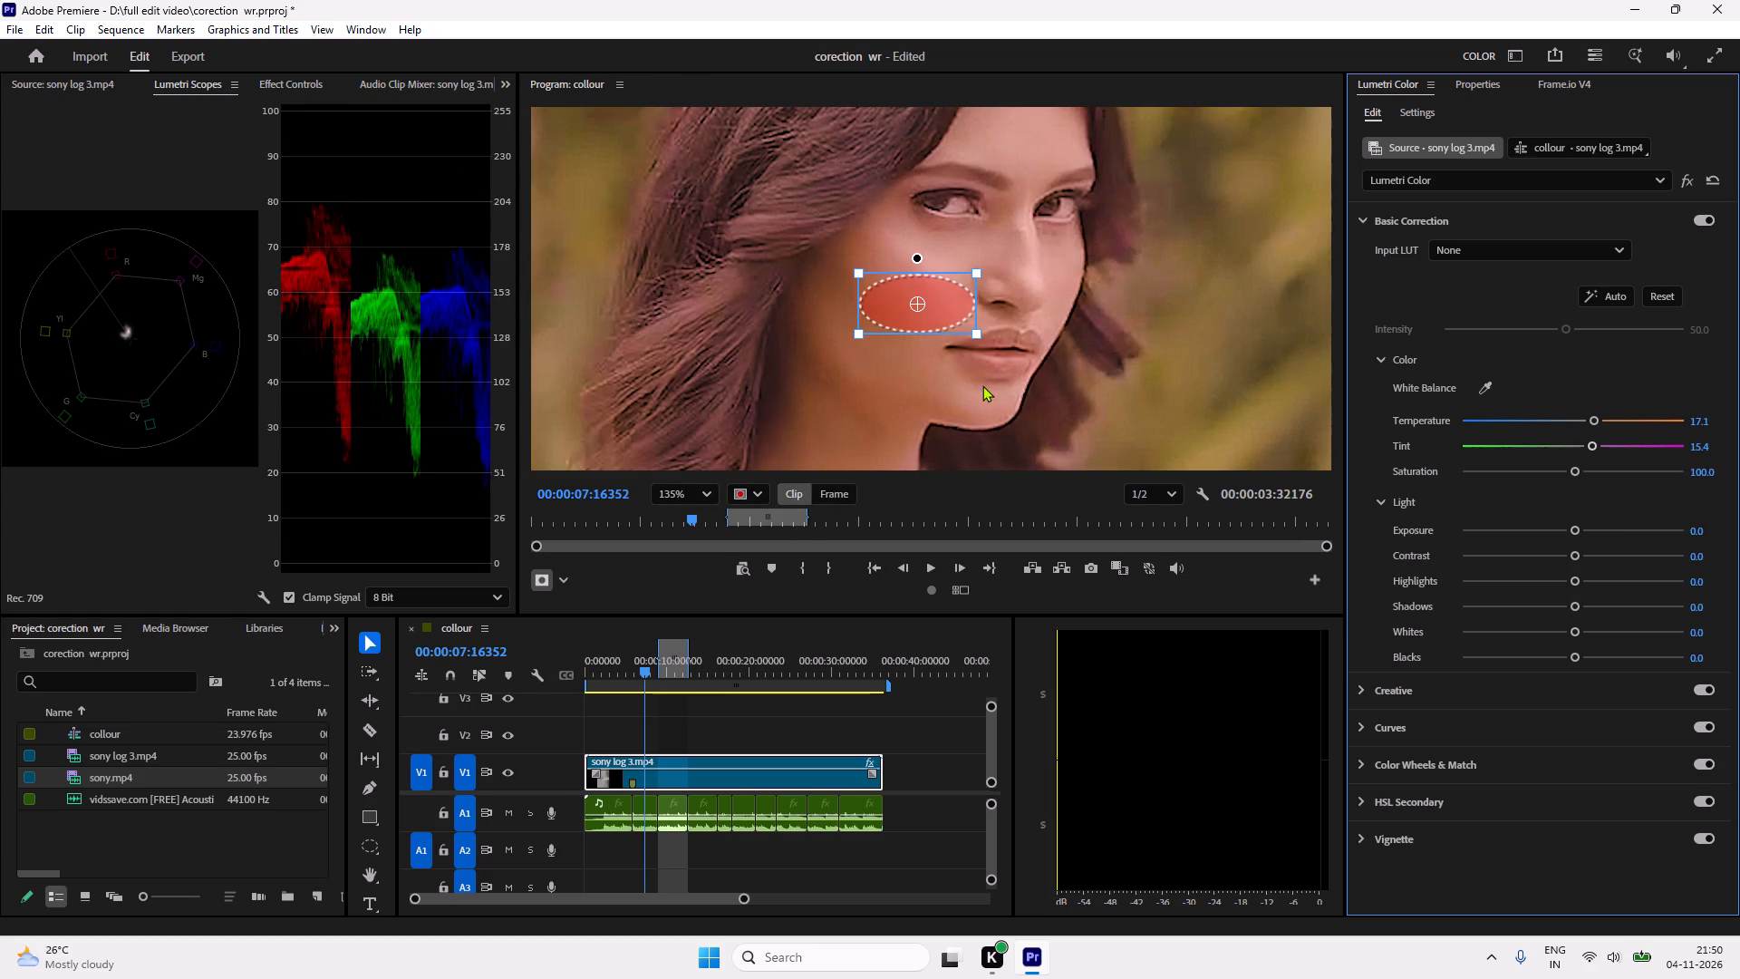
Delete the unassigned ellipse mask from the woman's cheek.
key(Delete)
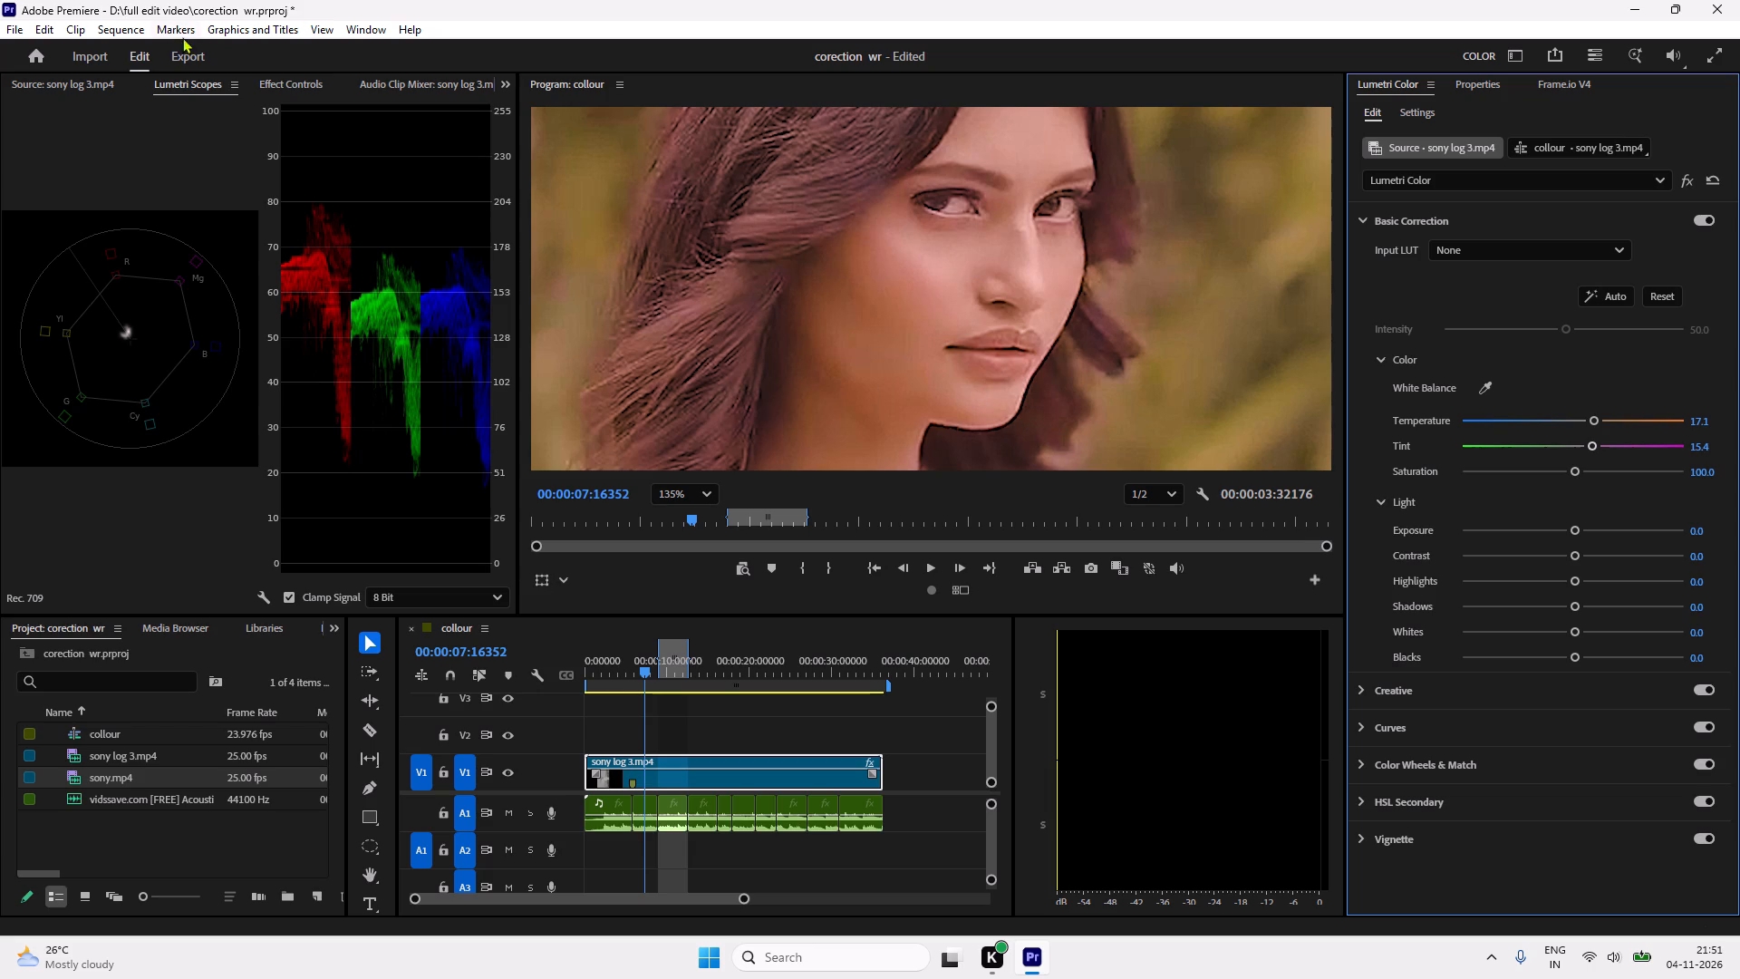
click(296, 86)
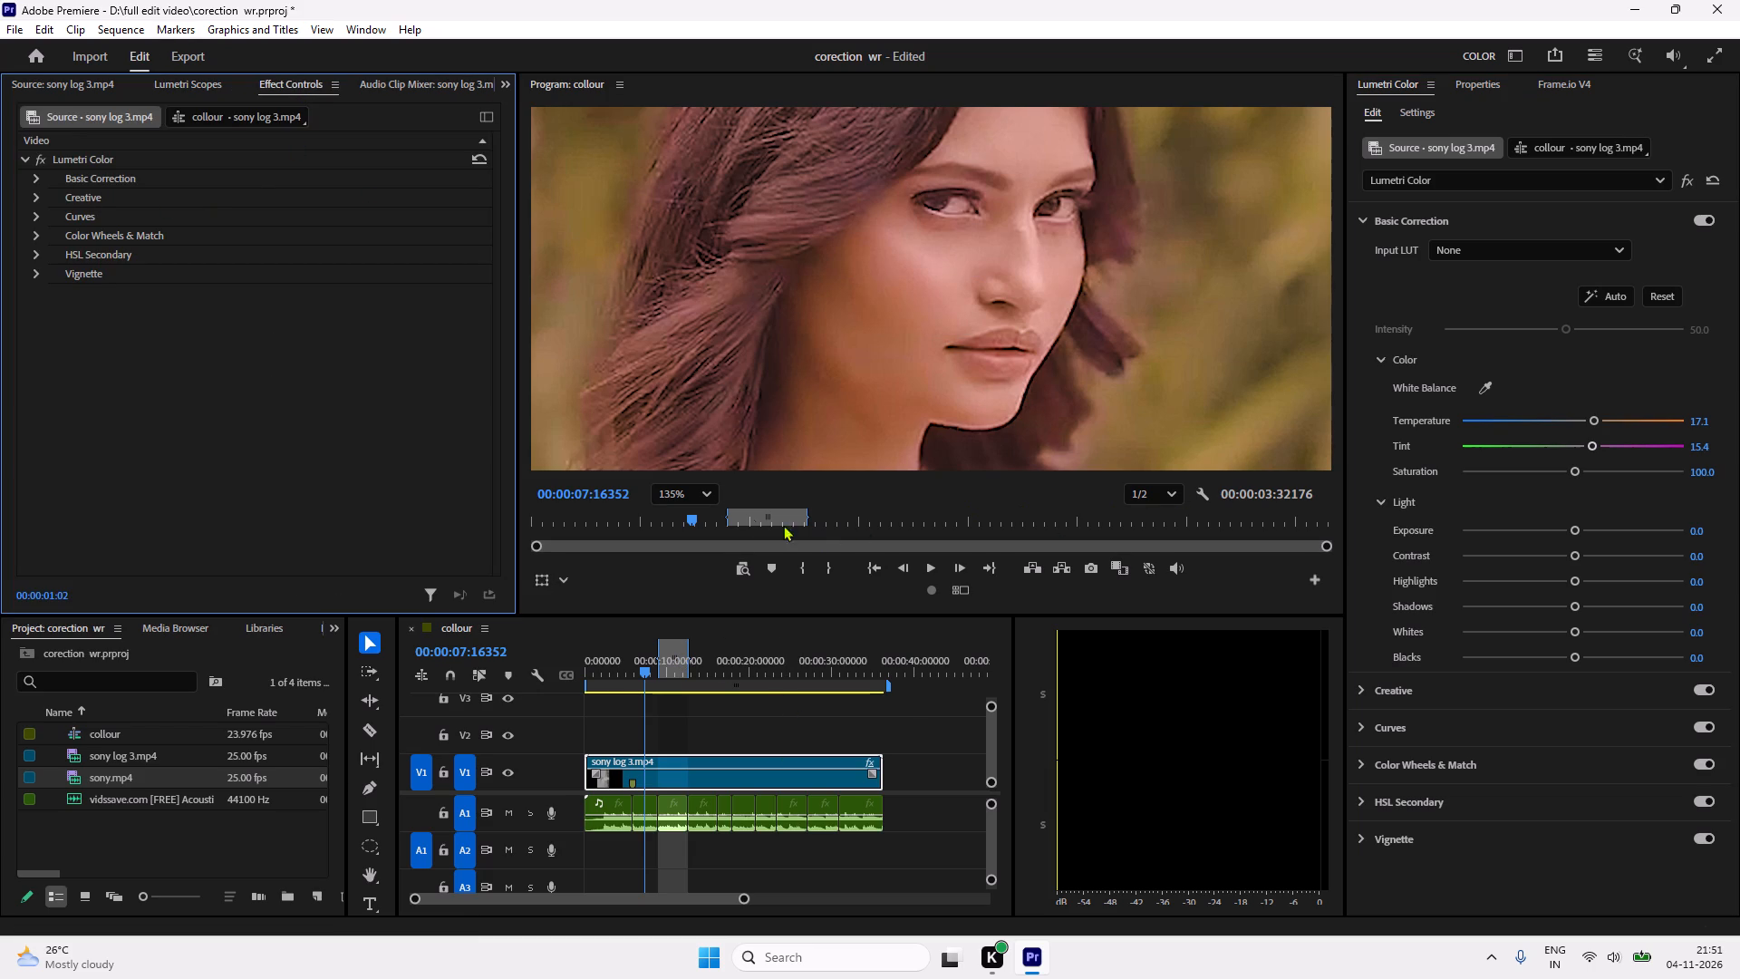
At about 8 seconds, draw an ellipse mask on the woman's cheek, enlarge it and shift it towards her hair.
click(679, 496)
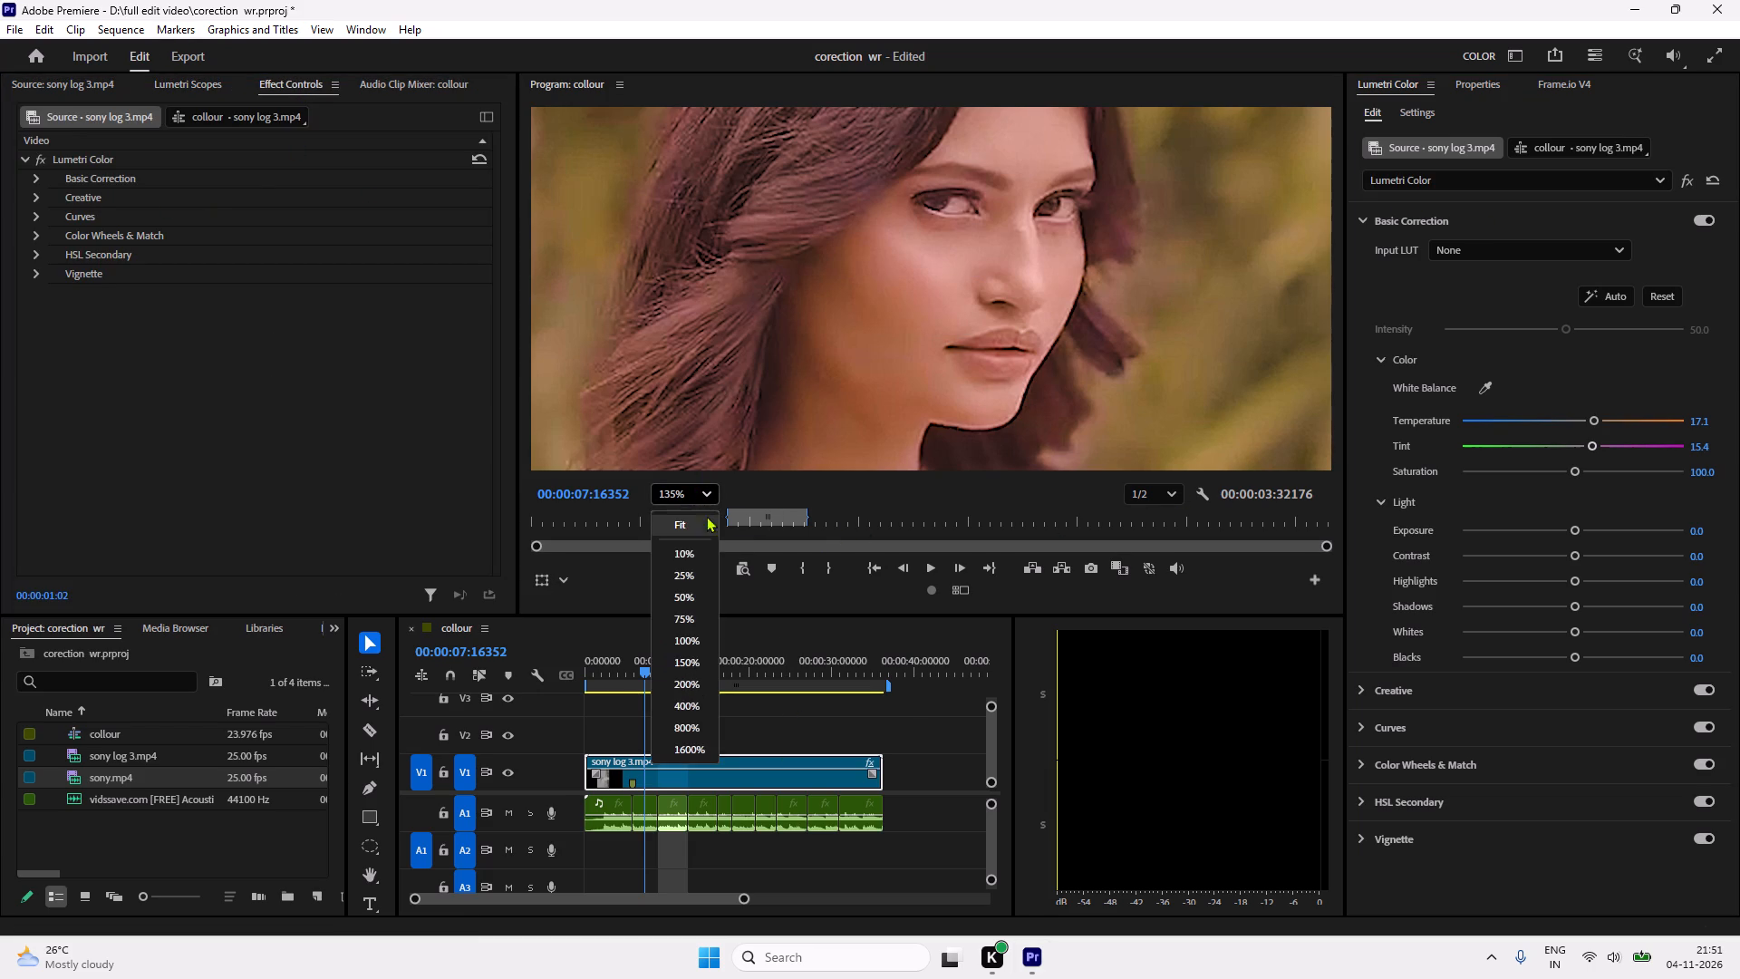
click(695, 523)
key(space)
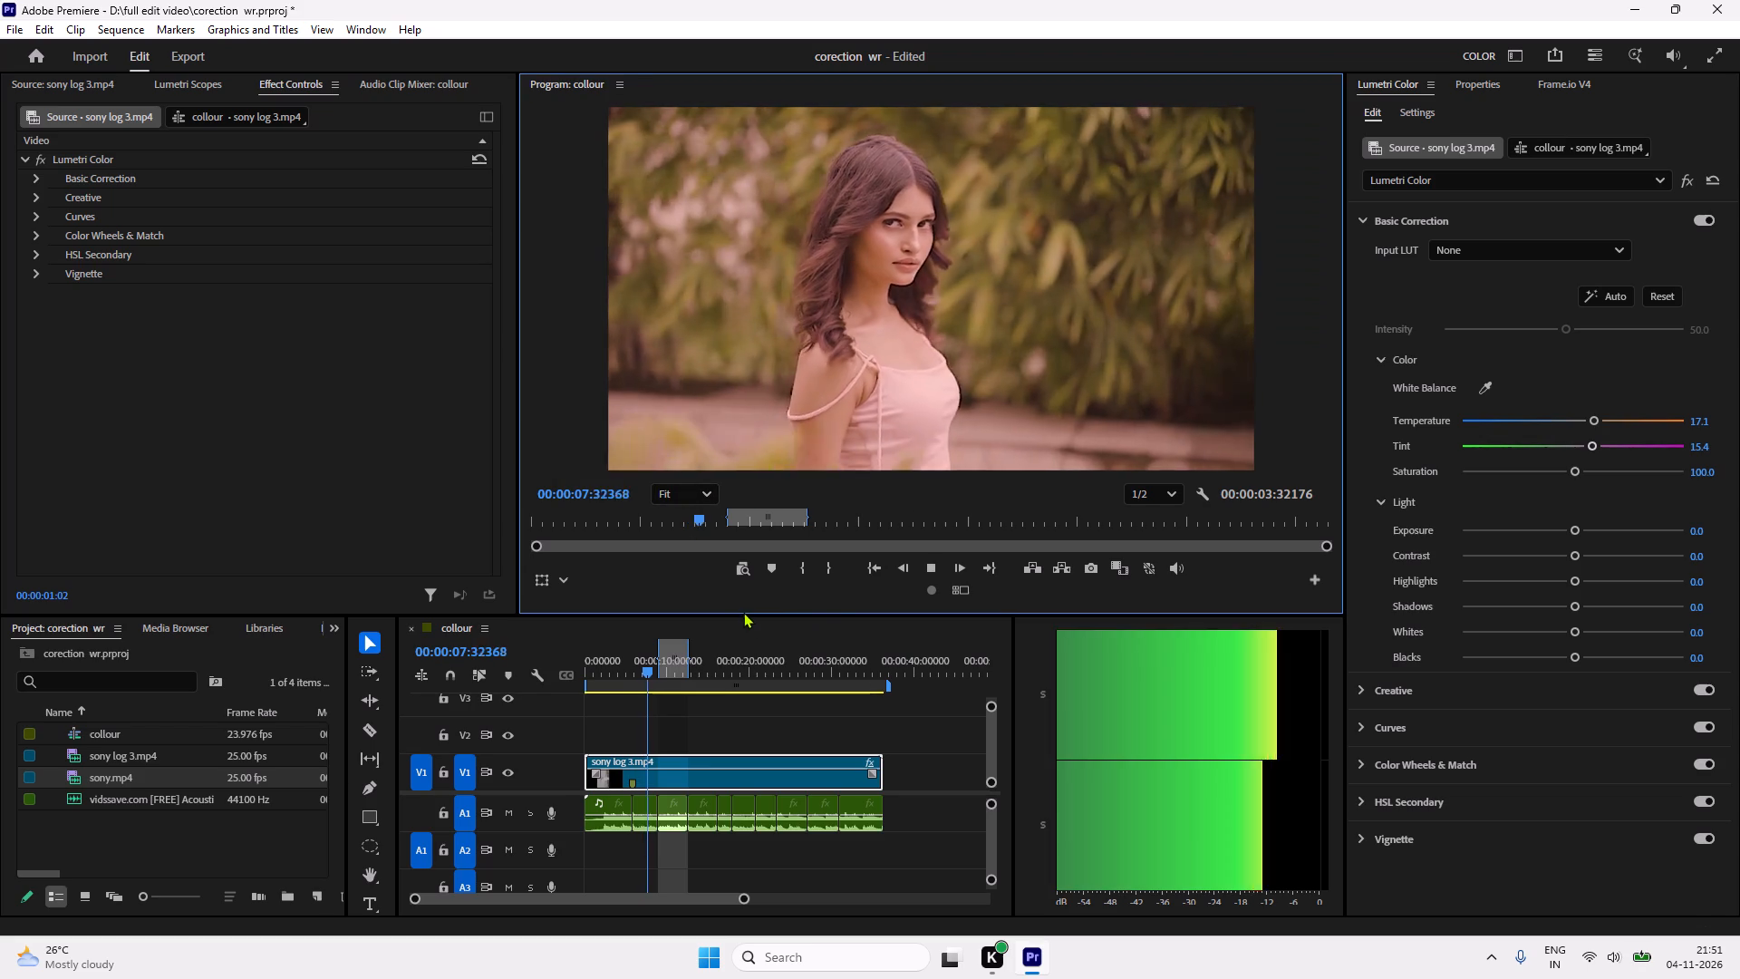
drag(658, 672, 744, 688)
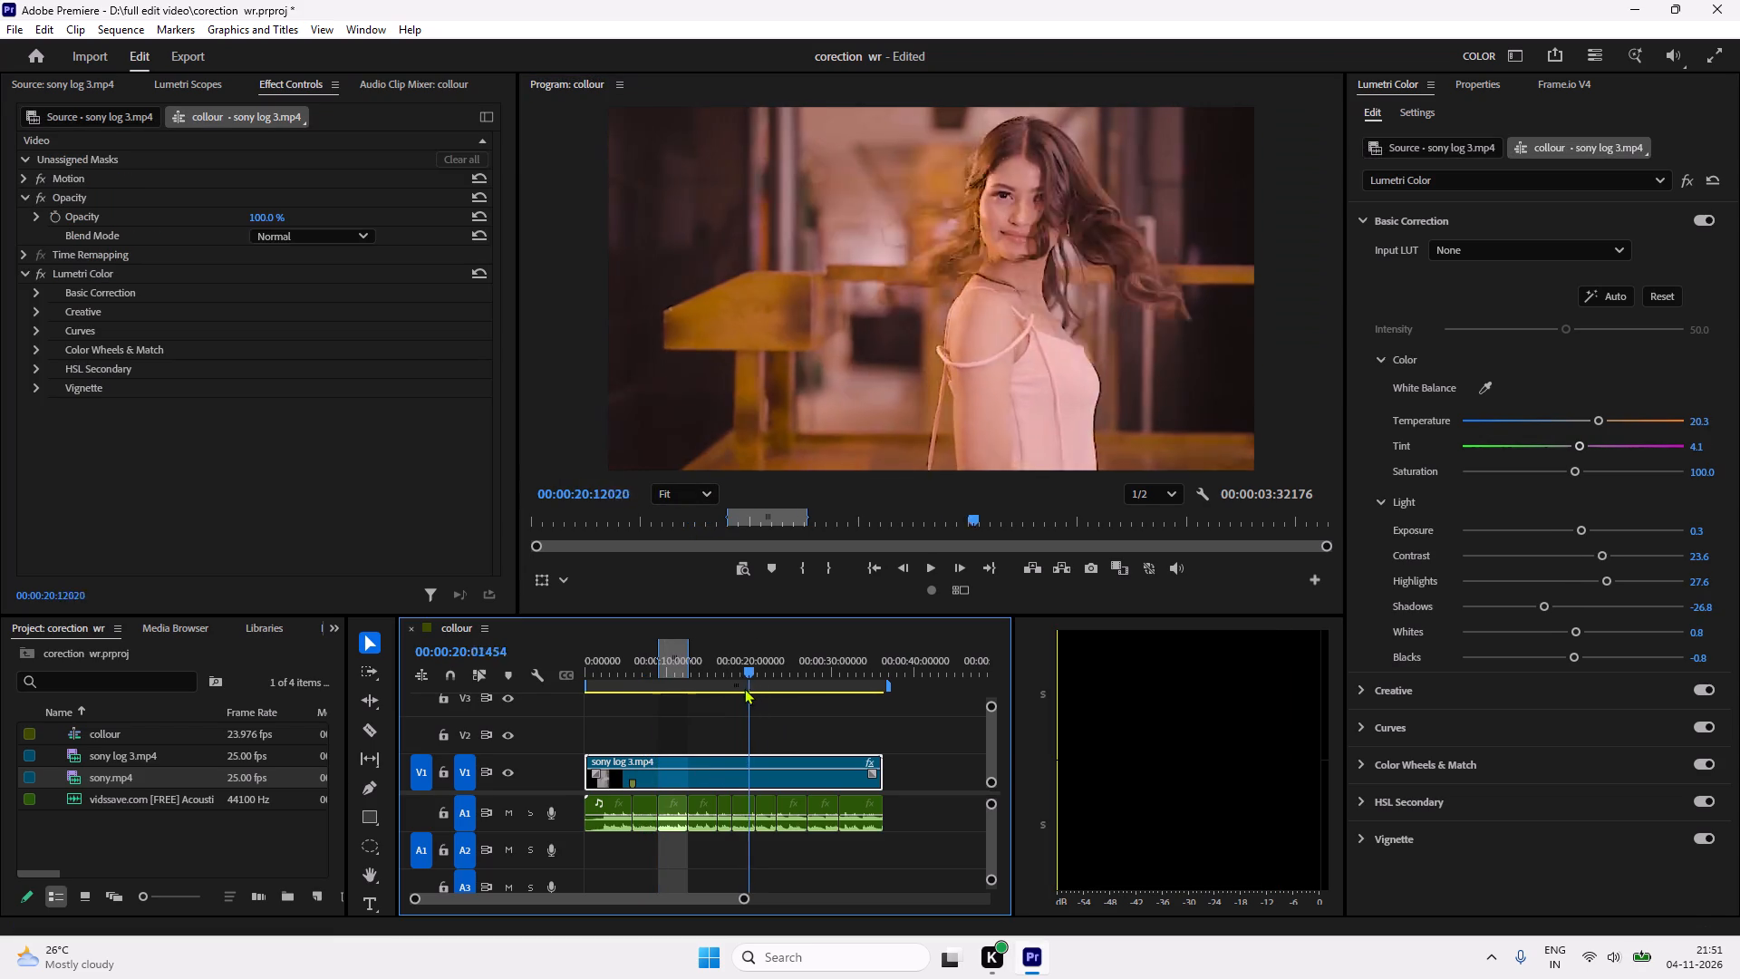
drag(744, 688, 657, 696)
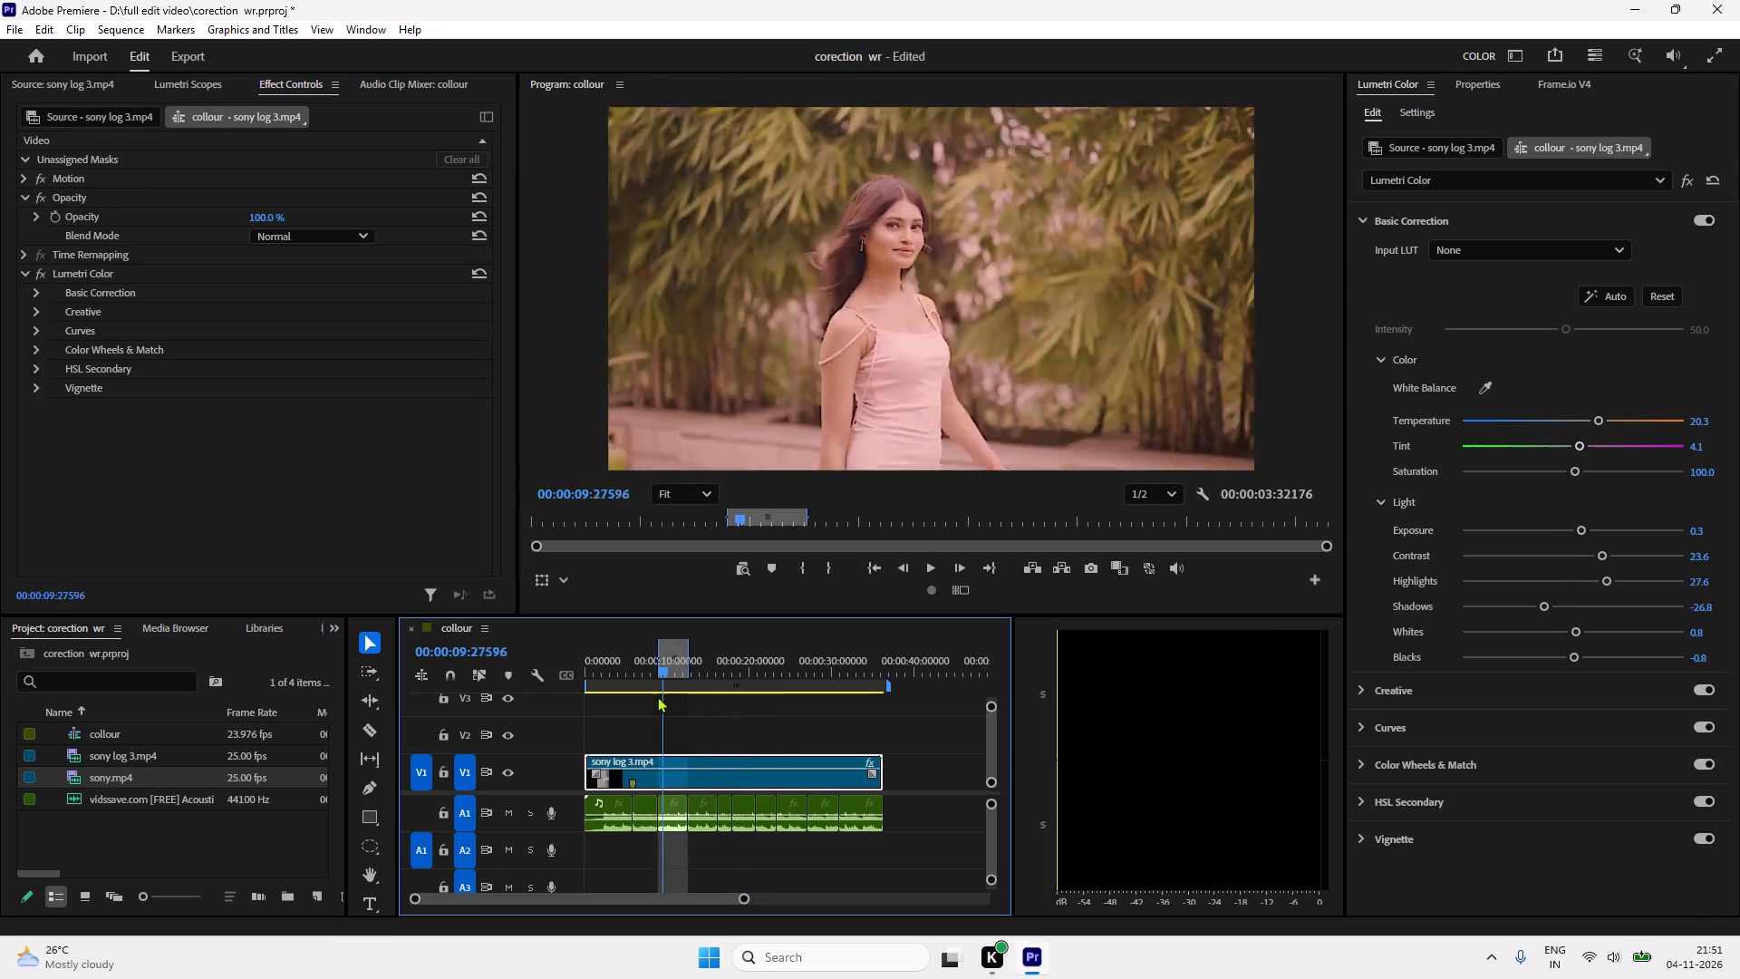
drag(657, 696, 650, 698)
click(669, 762)
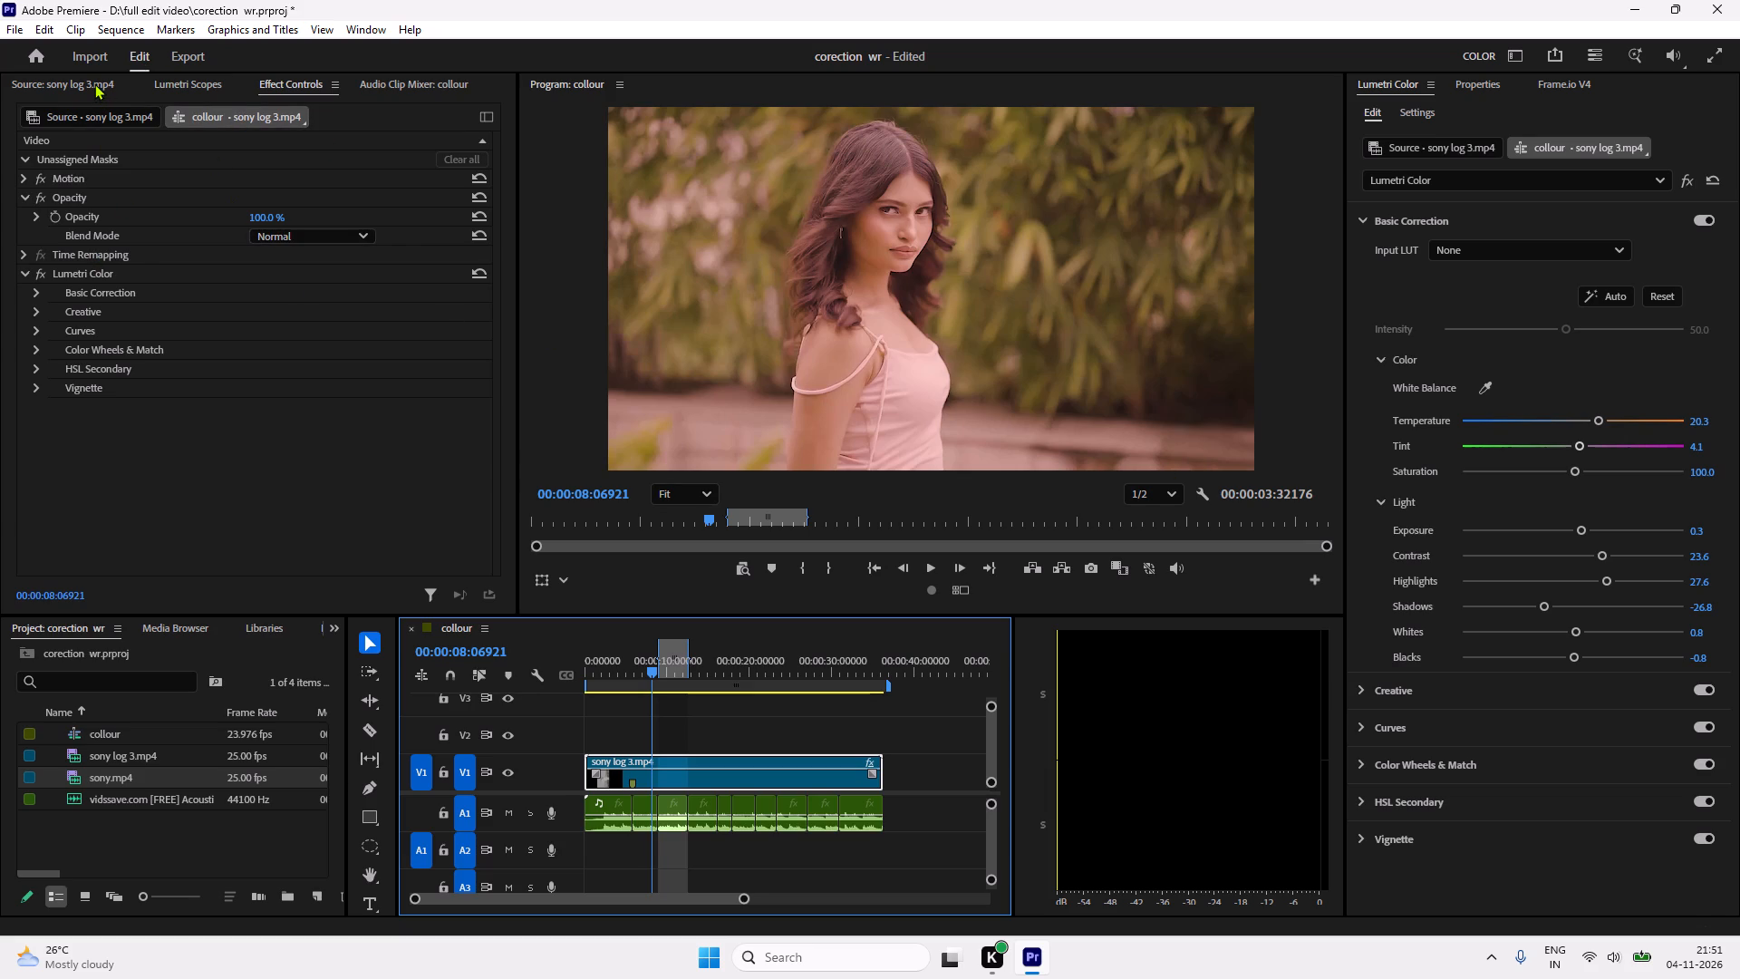
click(375, 841)
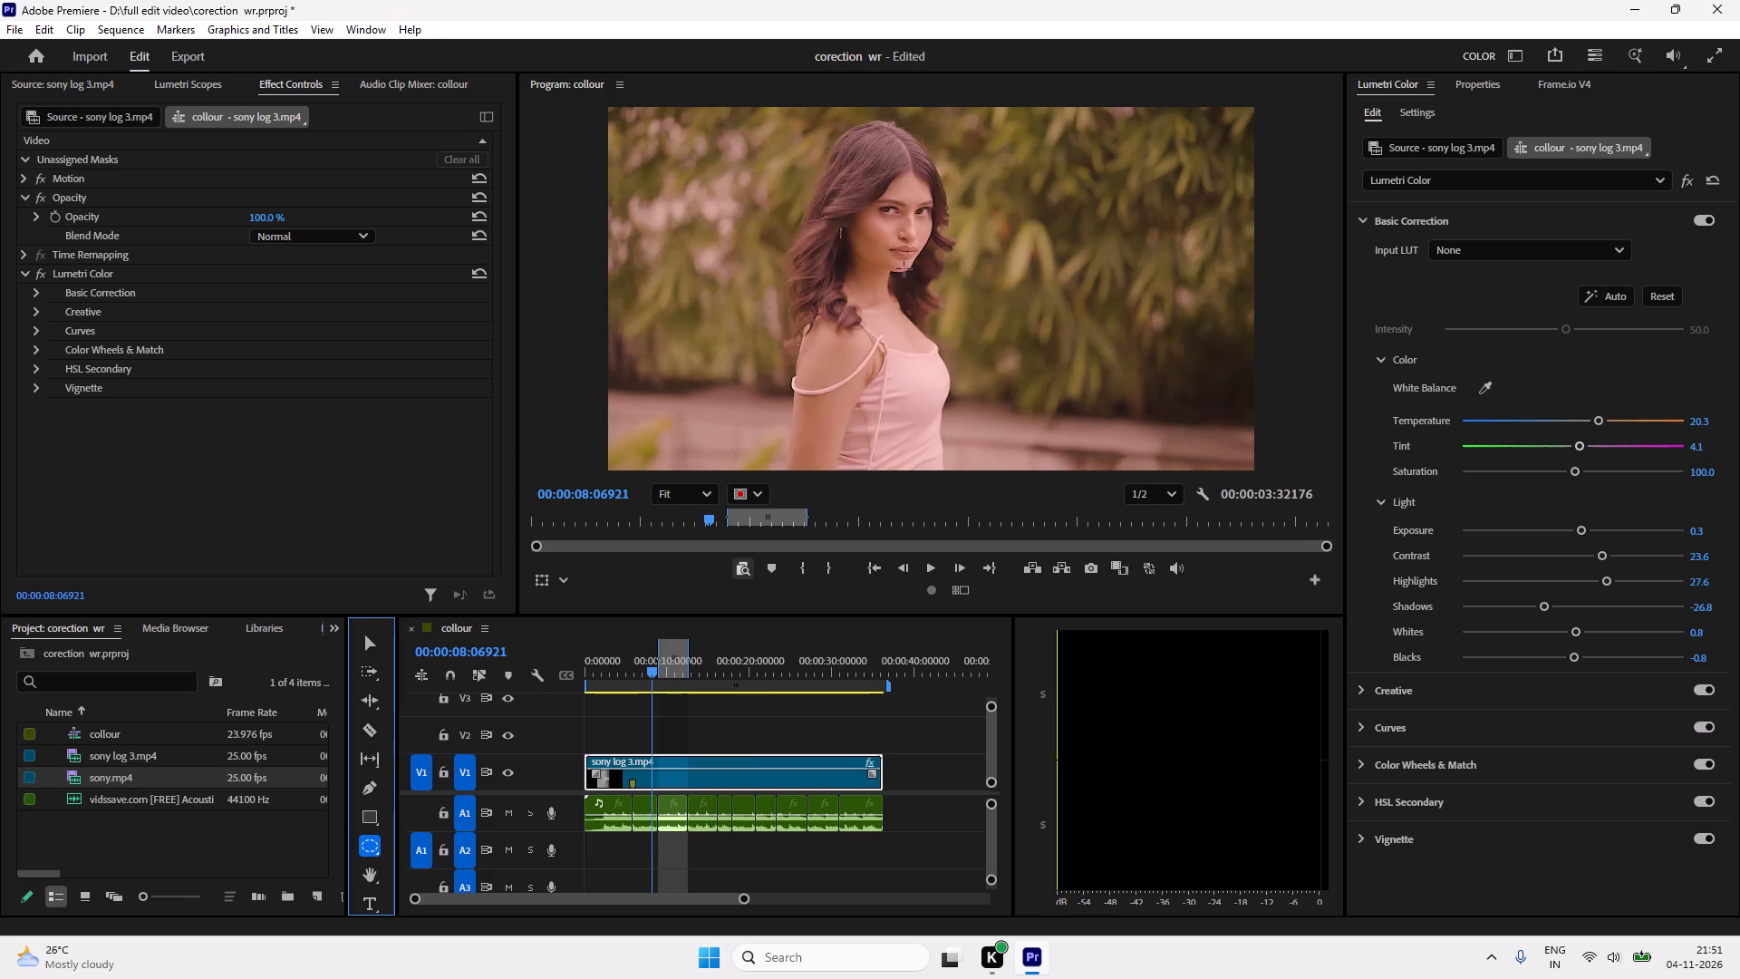
scroll(911, 264, up, 7)
drag(832, 193, 839, 197)
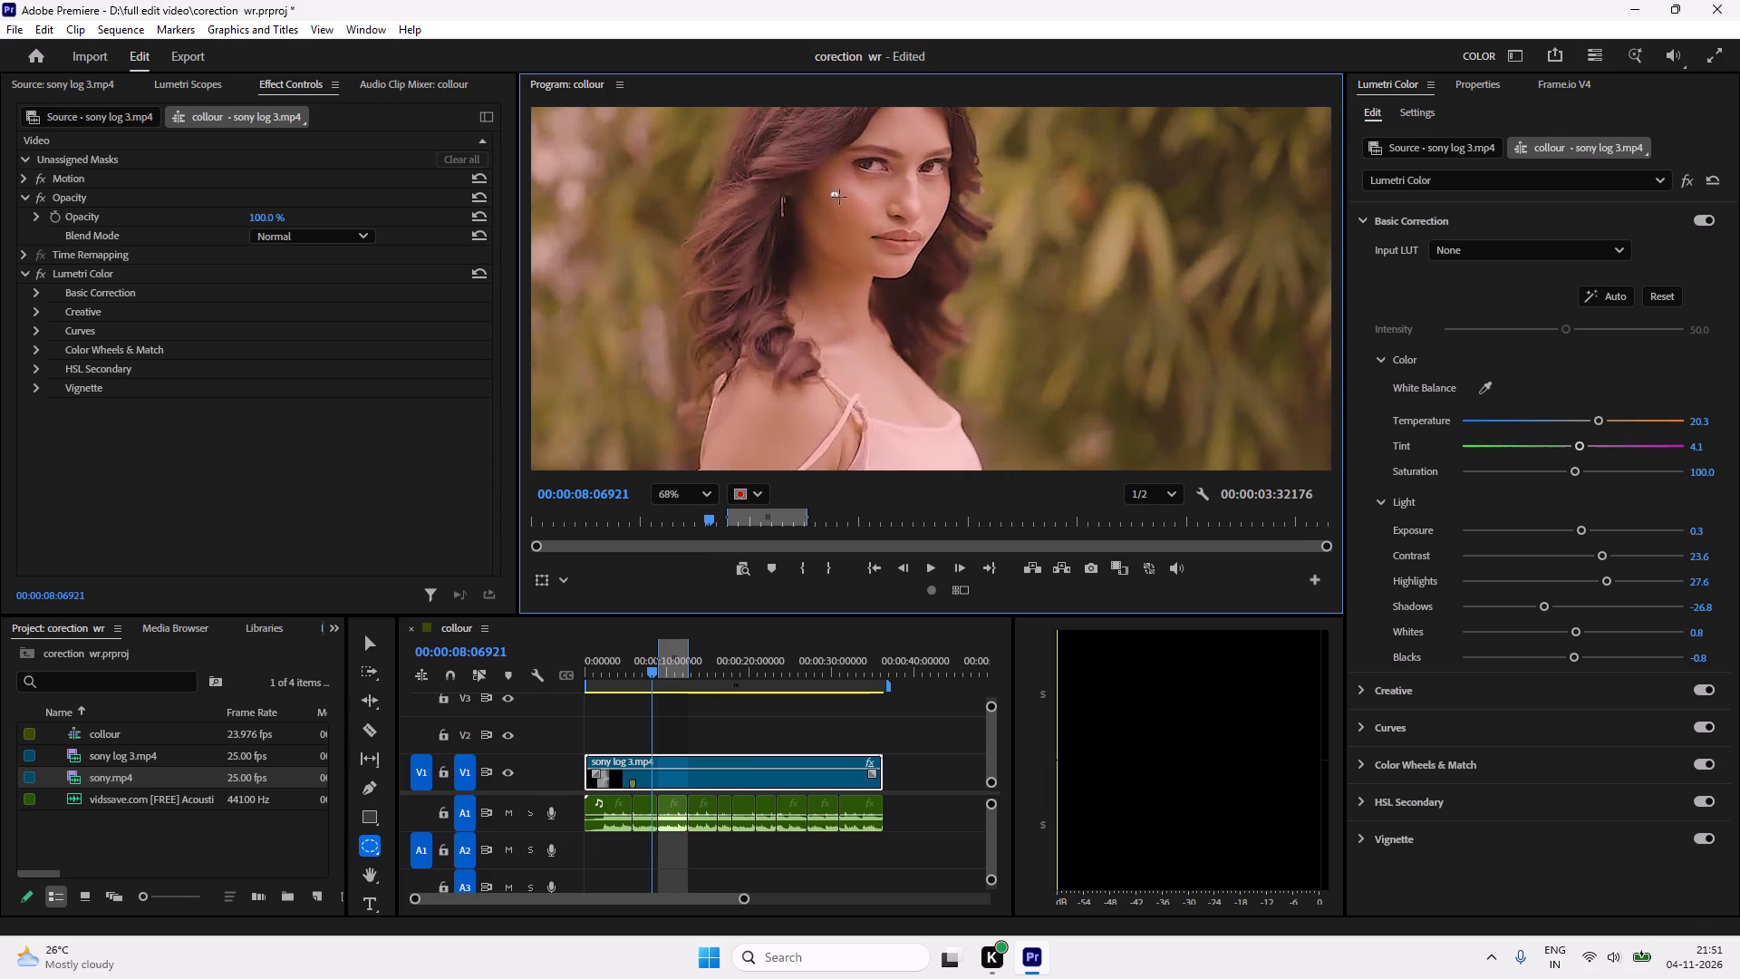
drag(839, 197, 894, 230)
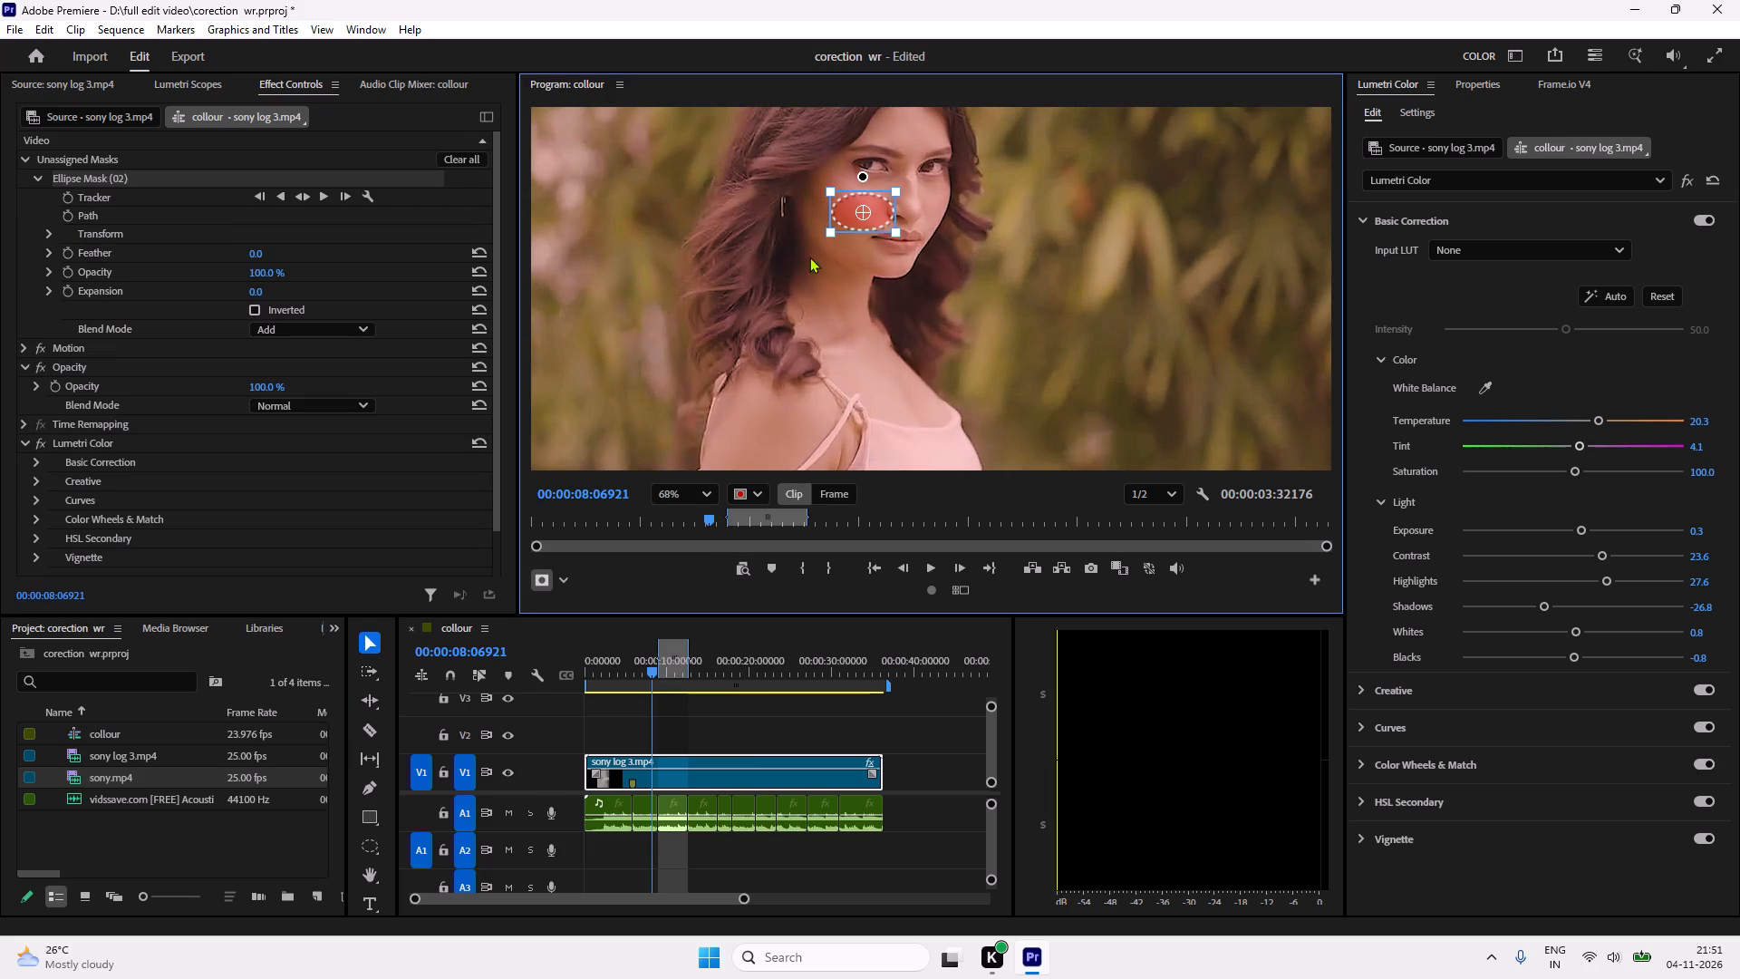
drag(826, 245, 817, 254)
drag(829, 233, 820, 243)
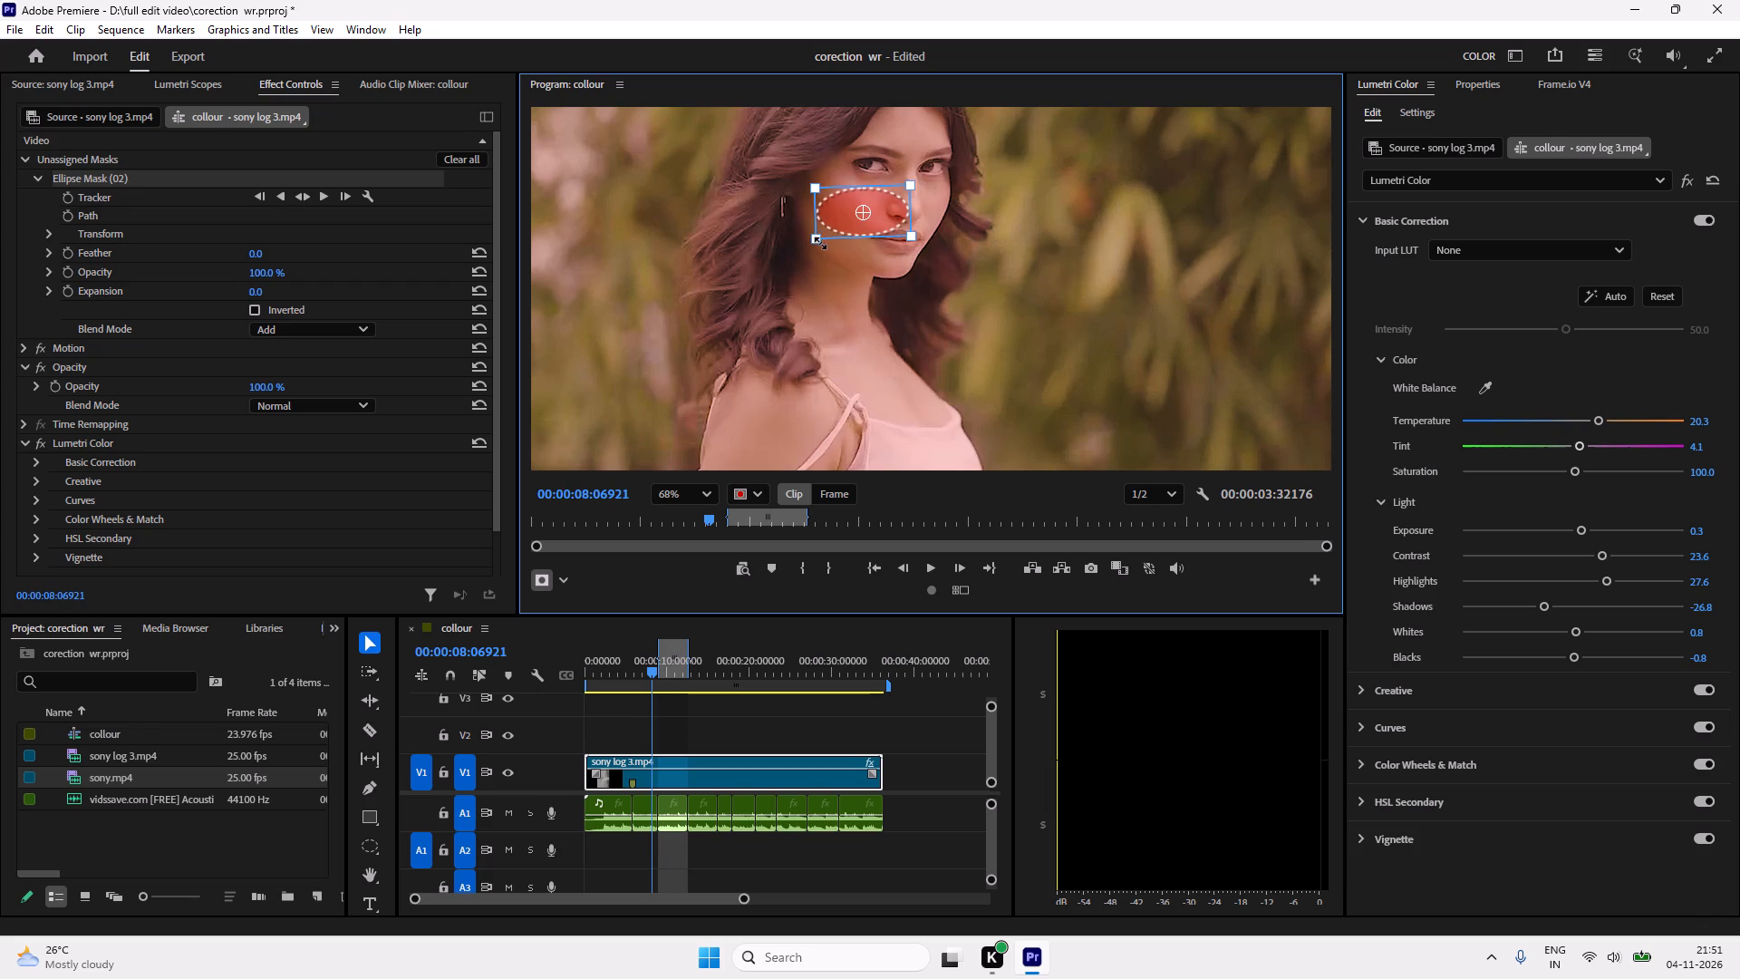
drag(820, 243, 817, 245)
drag(865, 219, 854, 218)
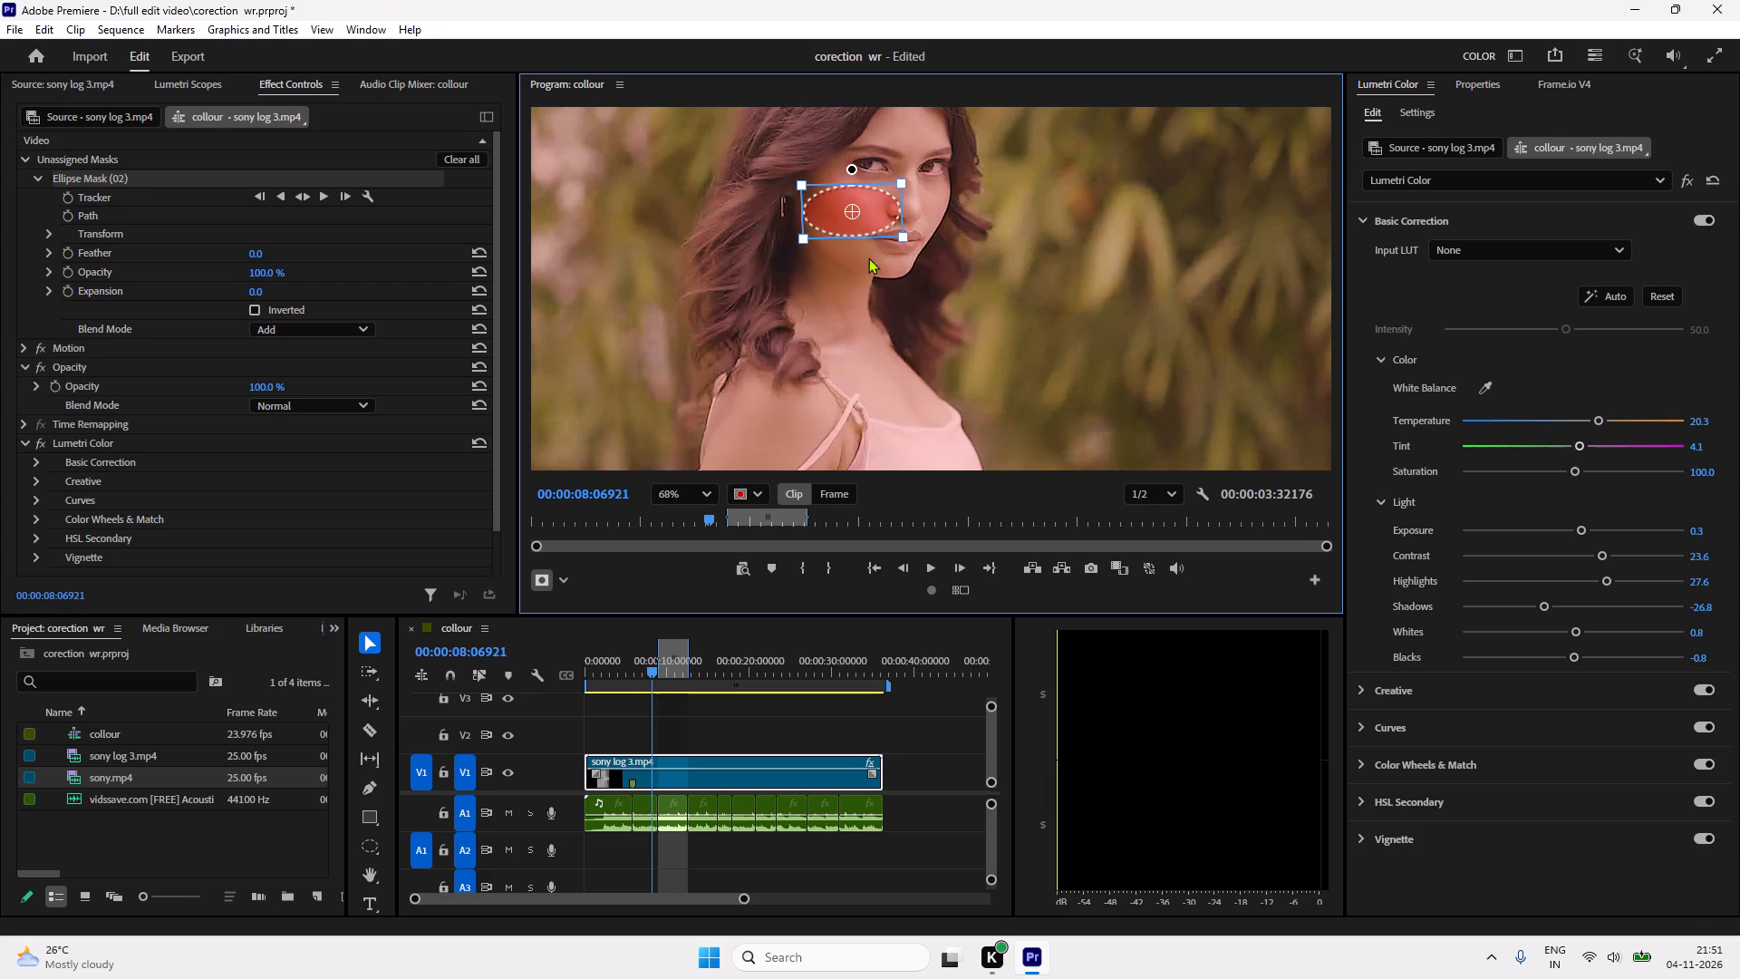
Assign the new ellipse mask to the sequence clip's Opacity.
drag(66, 177, 68, 214)
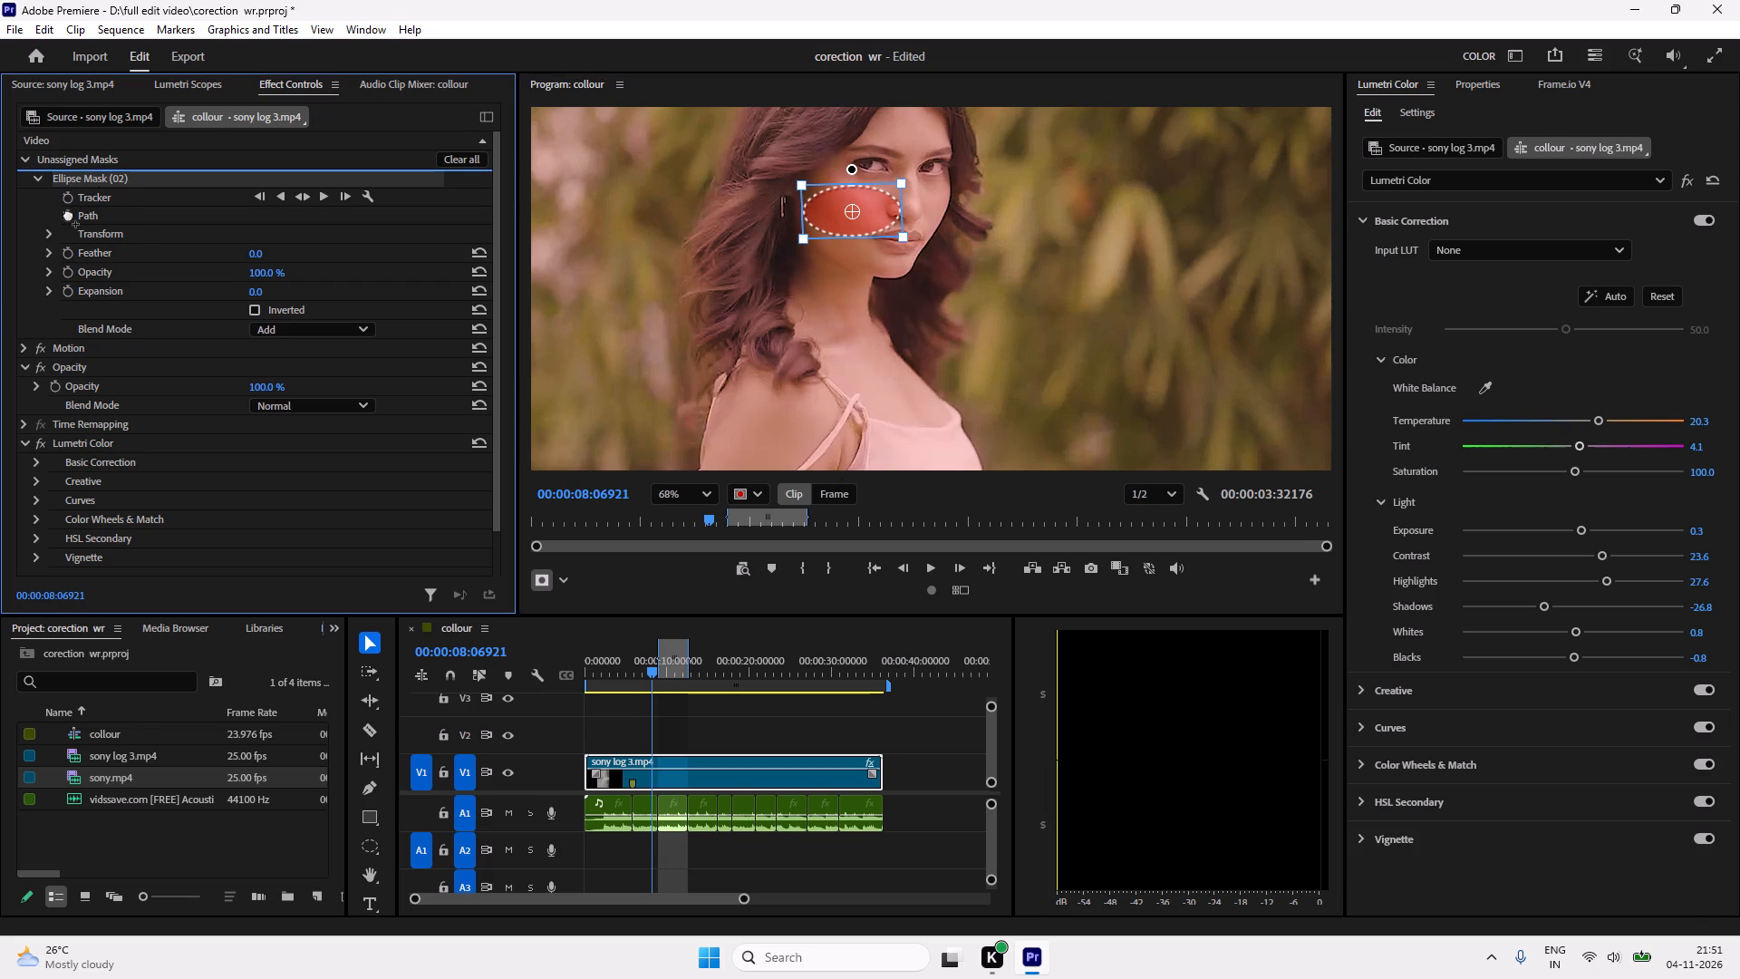
drag(68, 214, 64, 384)
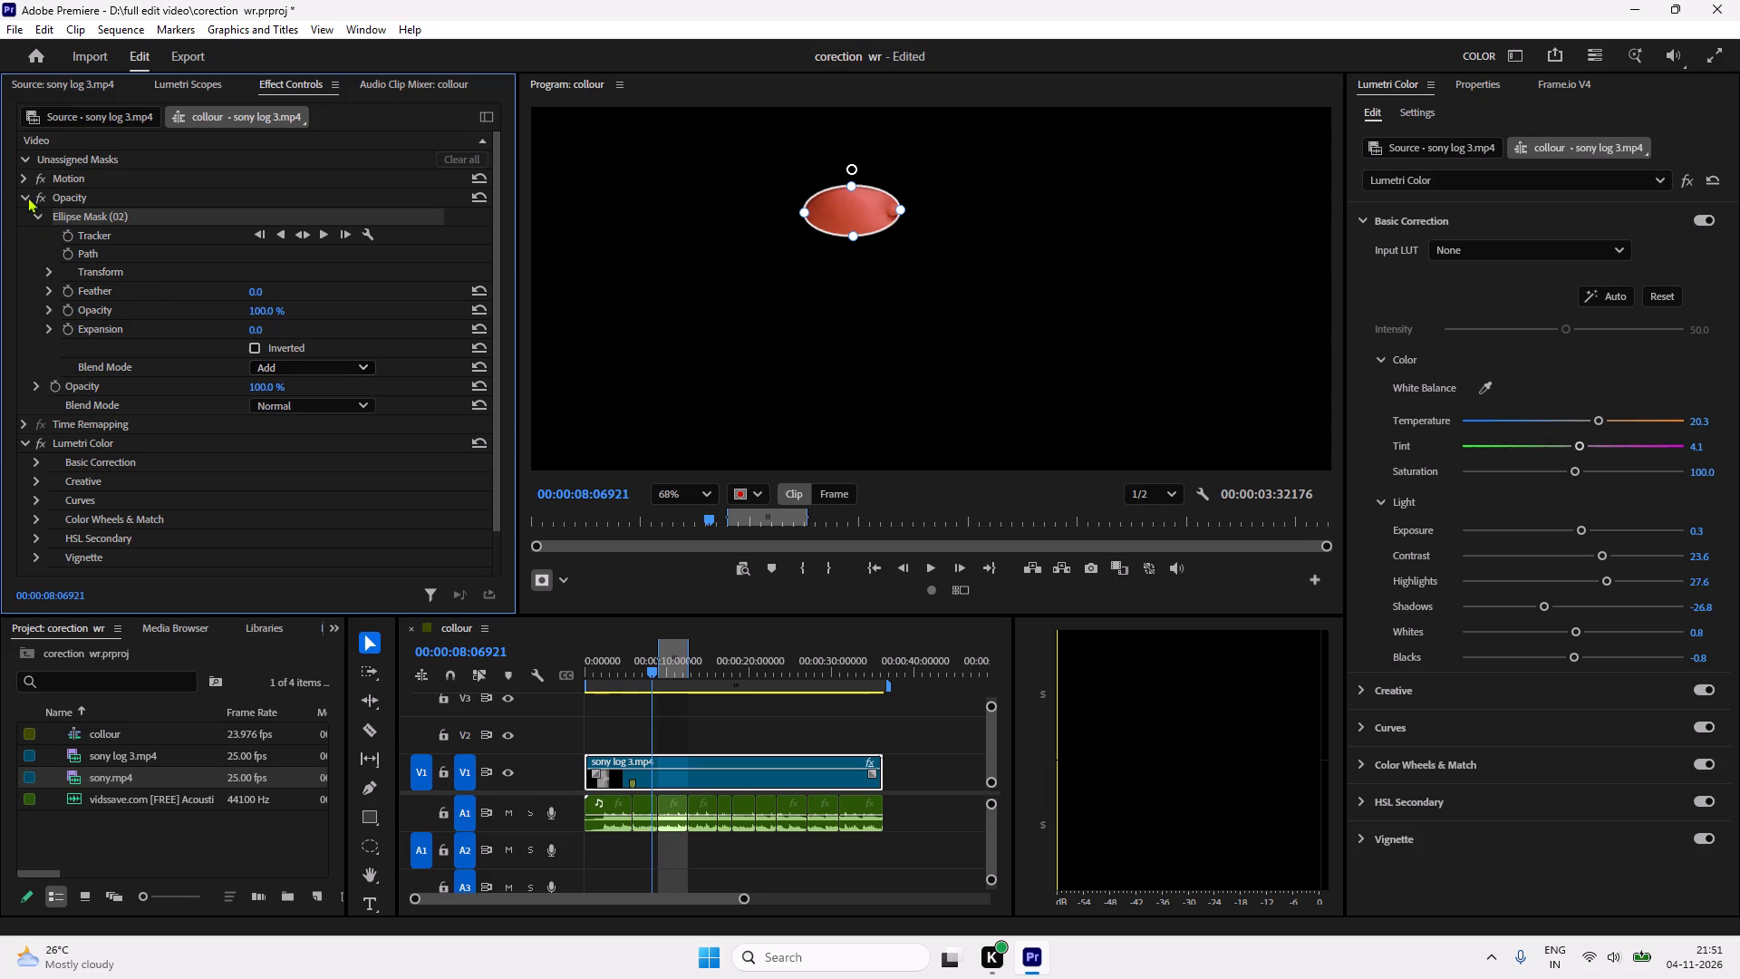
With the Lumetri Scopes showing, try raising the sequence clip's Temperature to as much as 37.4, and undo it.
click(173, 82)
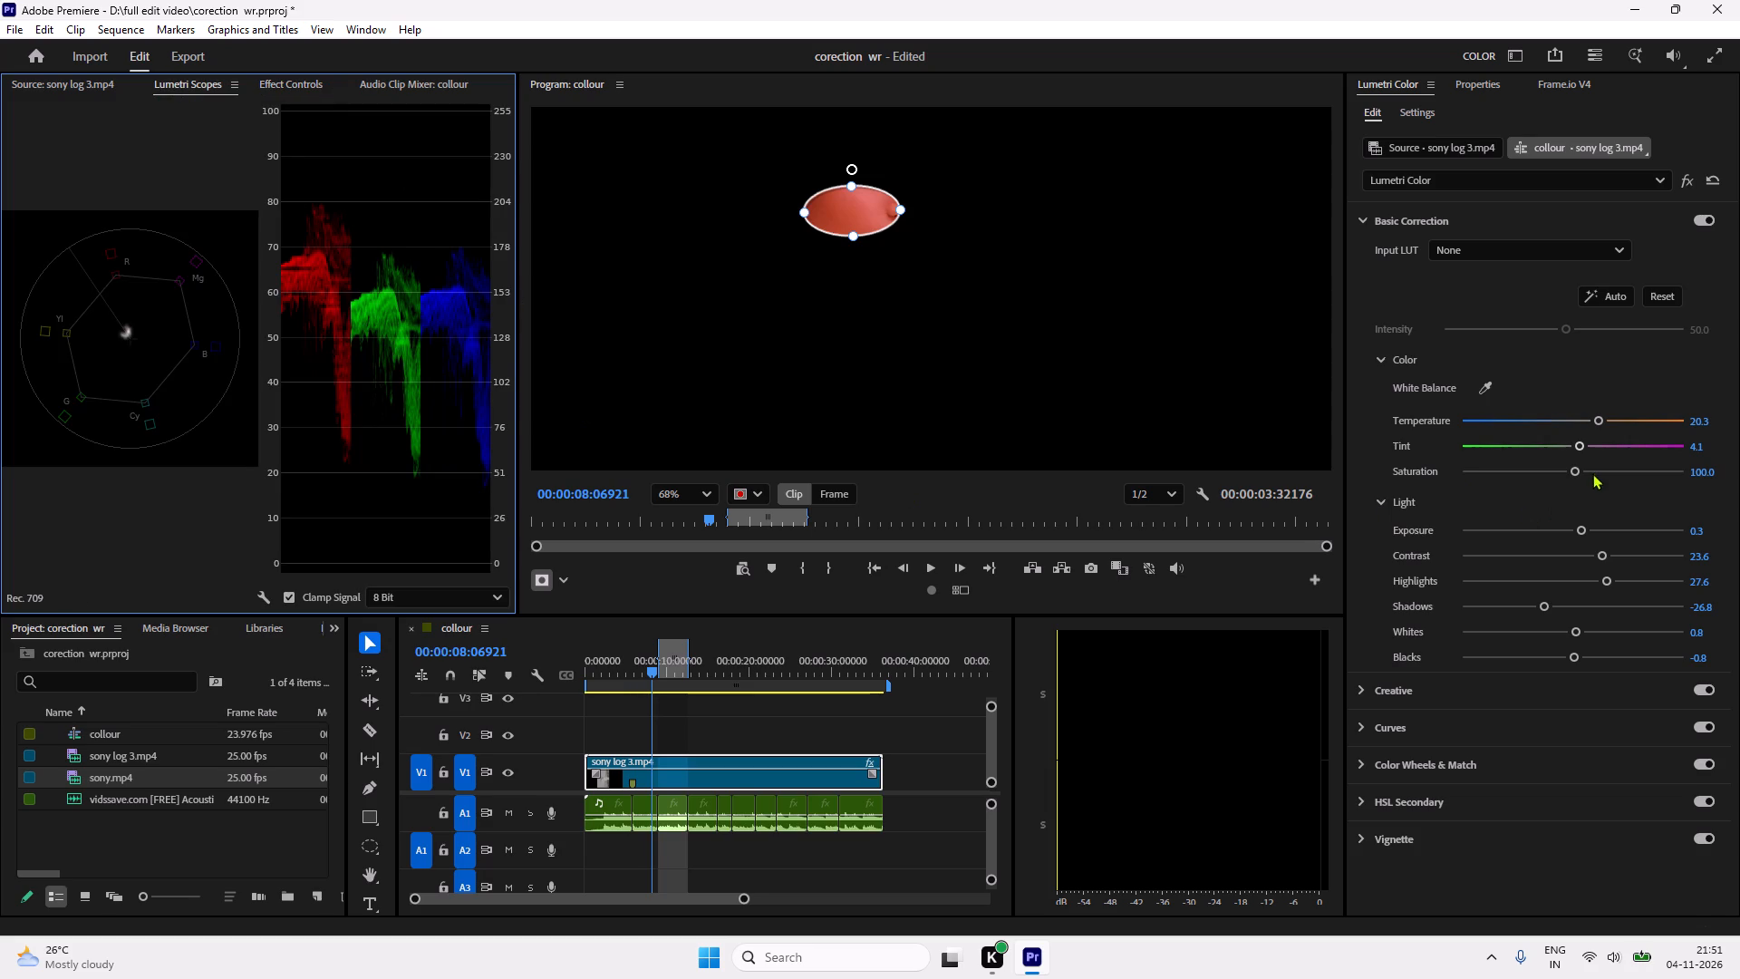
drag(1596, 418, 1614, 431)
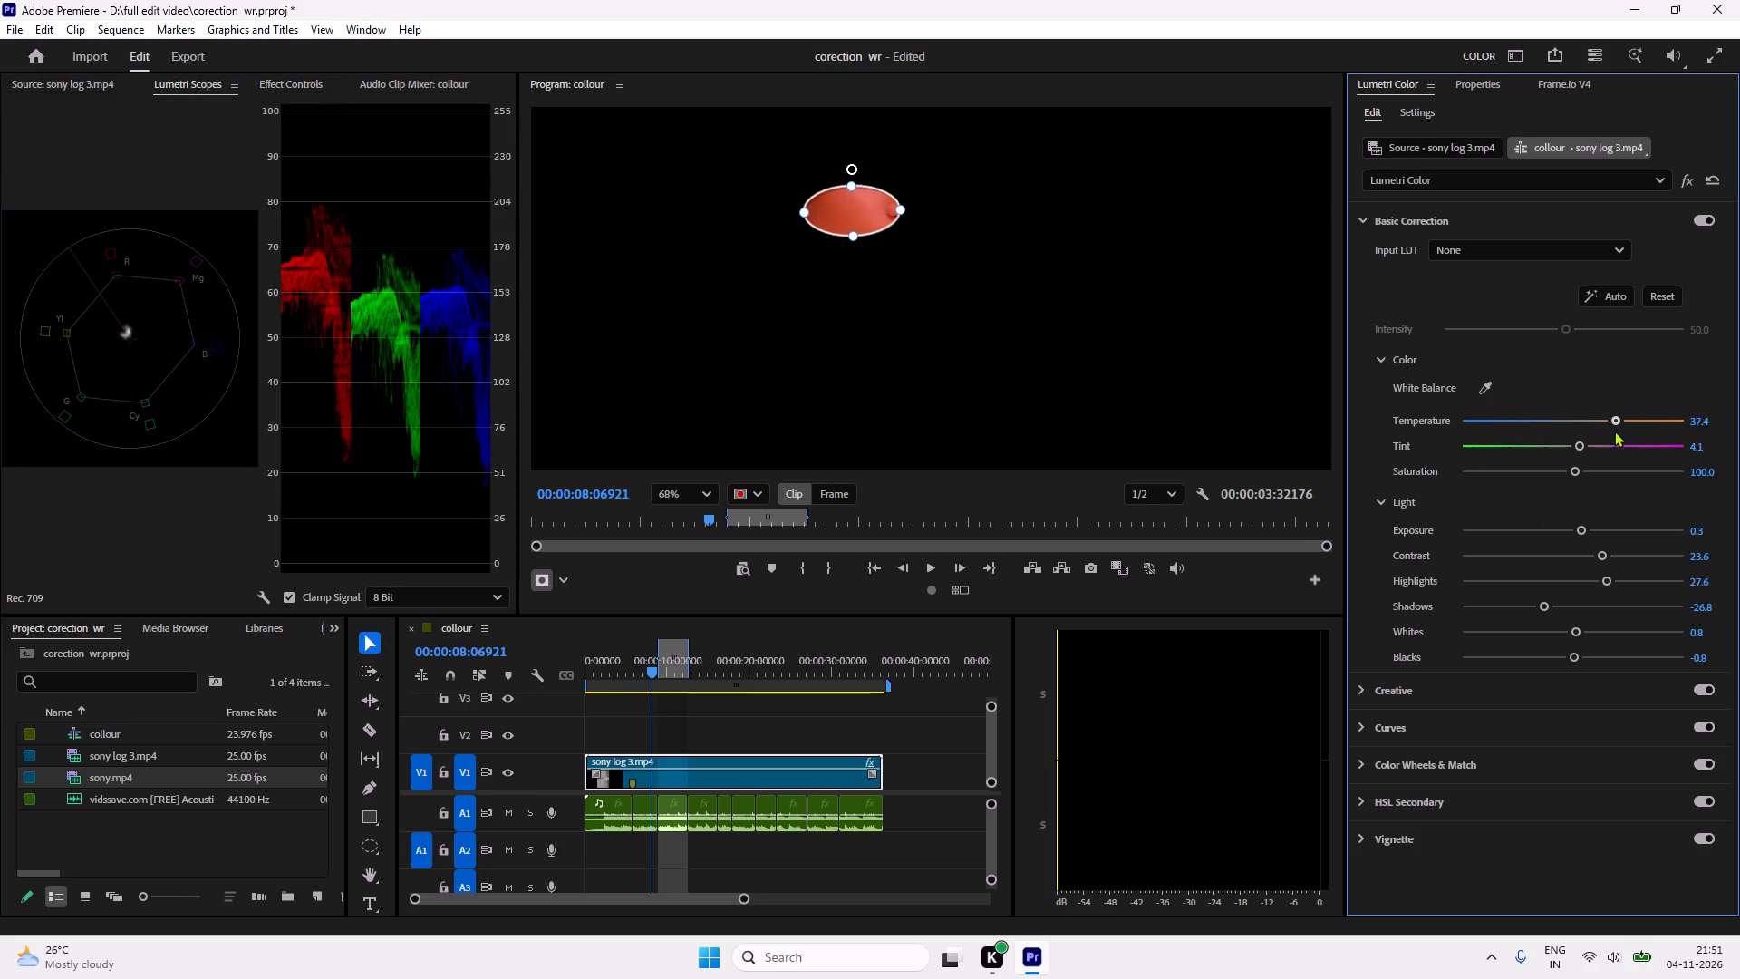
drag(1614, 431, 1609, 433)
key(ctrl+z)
On the source clip with the Lumetri Scopes showing, set Temperature to 28.5, Tint to 13.8 and Saturation to 104.9.
click(62, 82)
click(197, 84)
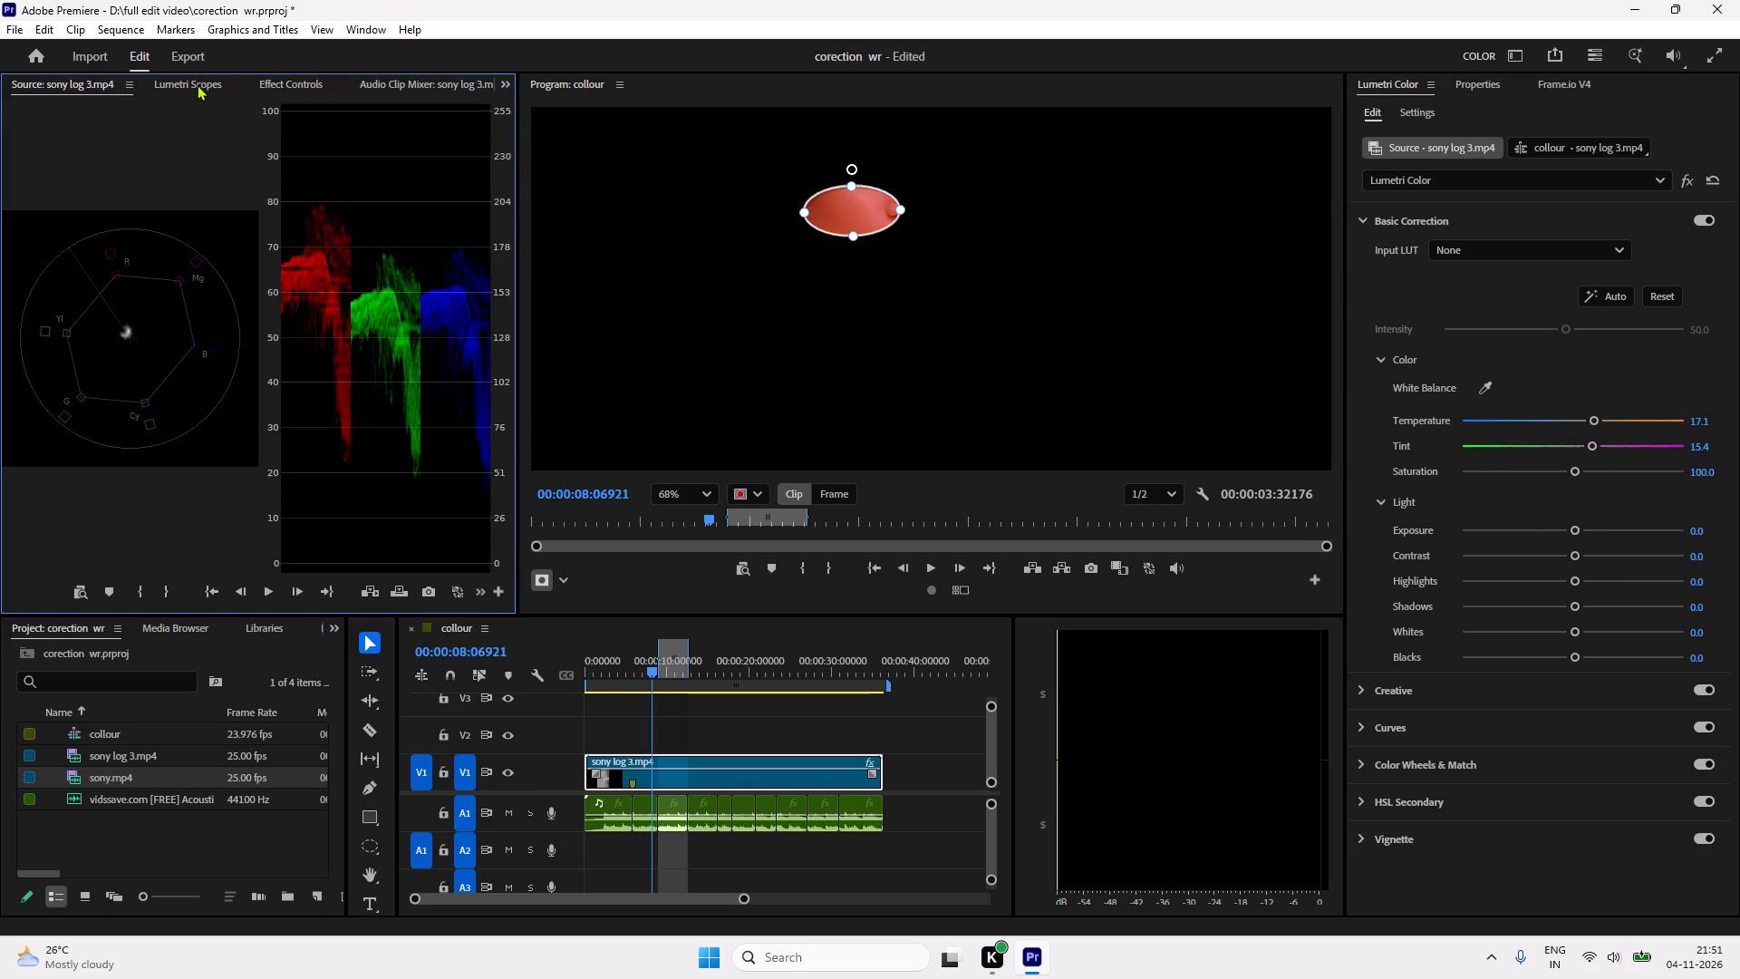
click(1598, 420)
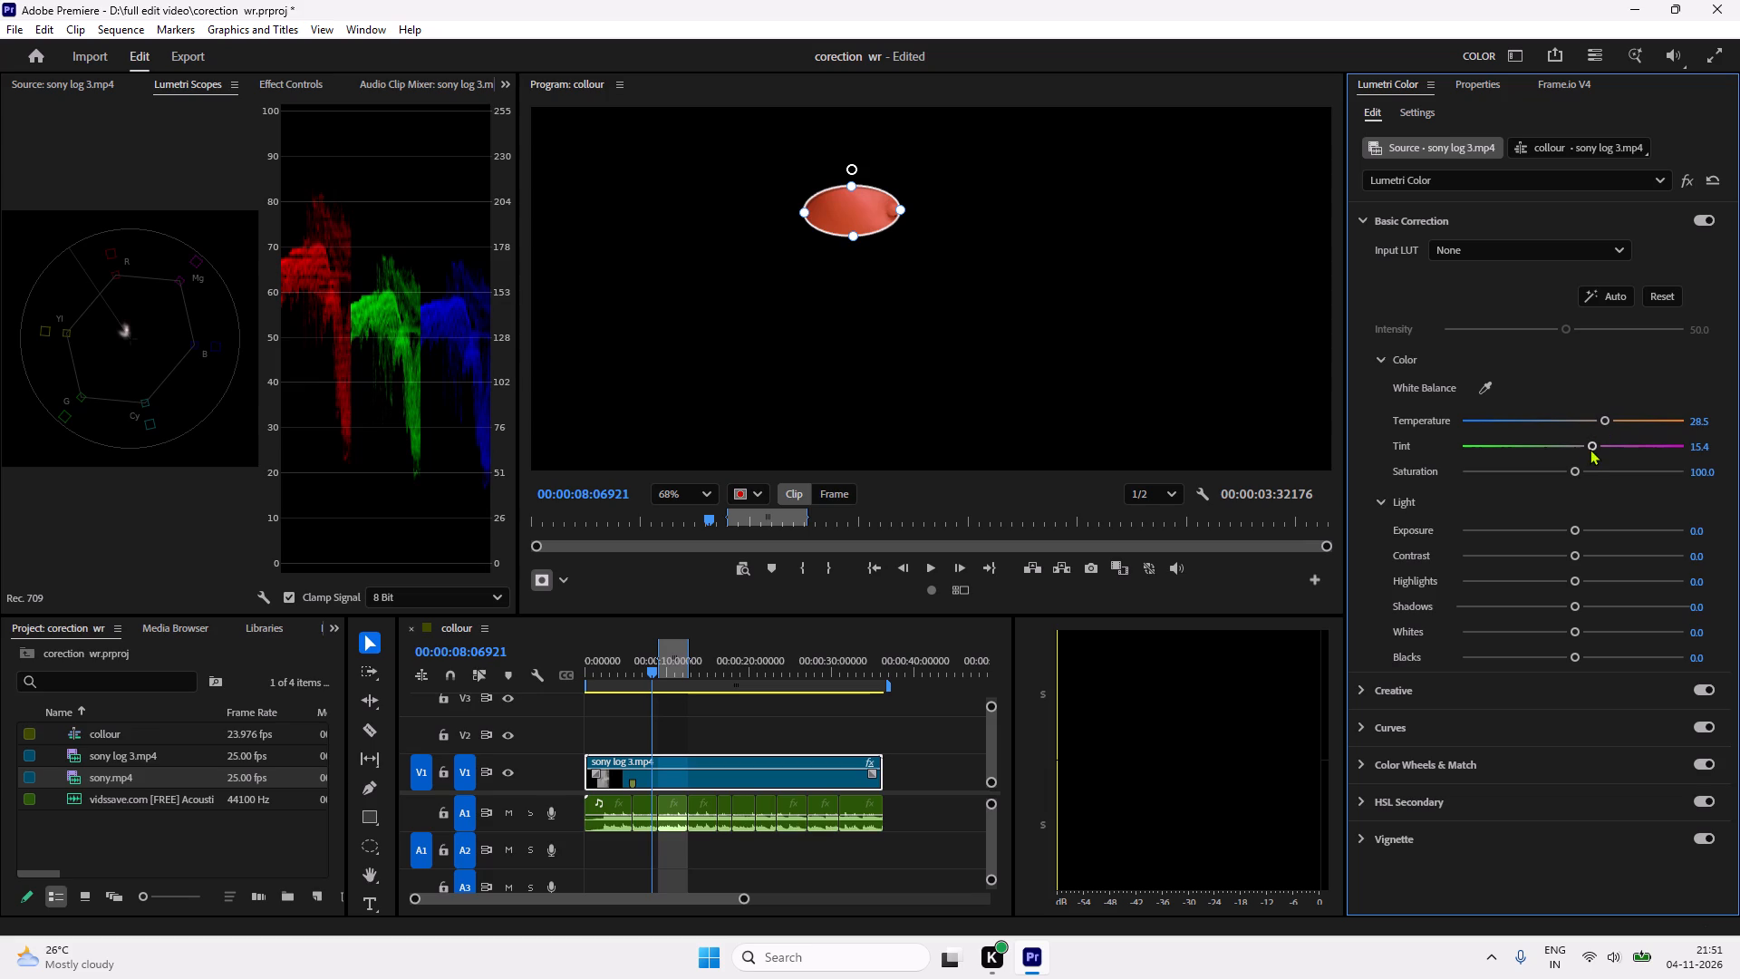
click(1590, 449)
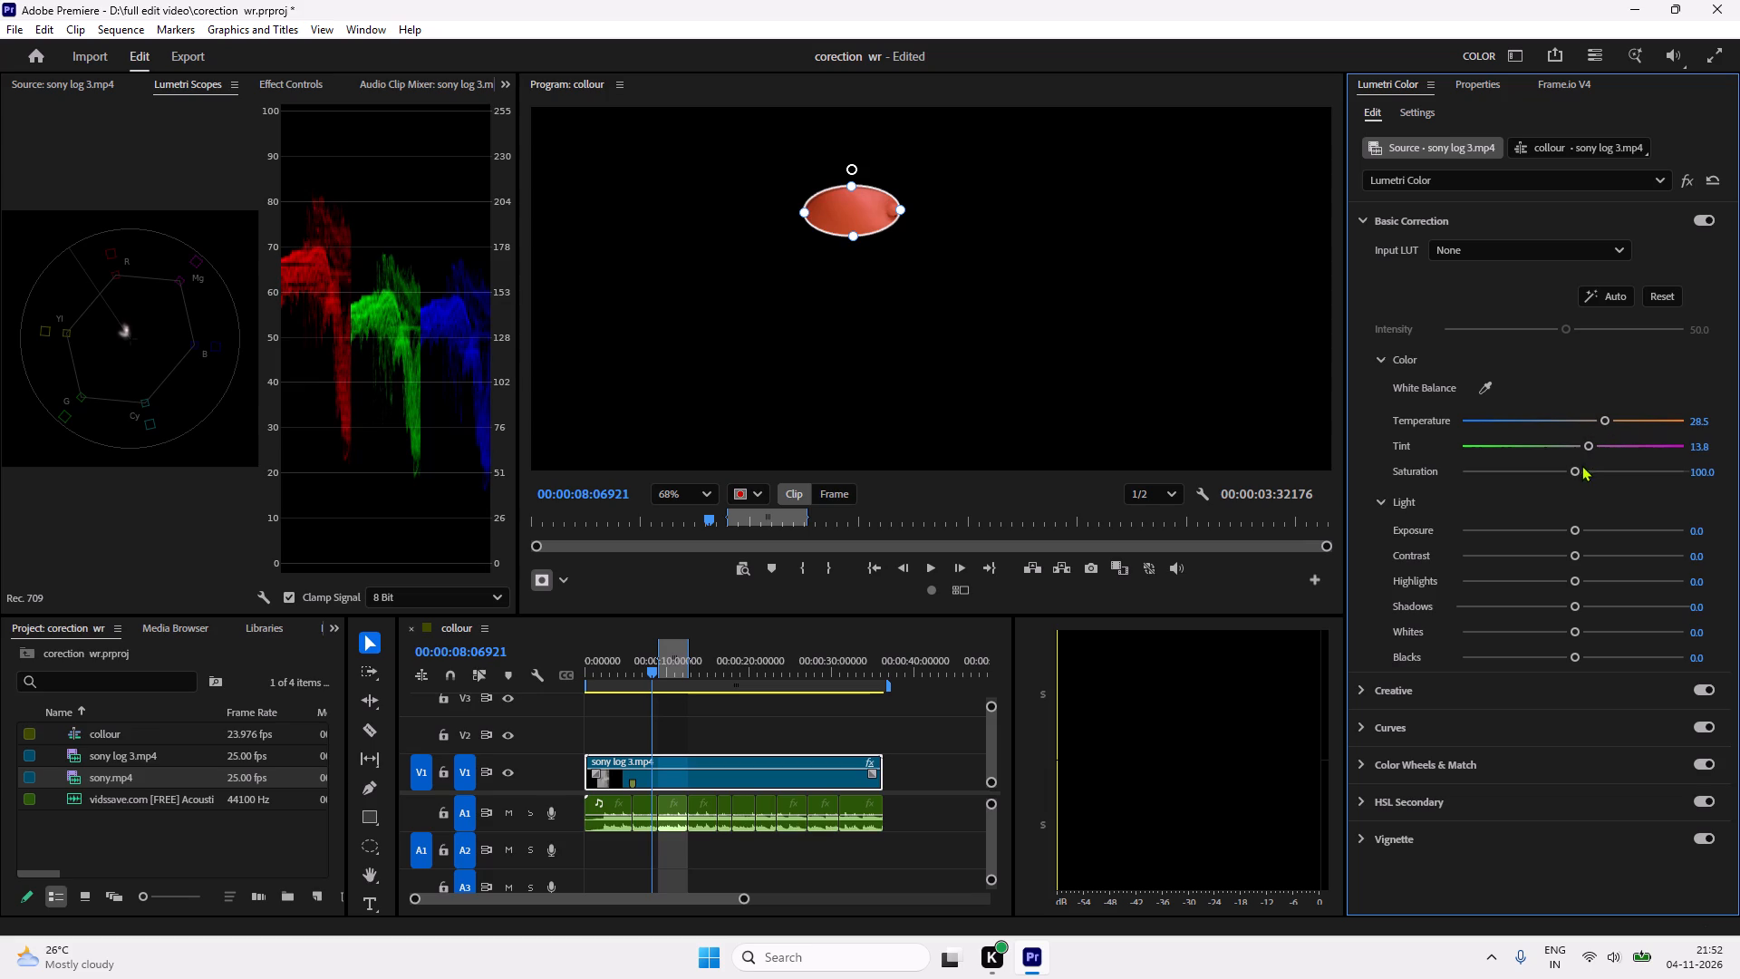
drag(1581, 465, 1603, 480)
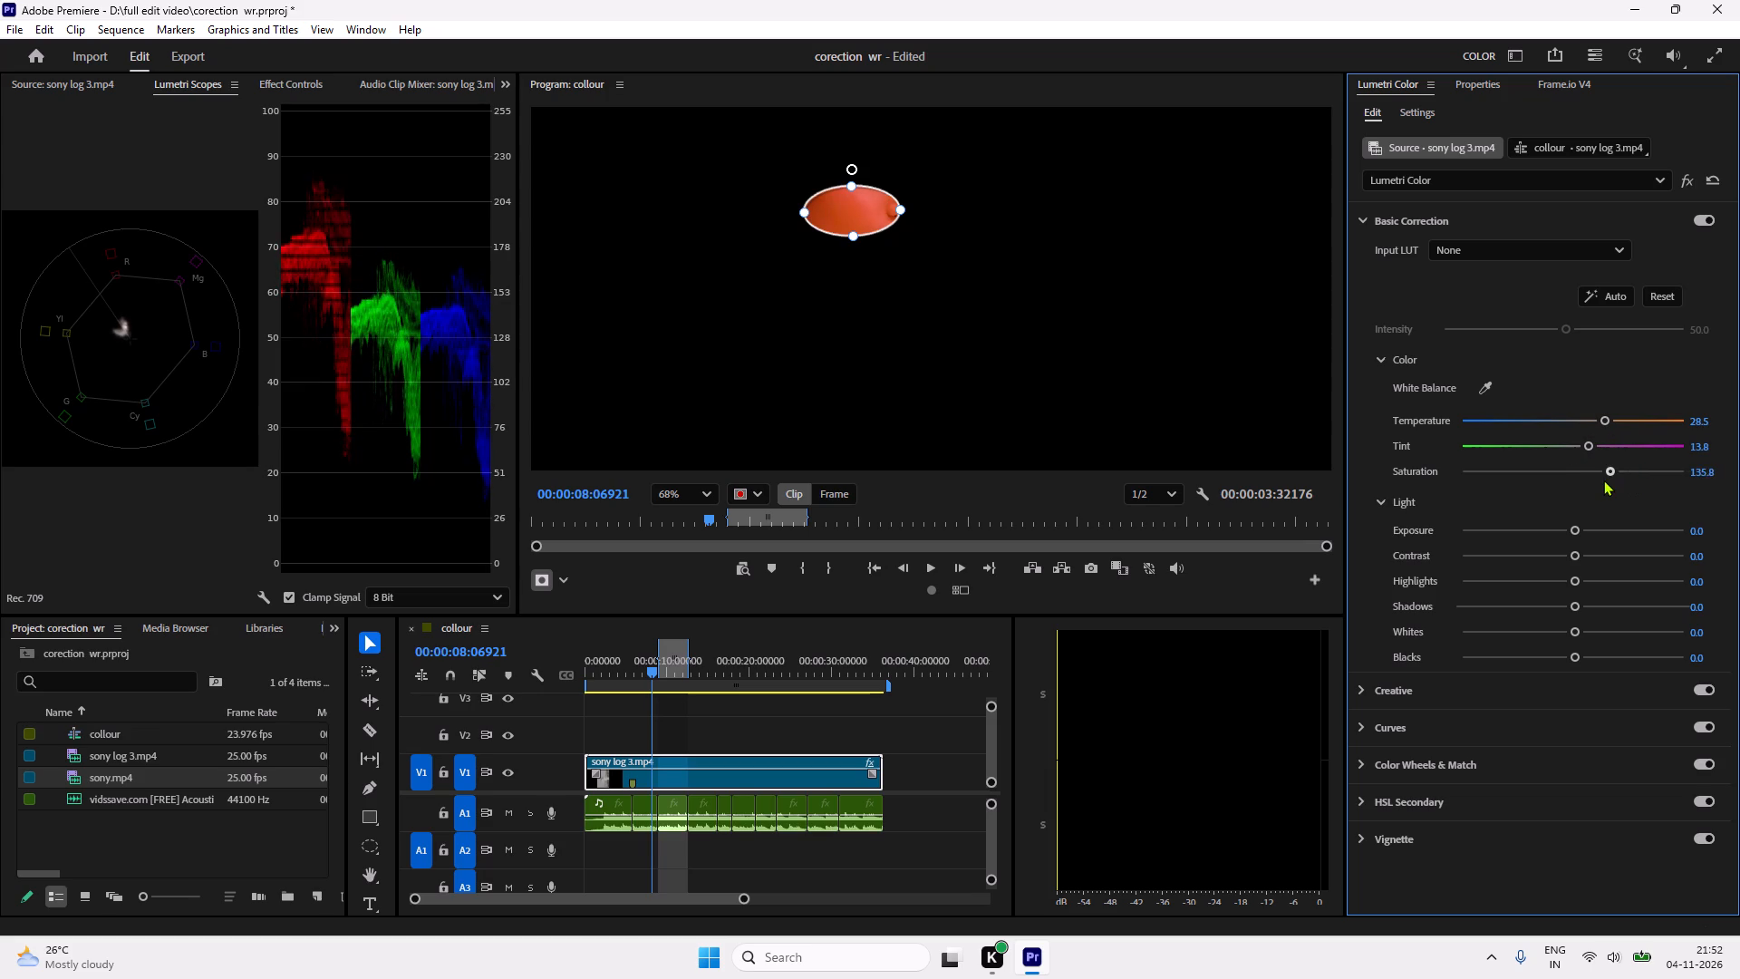
drag(1603, 480, 1605, 482)
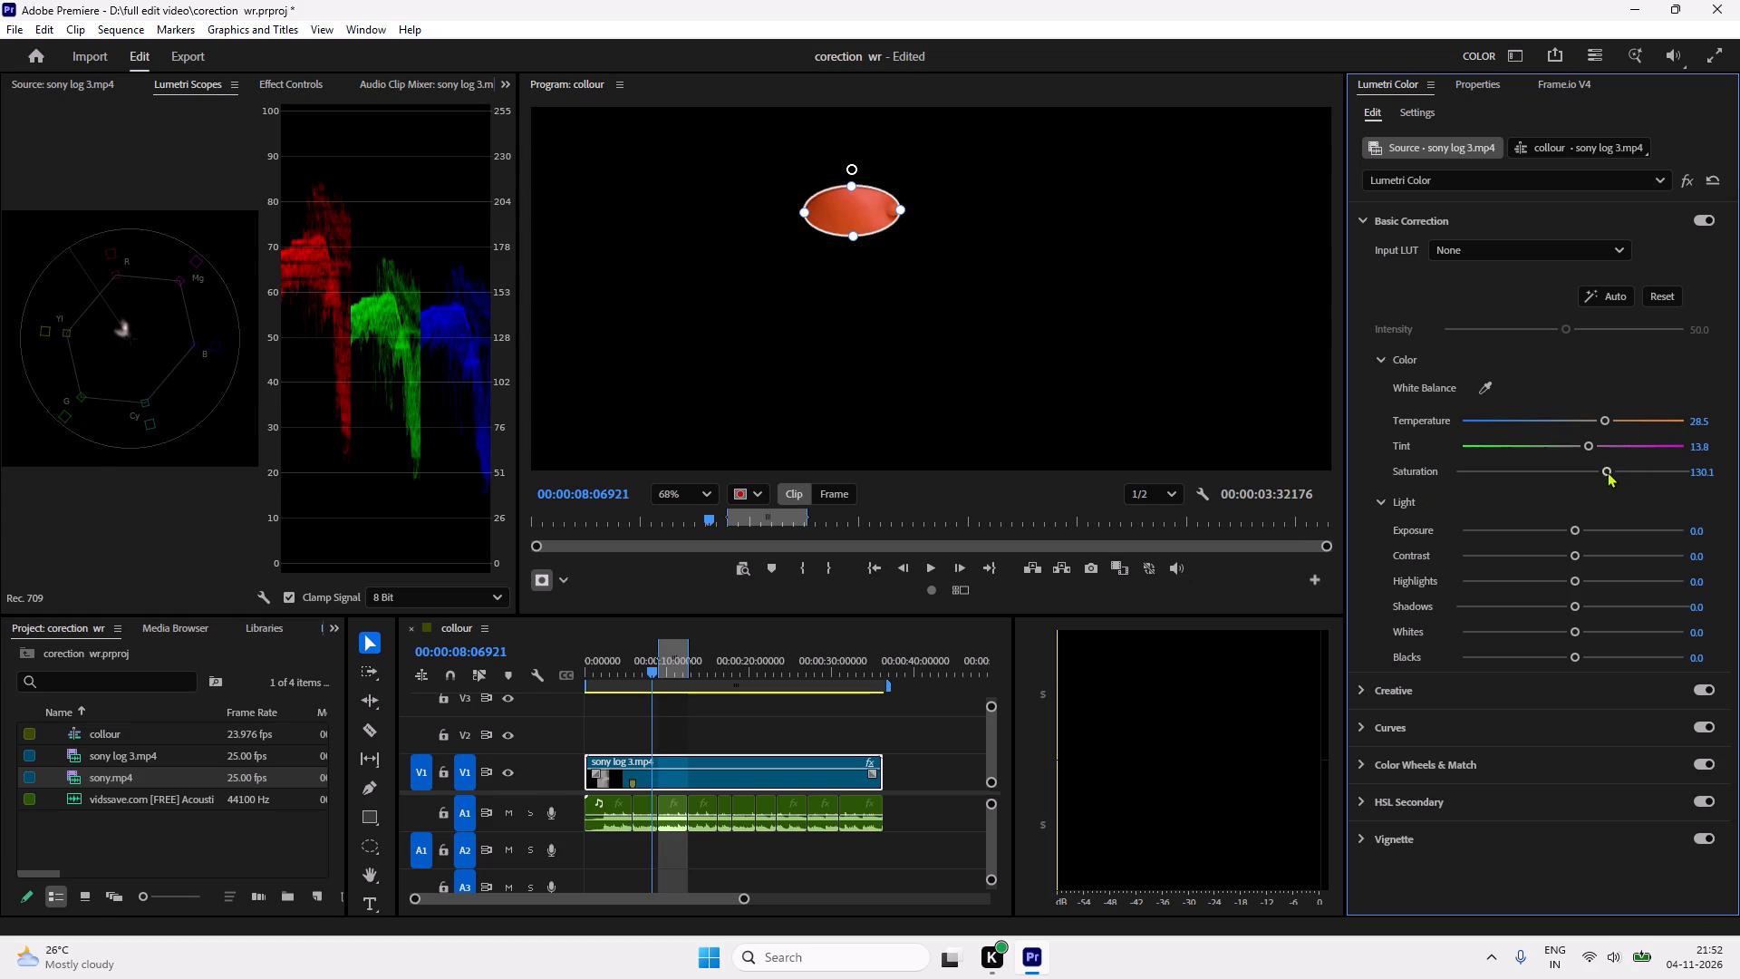
drag(1600, 466, 1588, 481)
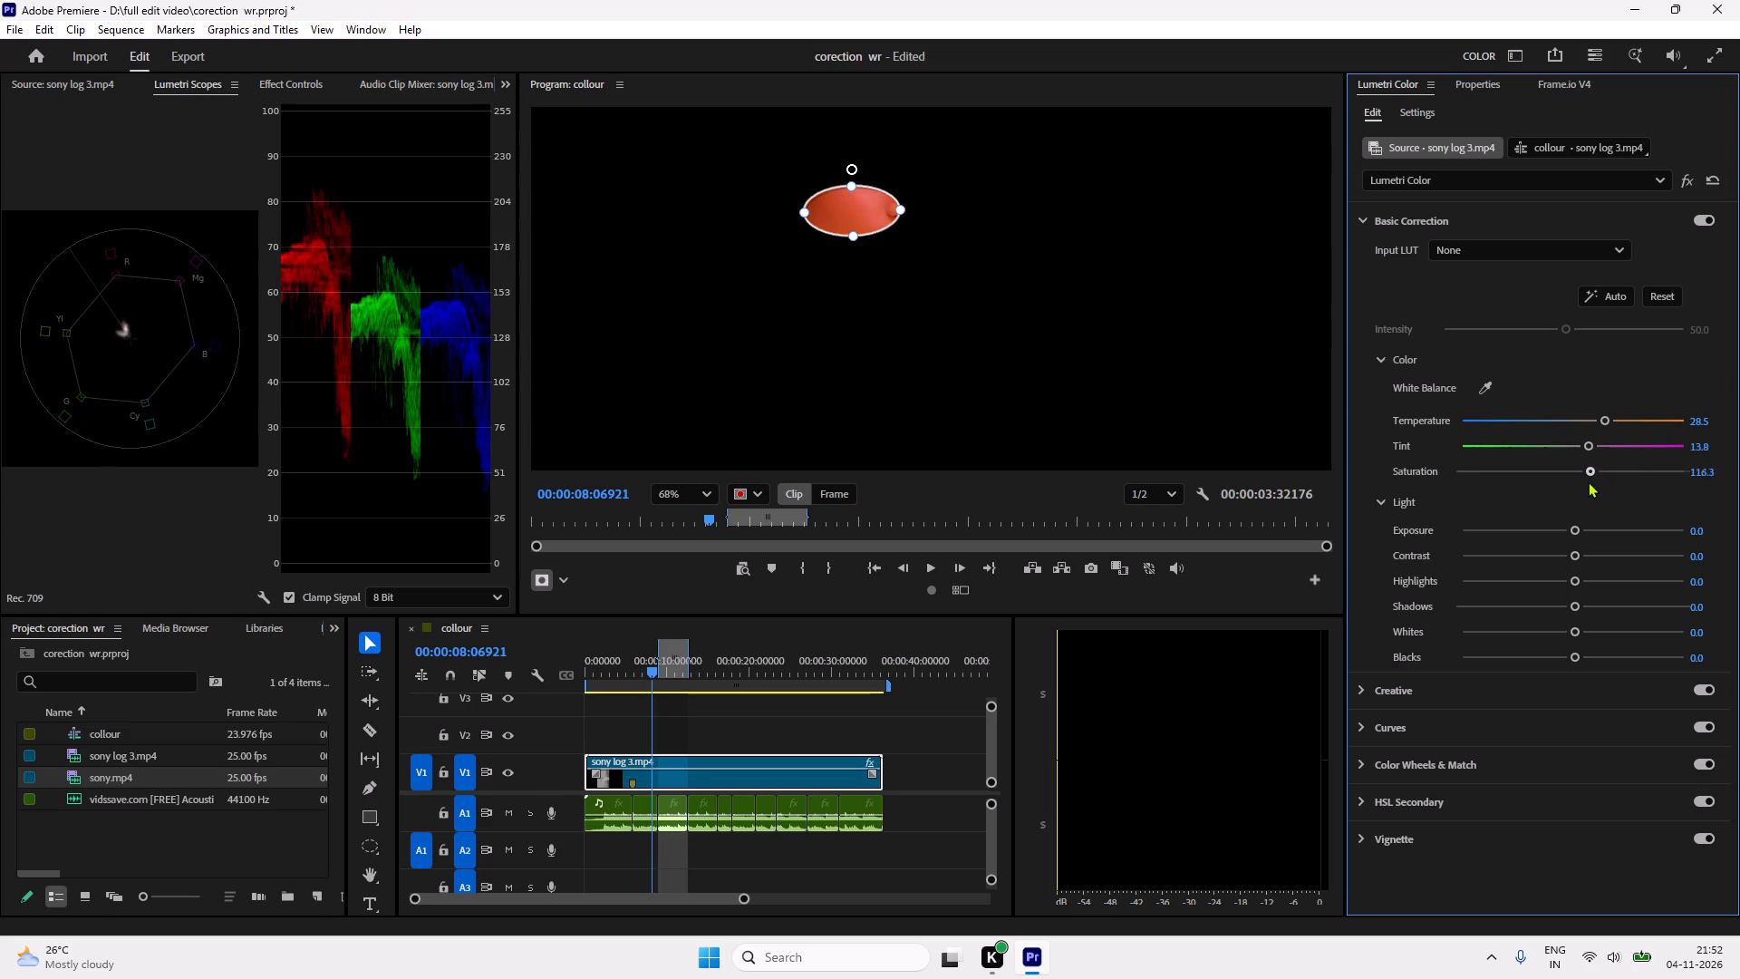
drag(1588, 481, 1580, 487)
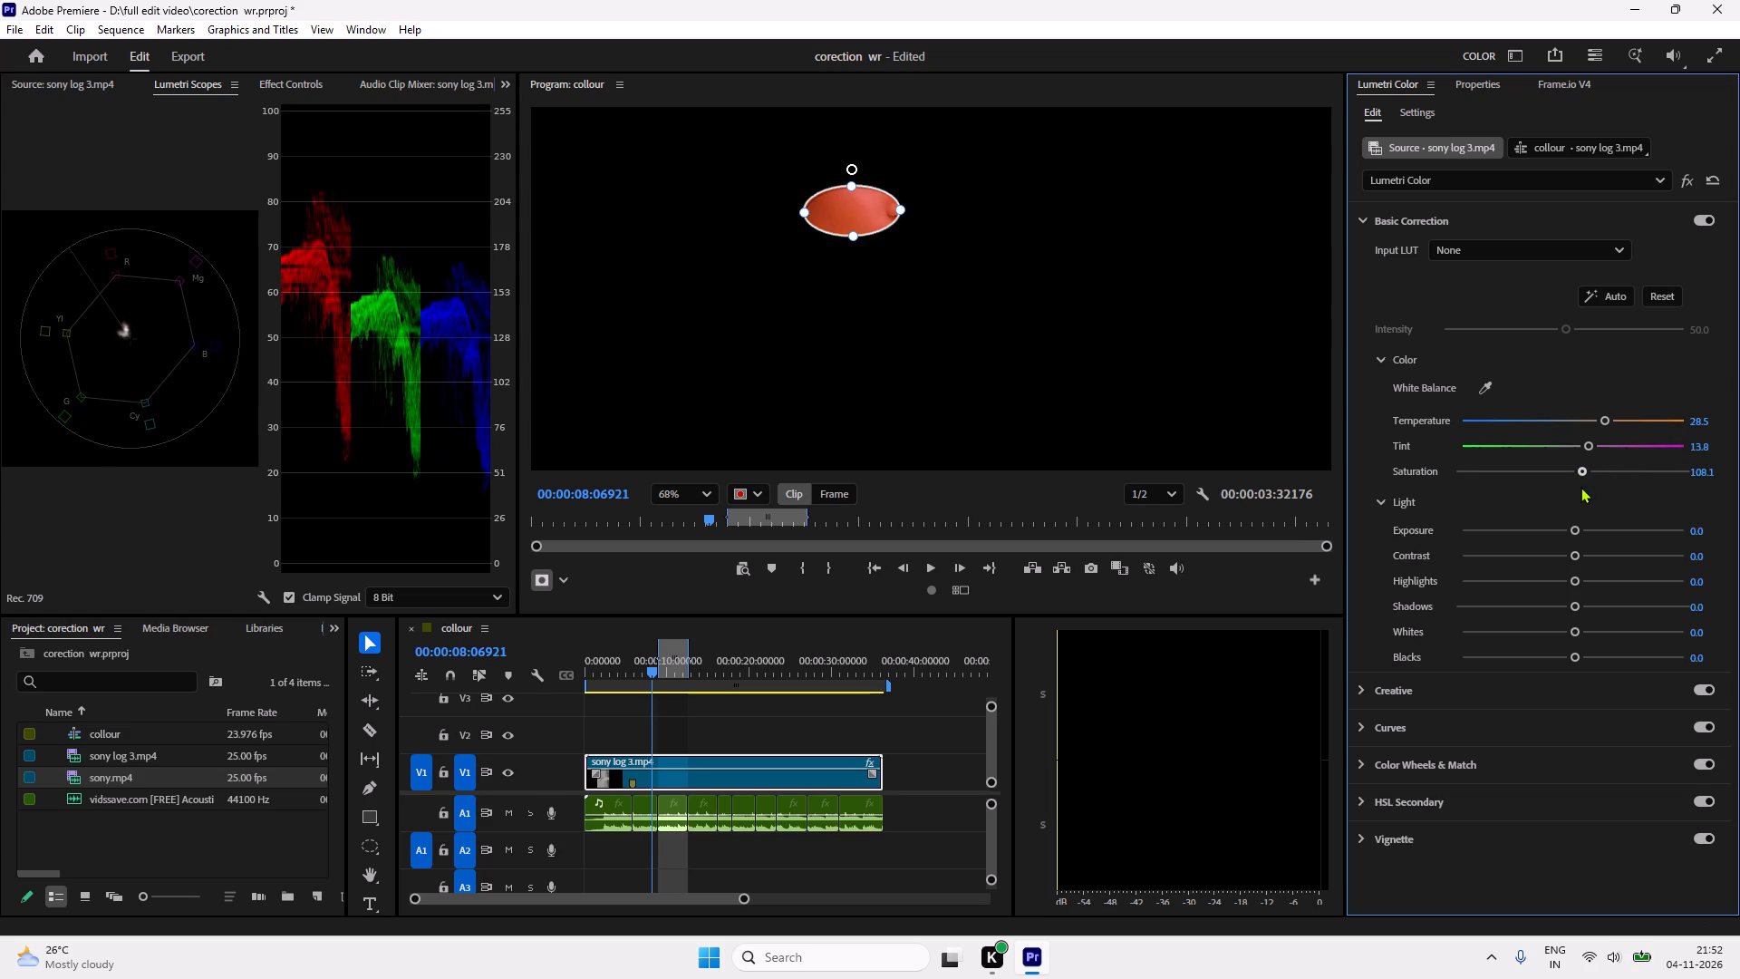
drag(1580, 487, 1580, 489)
drag(1580, 489, 1577, 495)
Raise the source clip's Exposure to 0.9 and its Contrast to 16.3.
drag(1578, 528, 1569, 531)
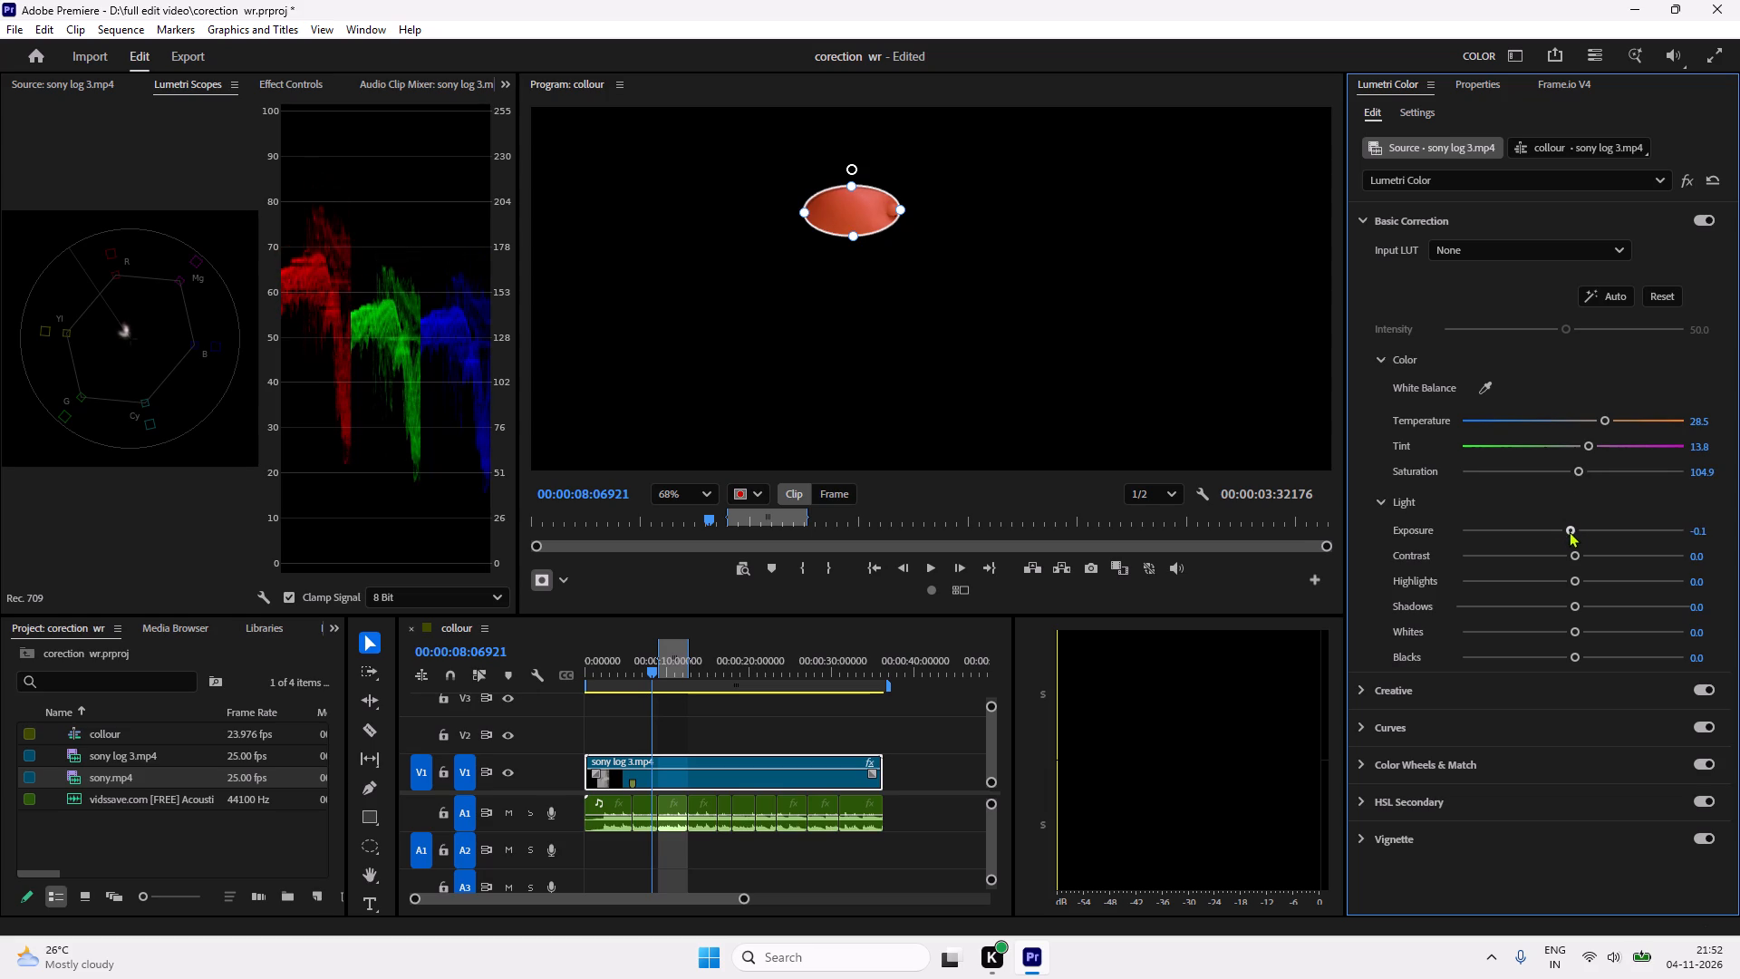
drag(1569, 531, 1591, 532)
drag(1578, 558, 1564, 561)
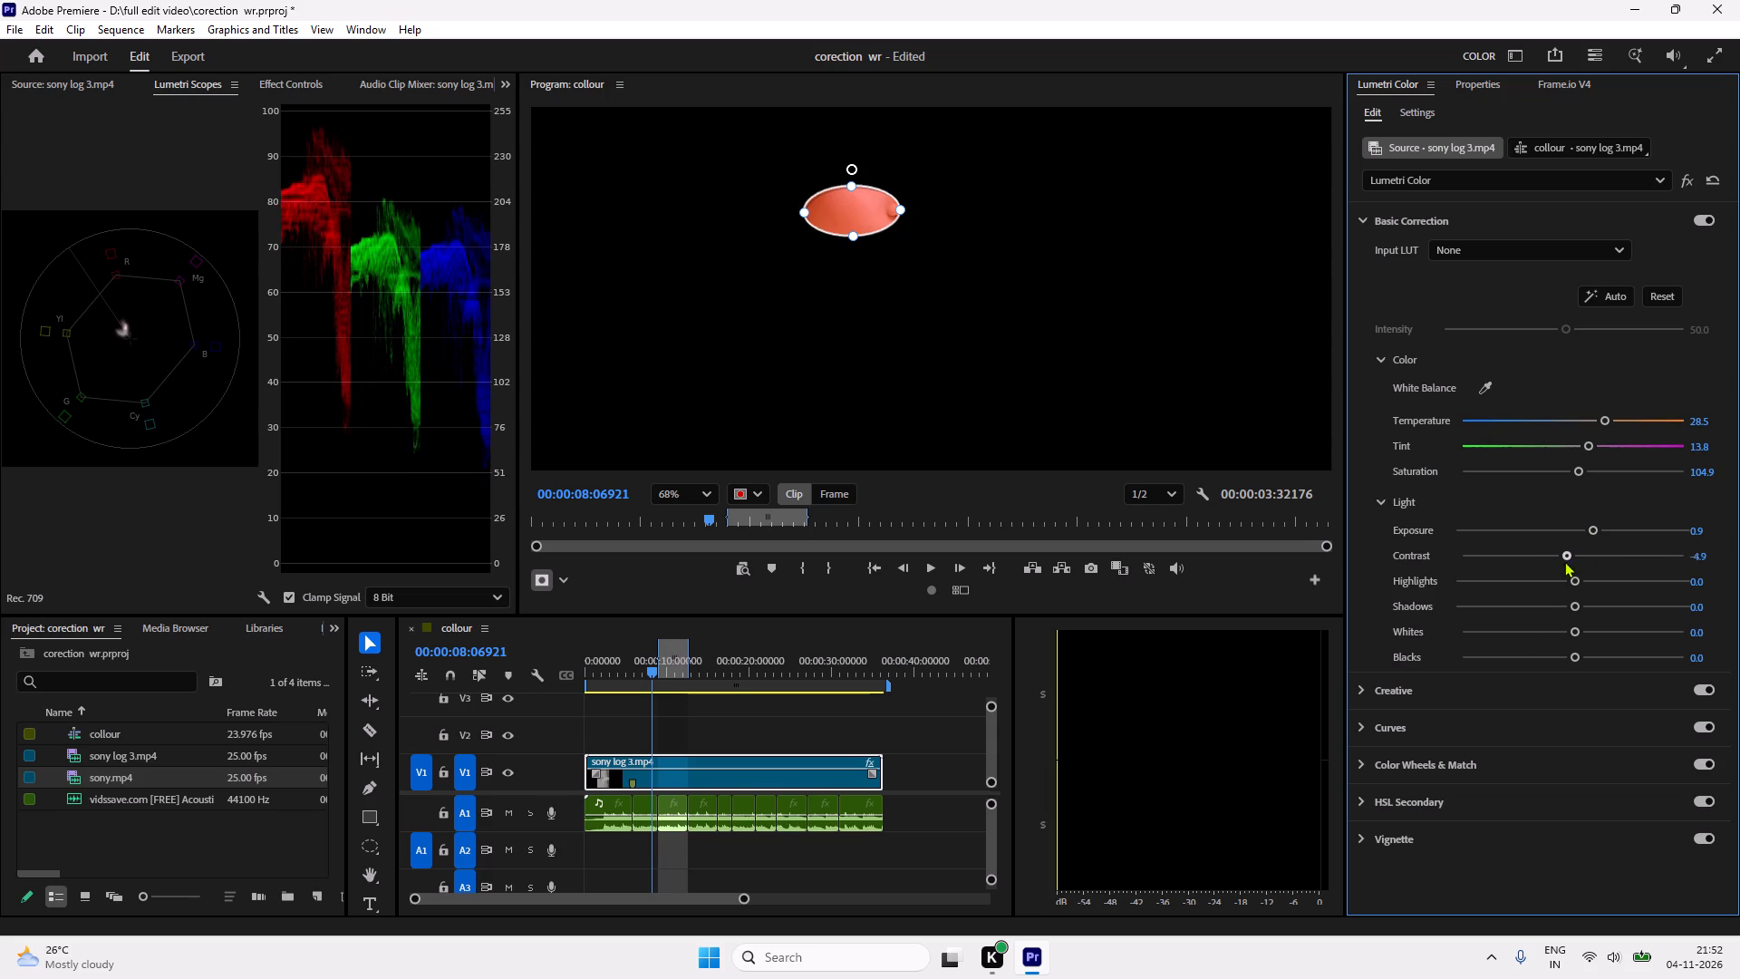
drag(1564, 561, 1589, 573)
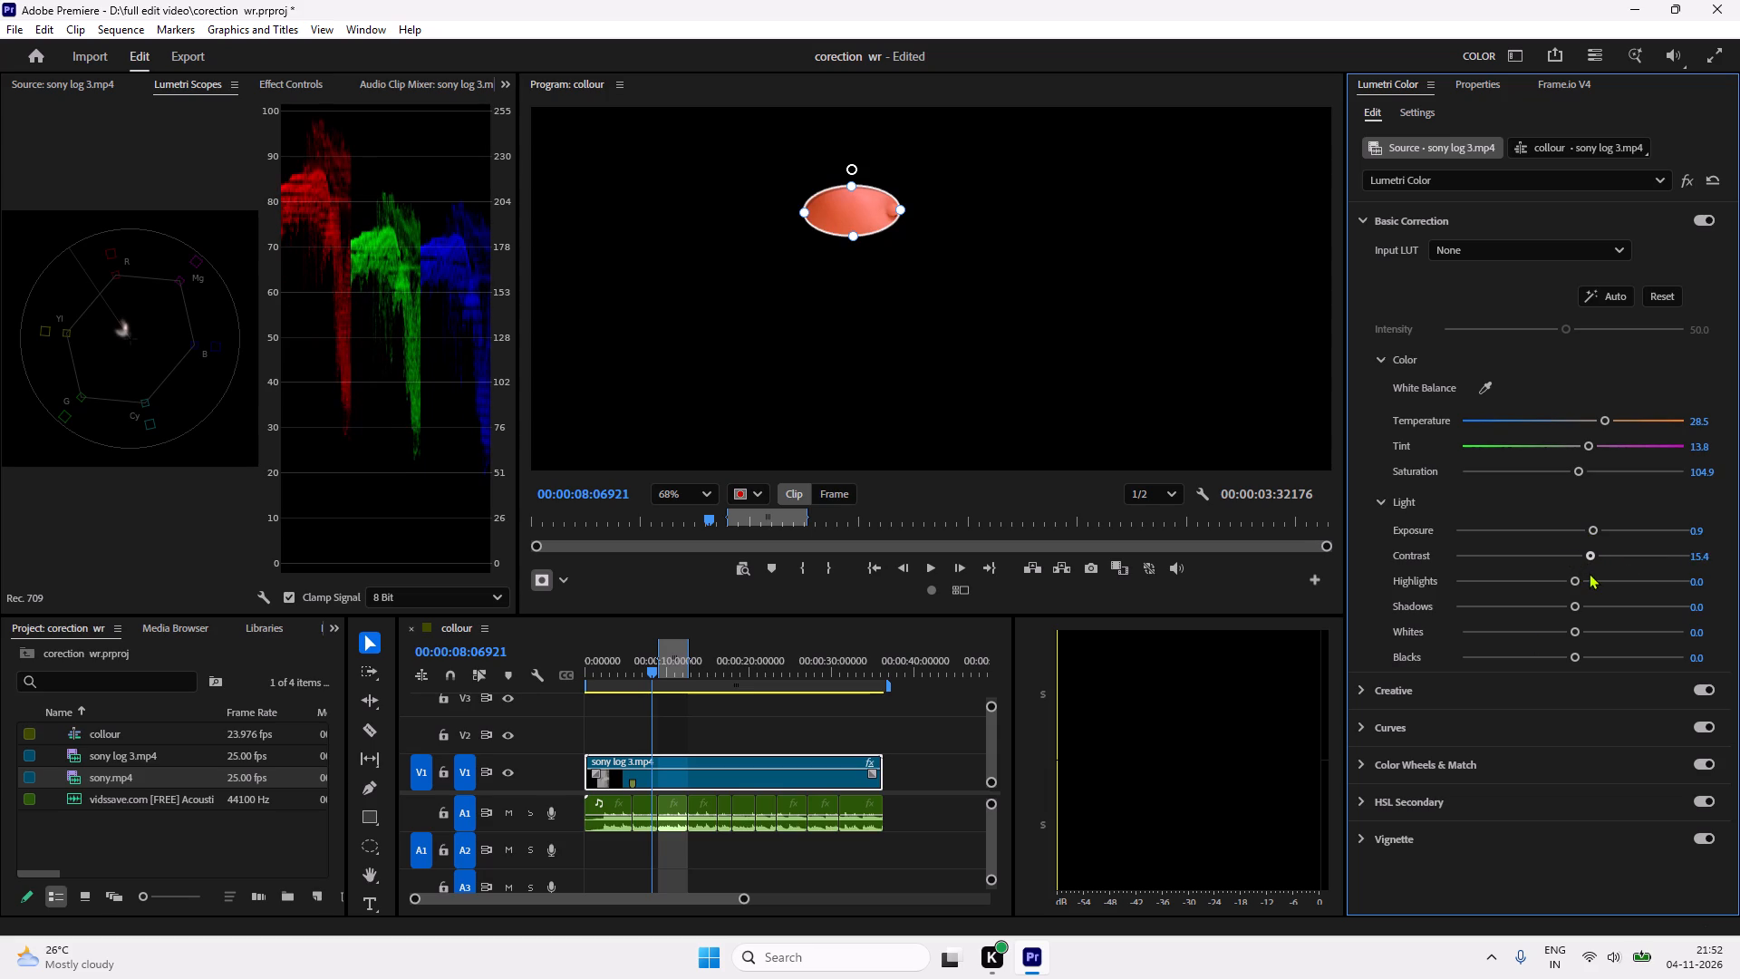
drag(1589, 573, 1599, 575)
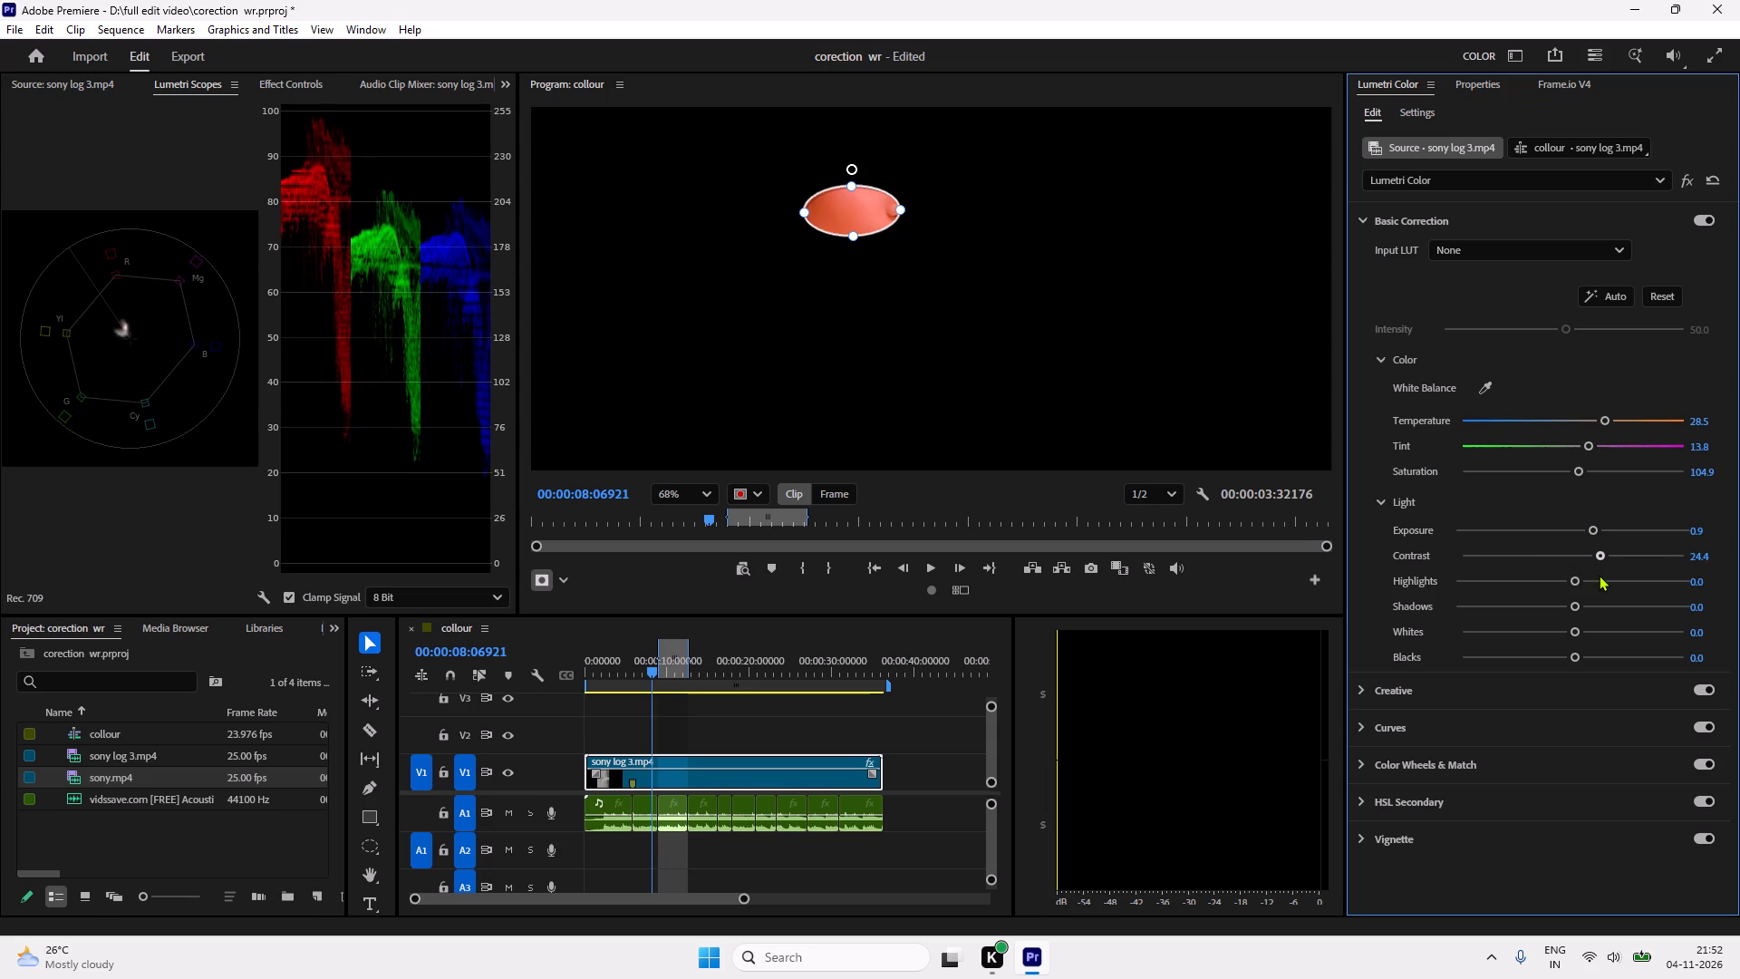
drag(1599, 575, 1590, 576)
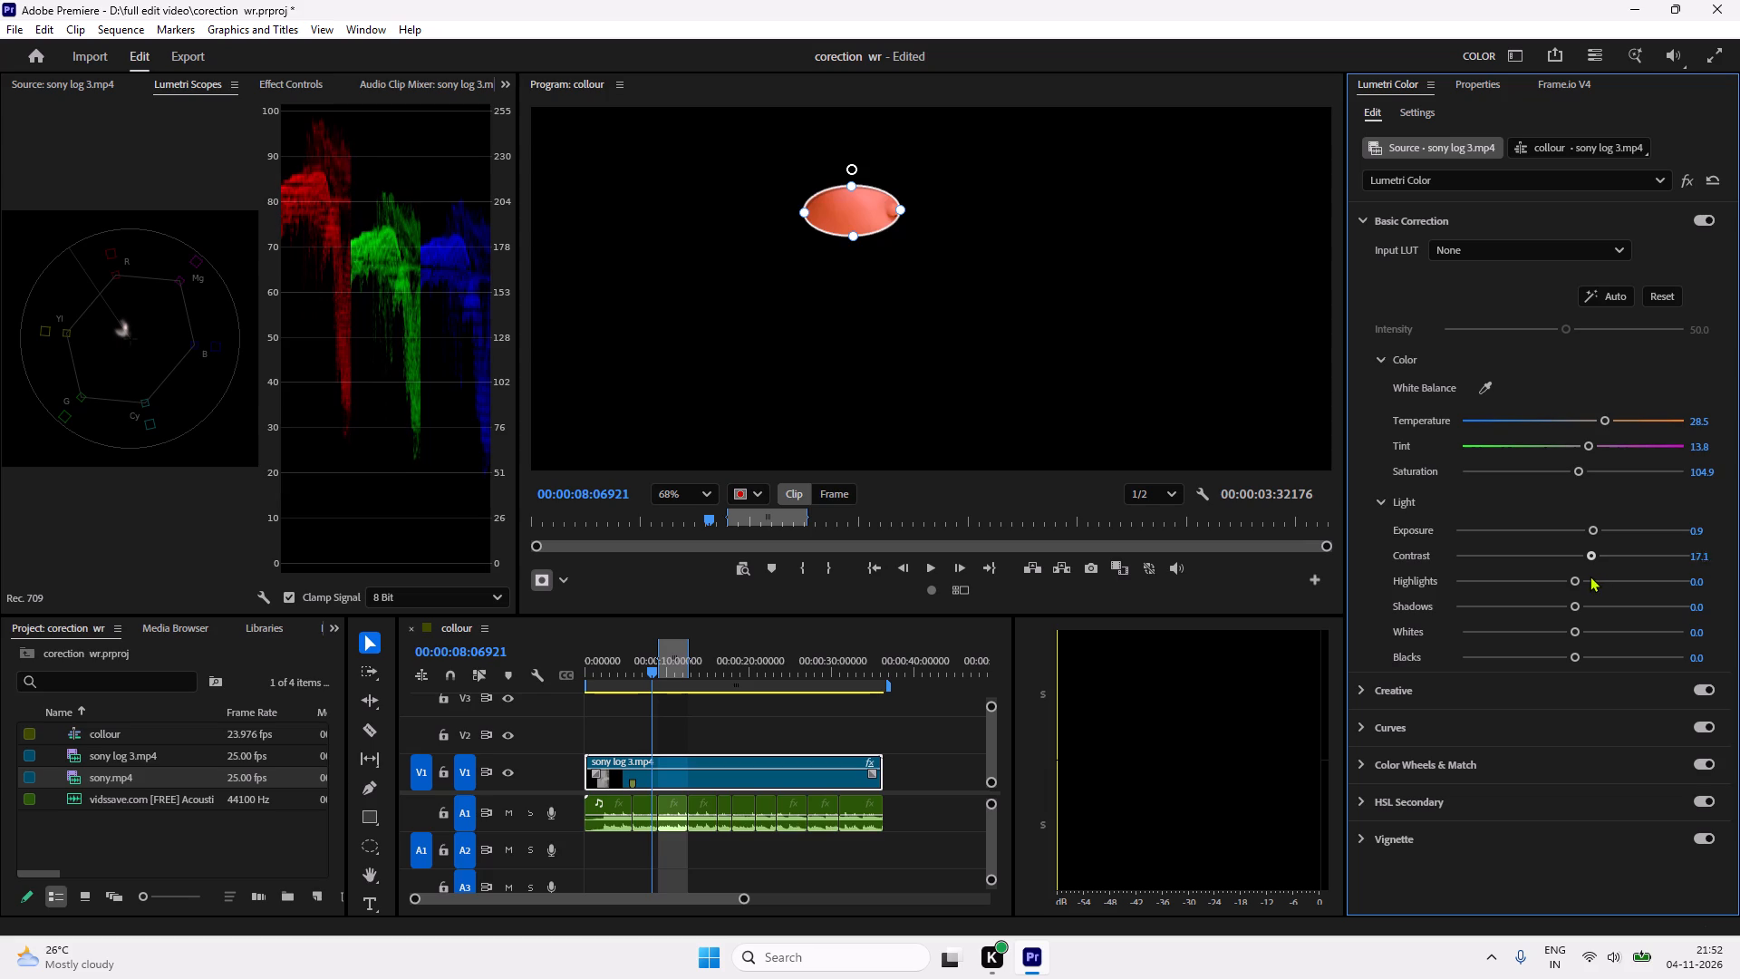
drag(1590, 576, 1590, 577)
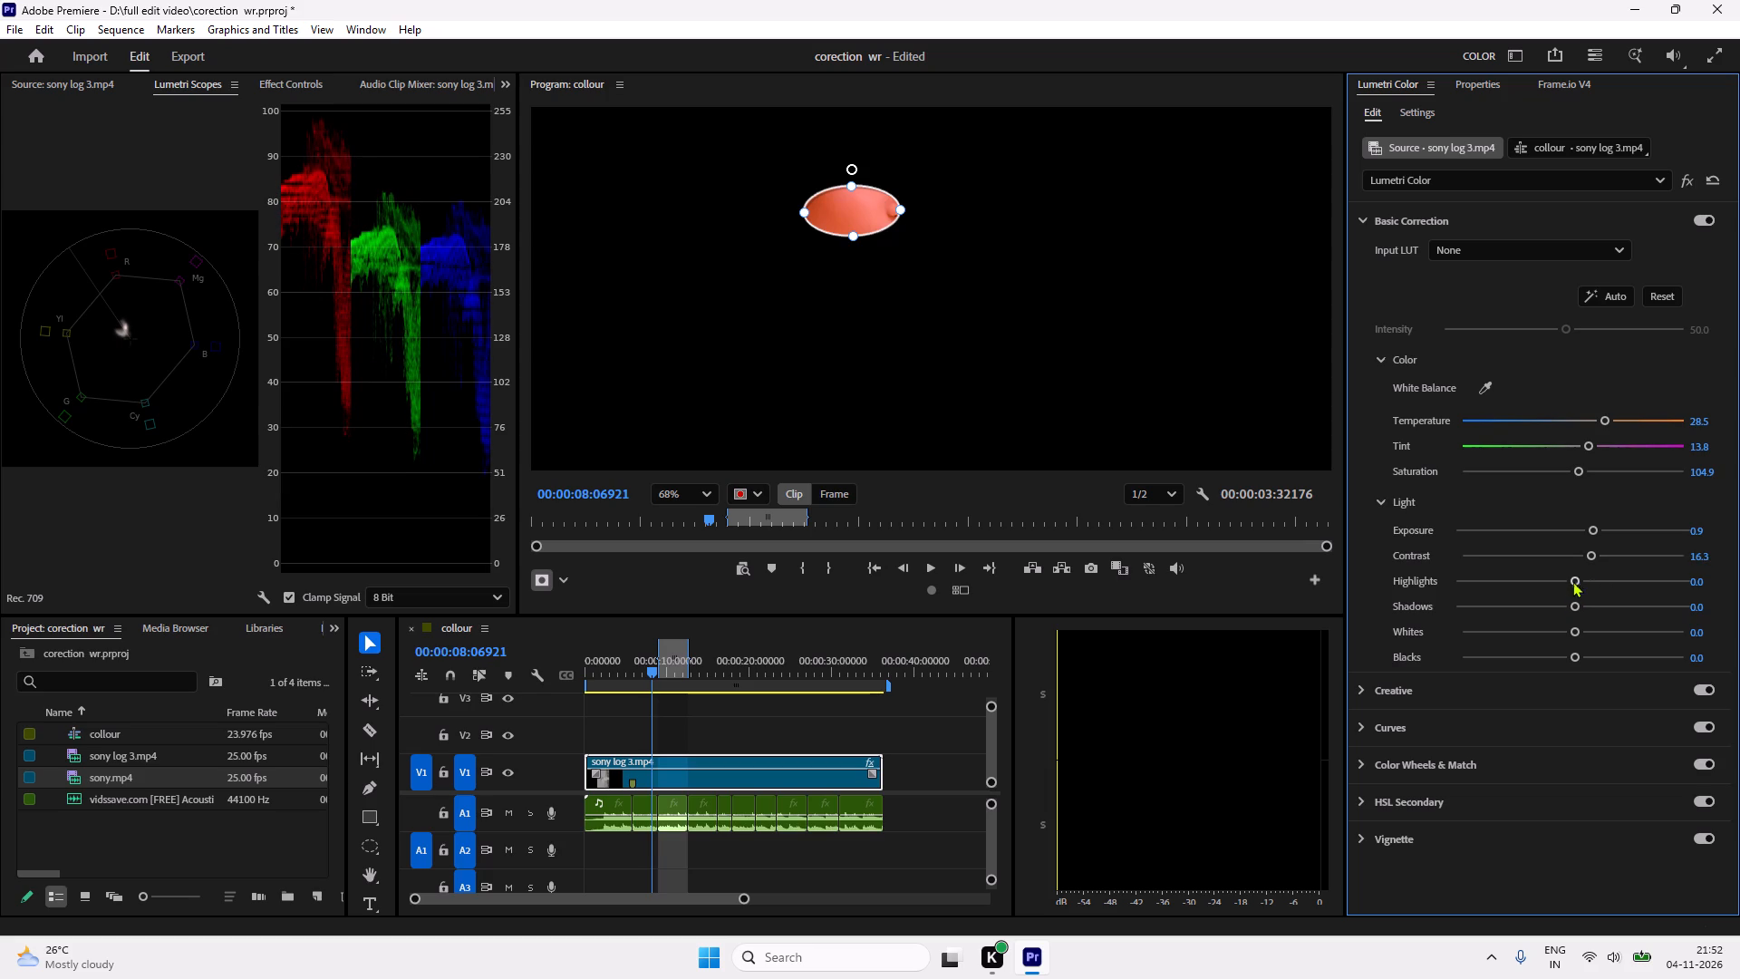
Set the source clip's Highlights to -14.6 and its Shadows to 1.6.
drag(1574, 578, 1542, 592)
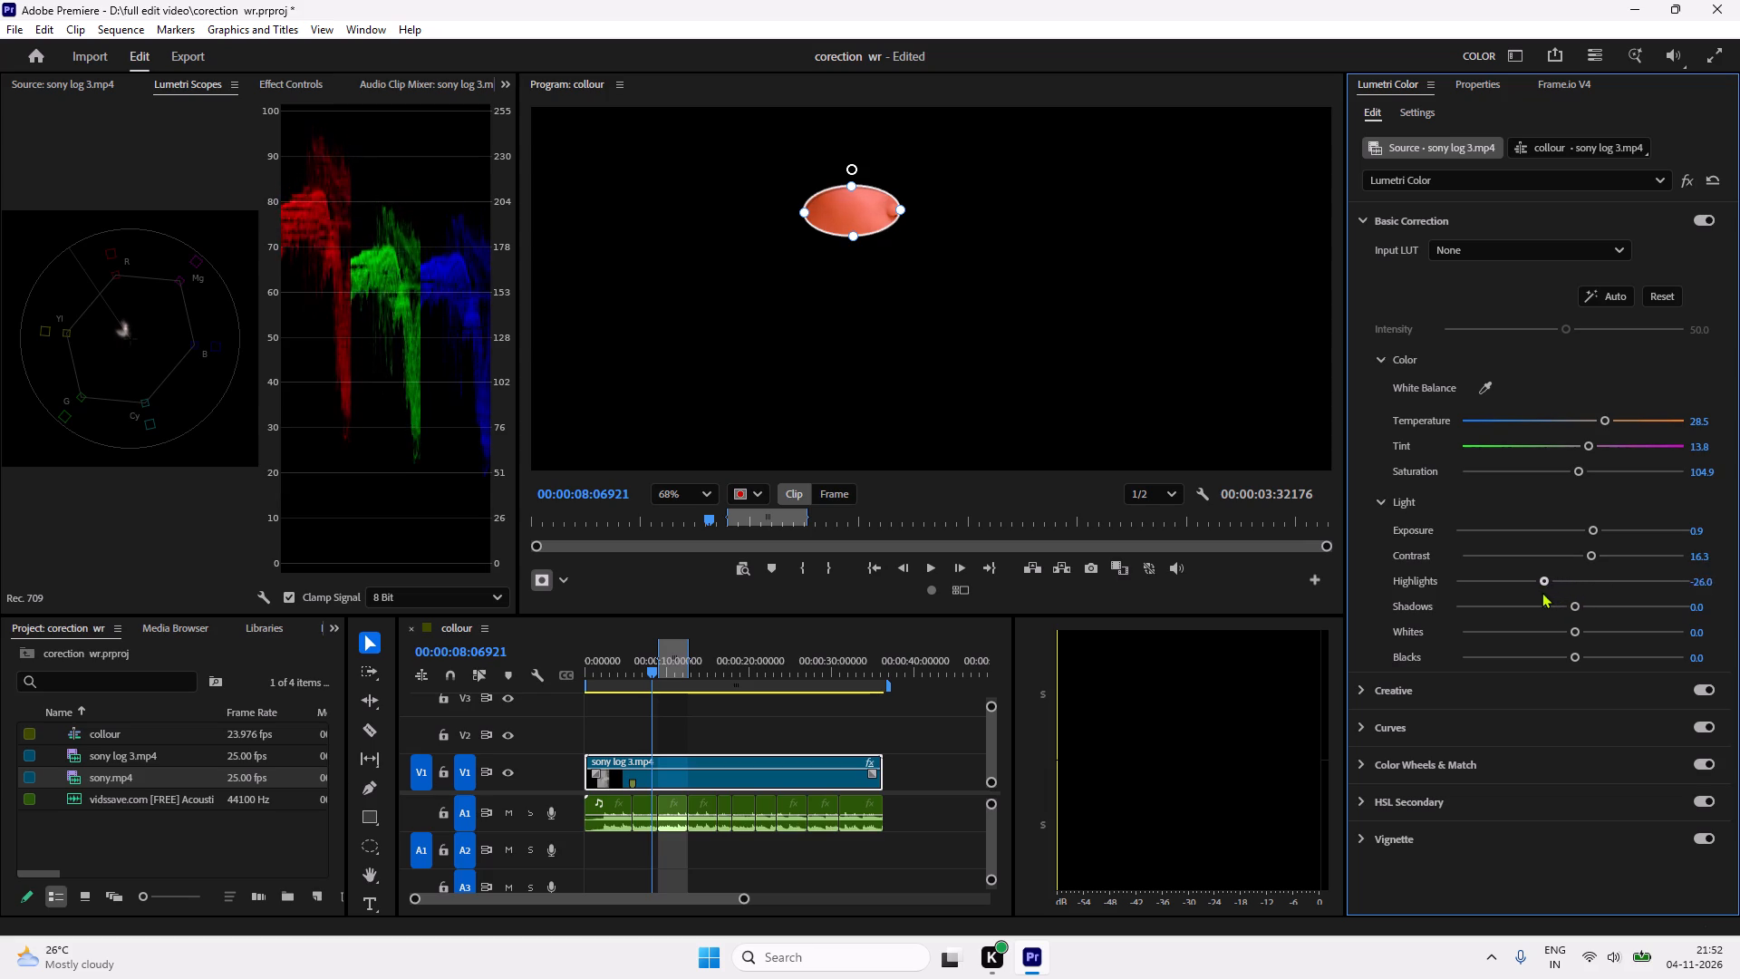
drag(1542, 592, 1546, 604)
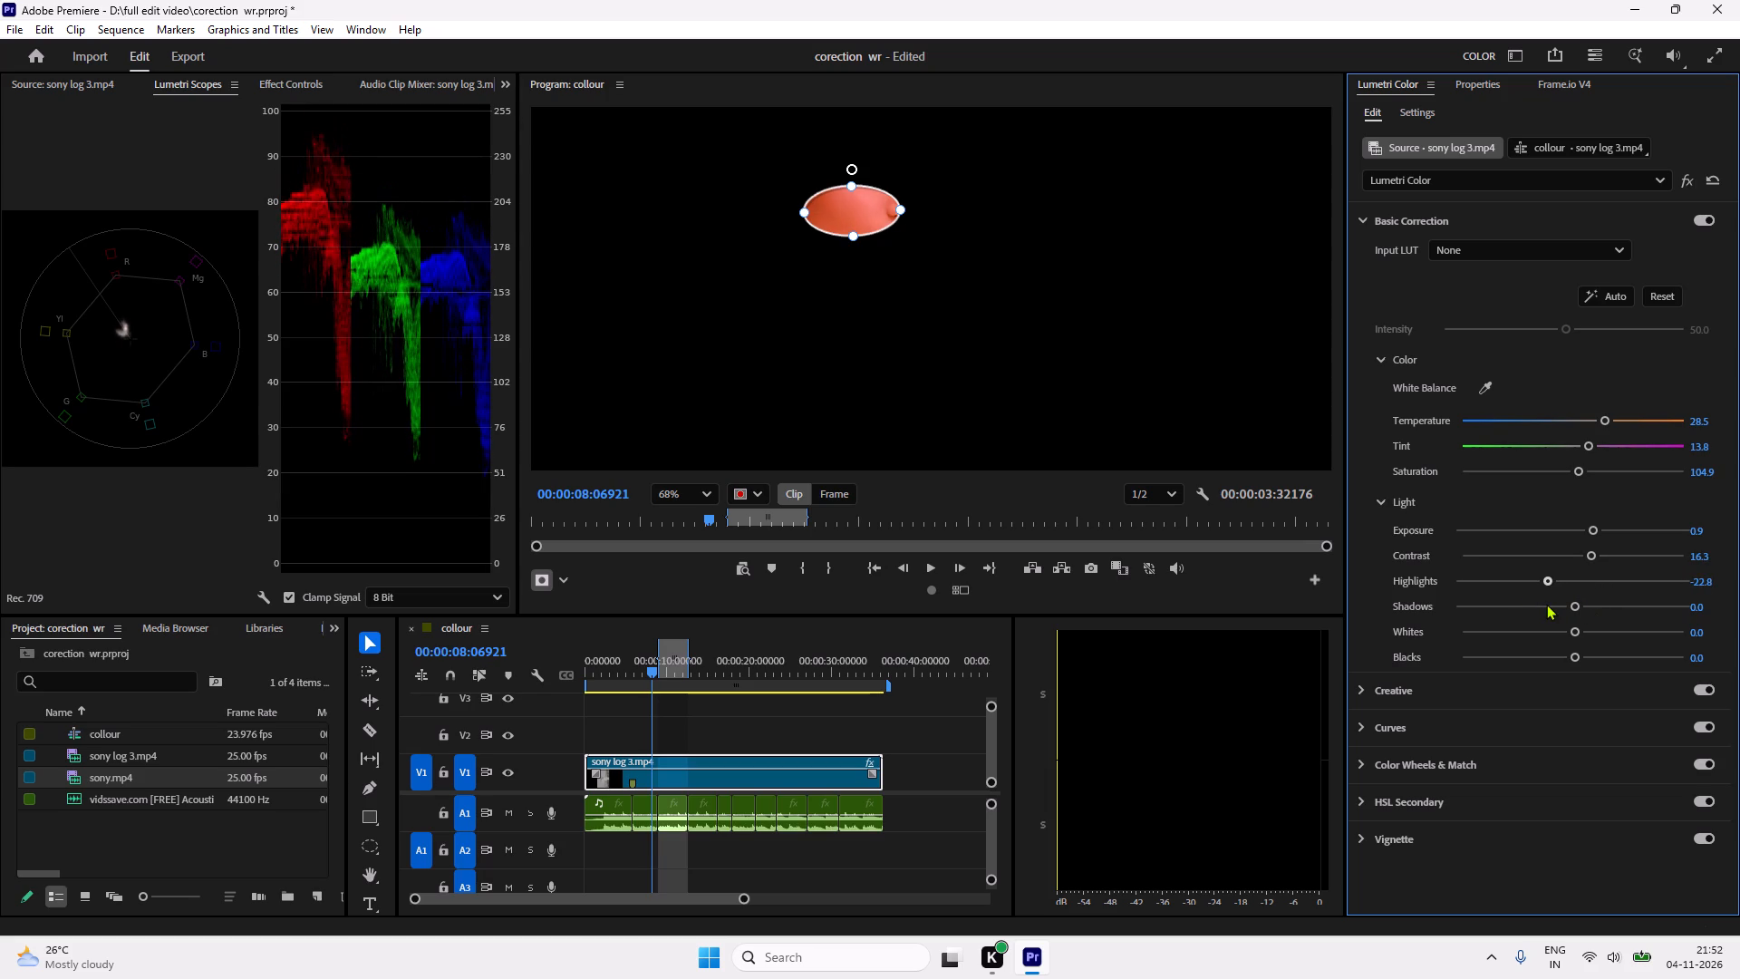
drag(1546, 604, 1555, 606)
drag(1579, 602, 1561, 608)
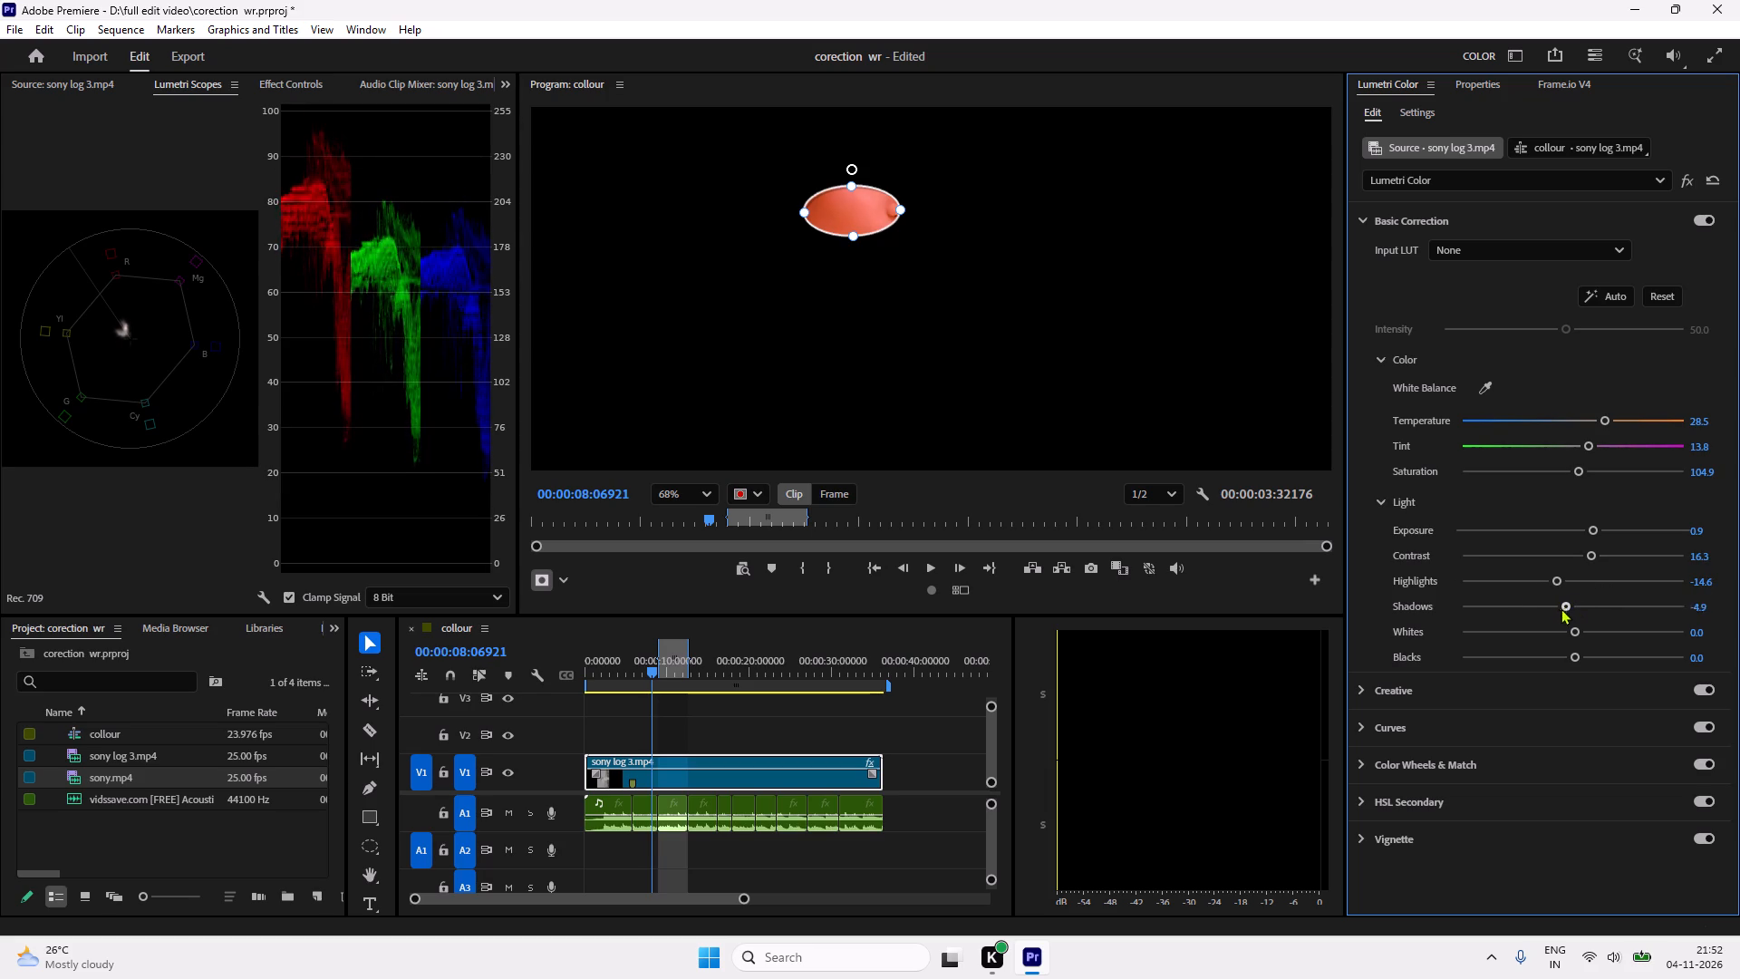
drag(1561, 608, 1531, 616)
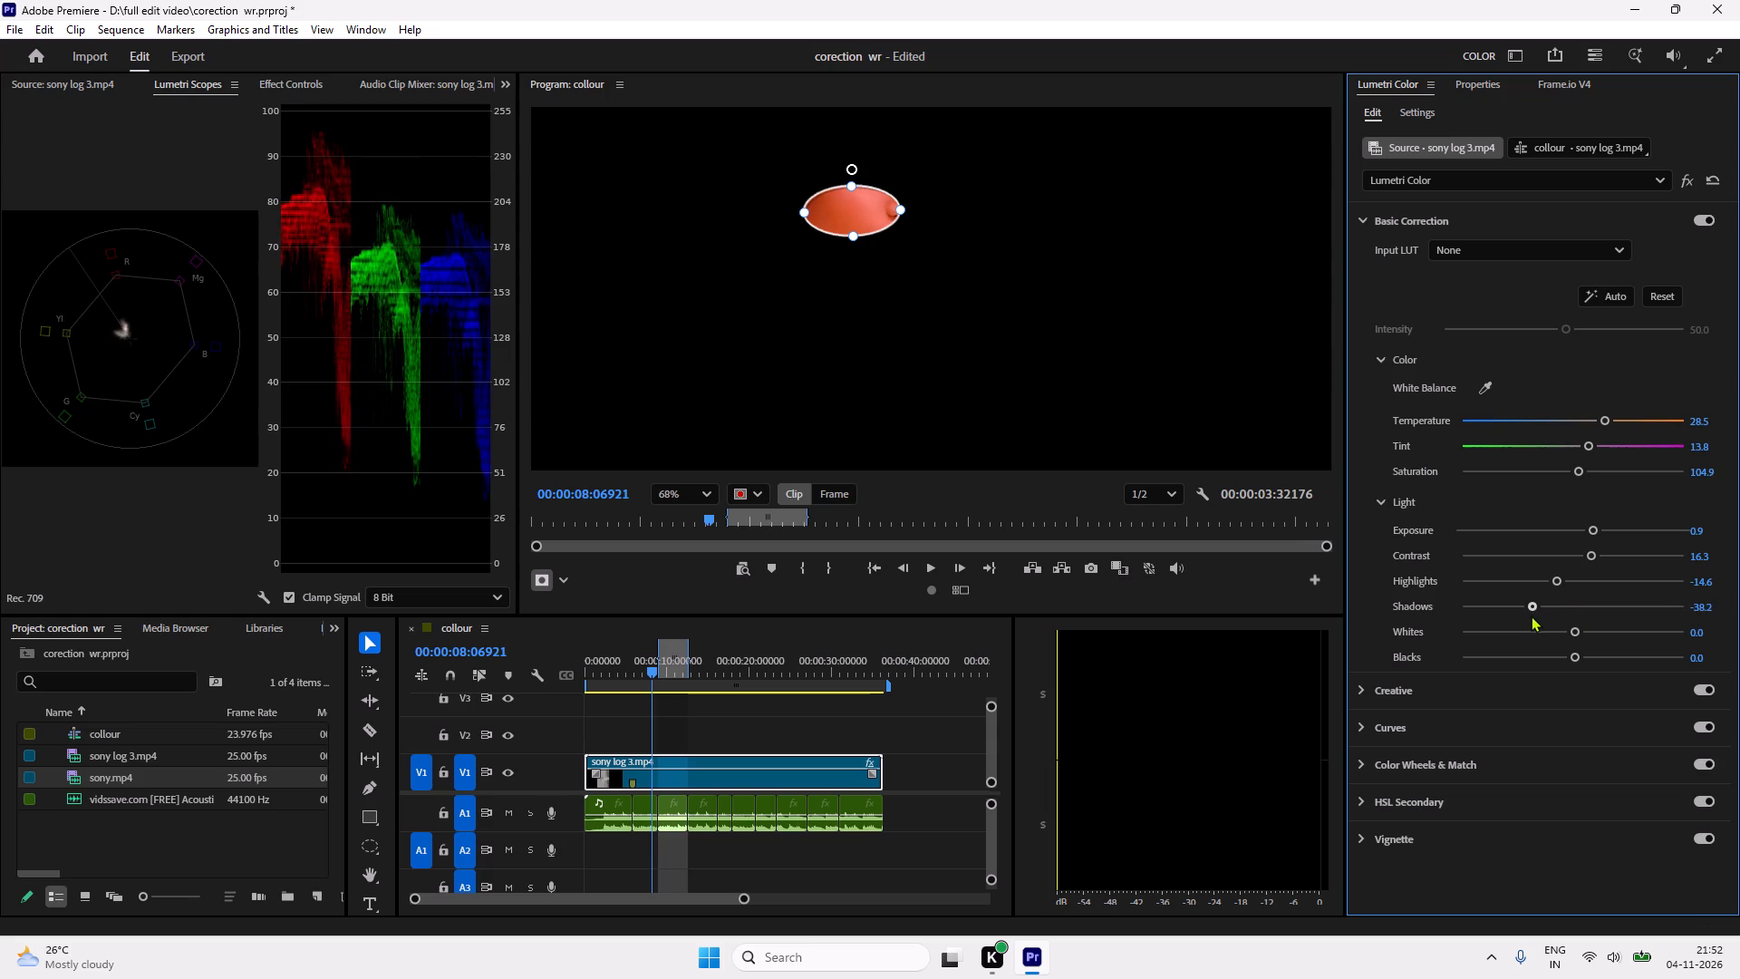
drag(1531, 616, 1628, 620)
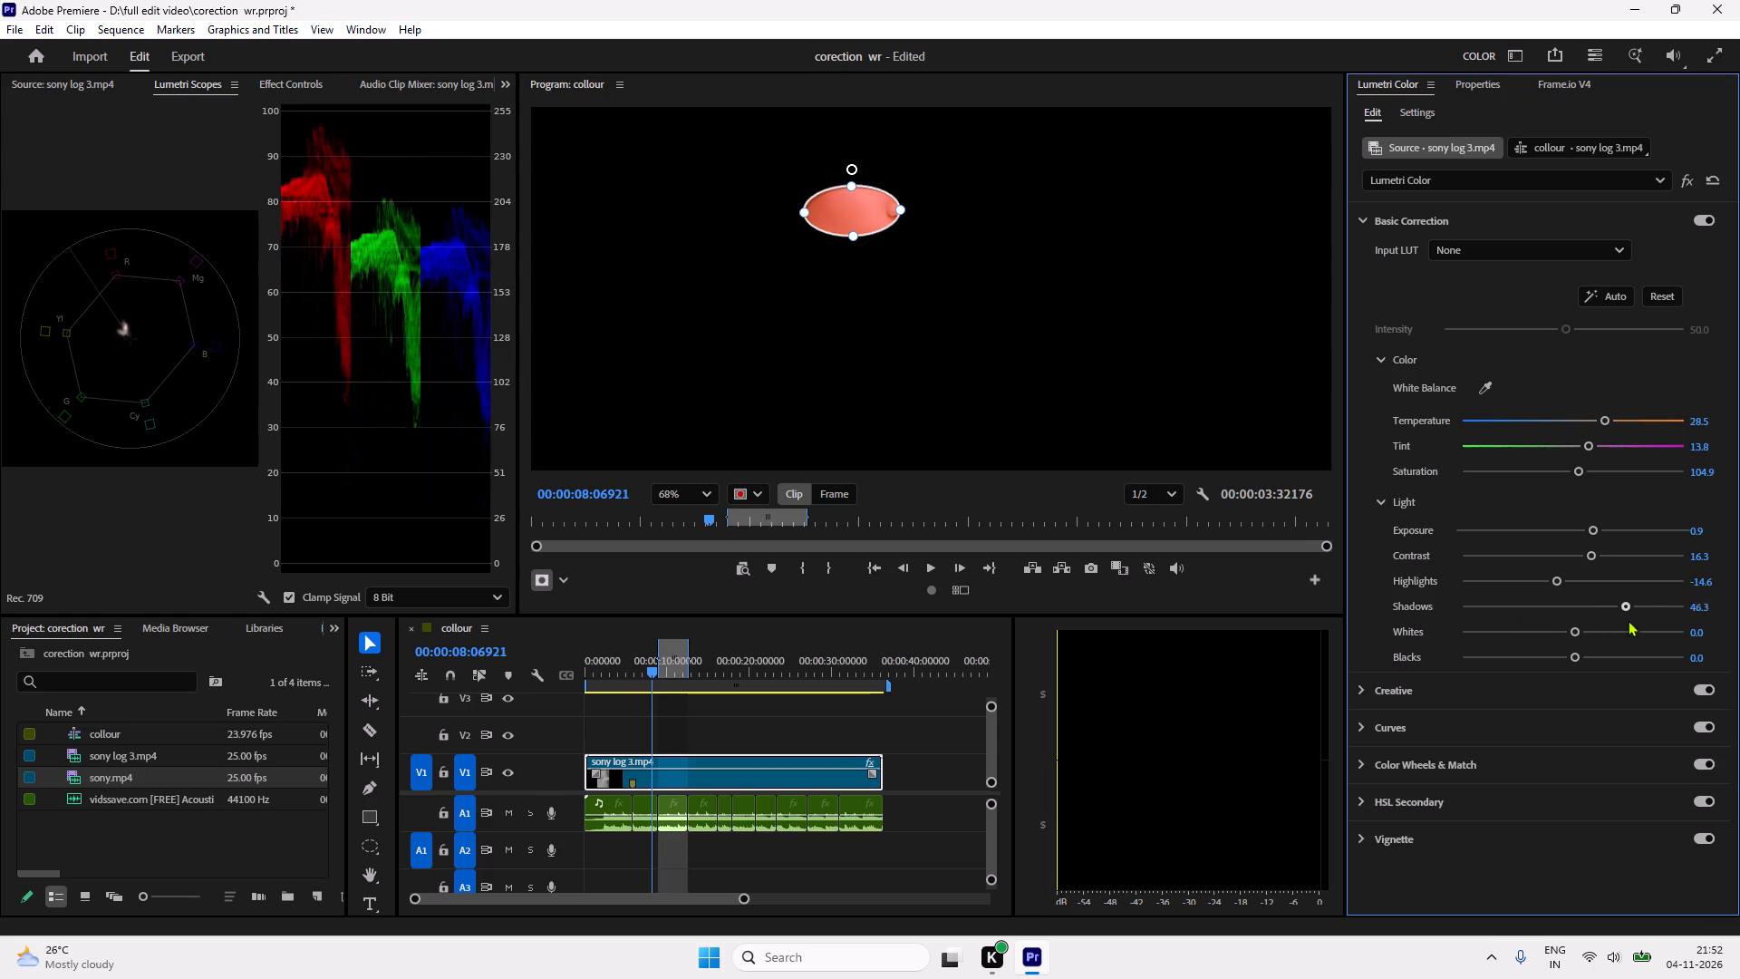
drag(1628, 620, 1562, 636)
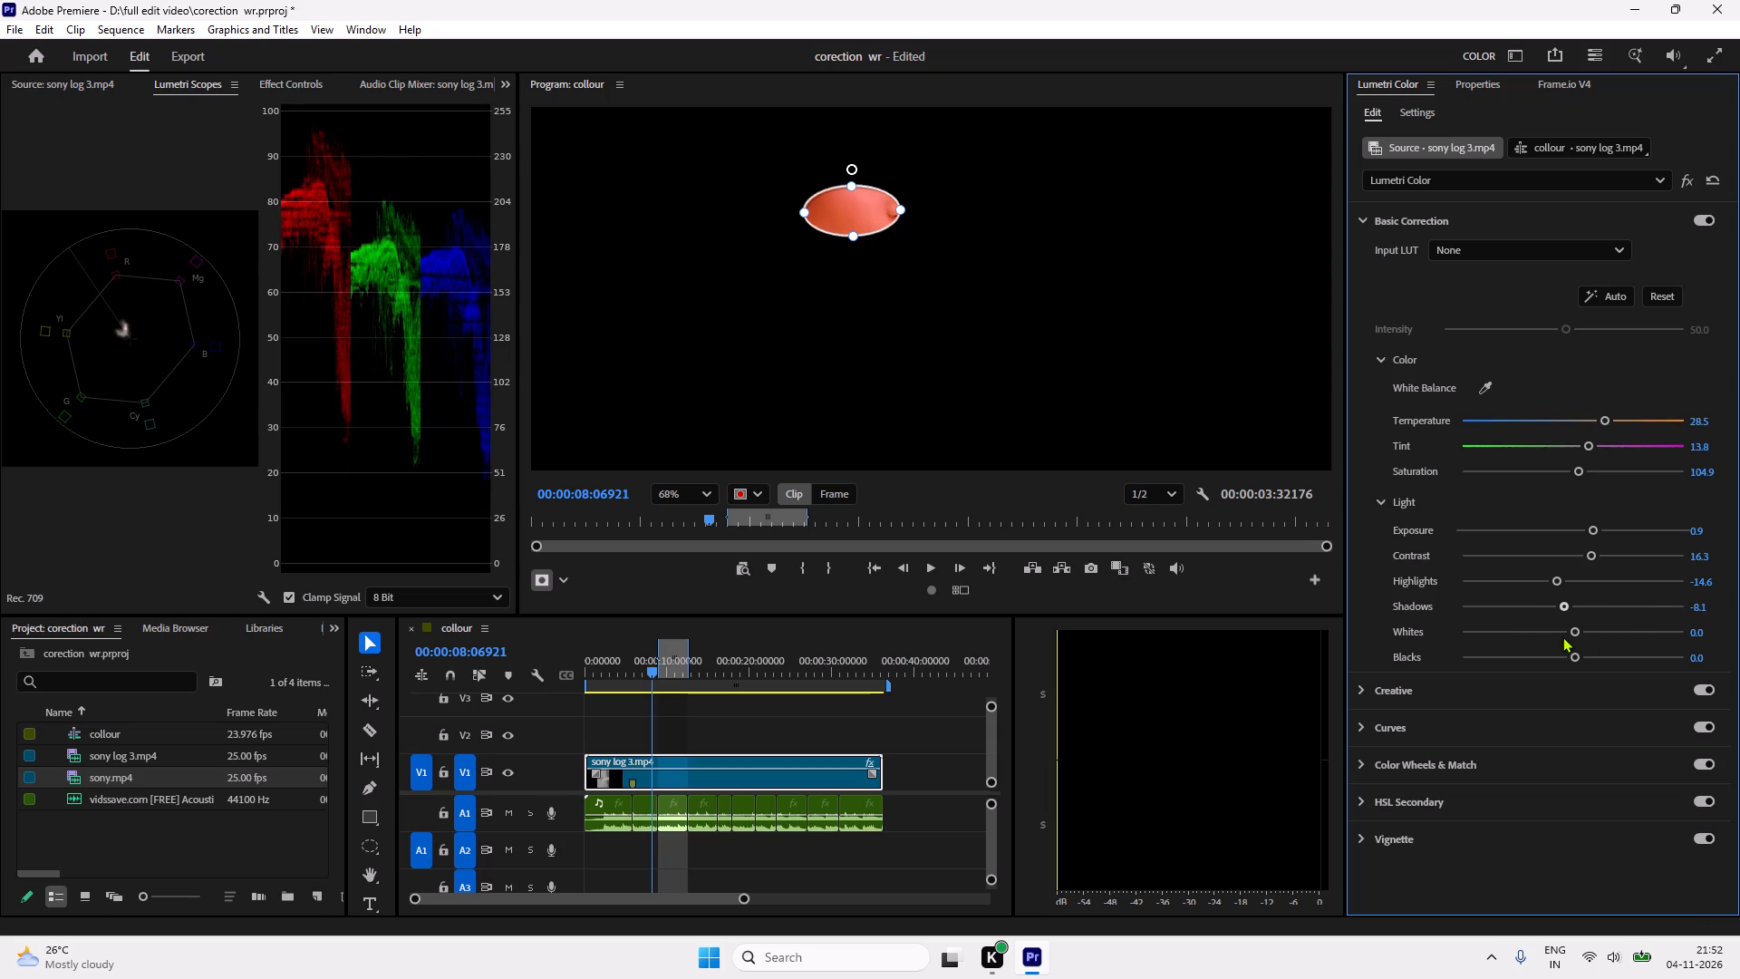
drag(1562, 636, 1570, 637)
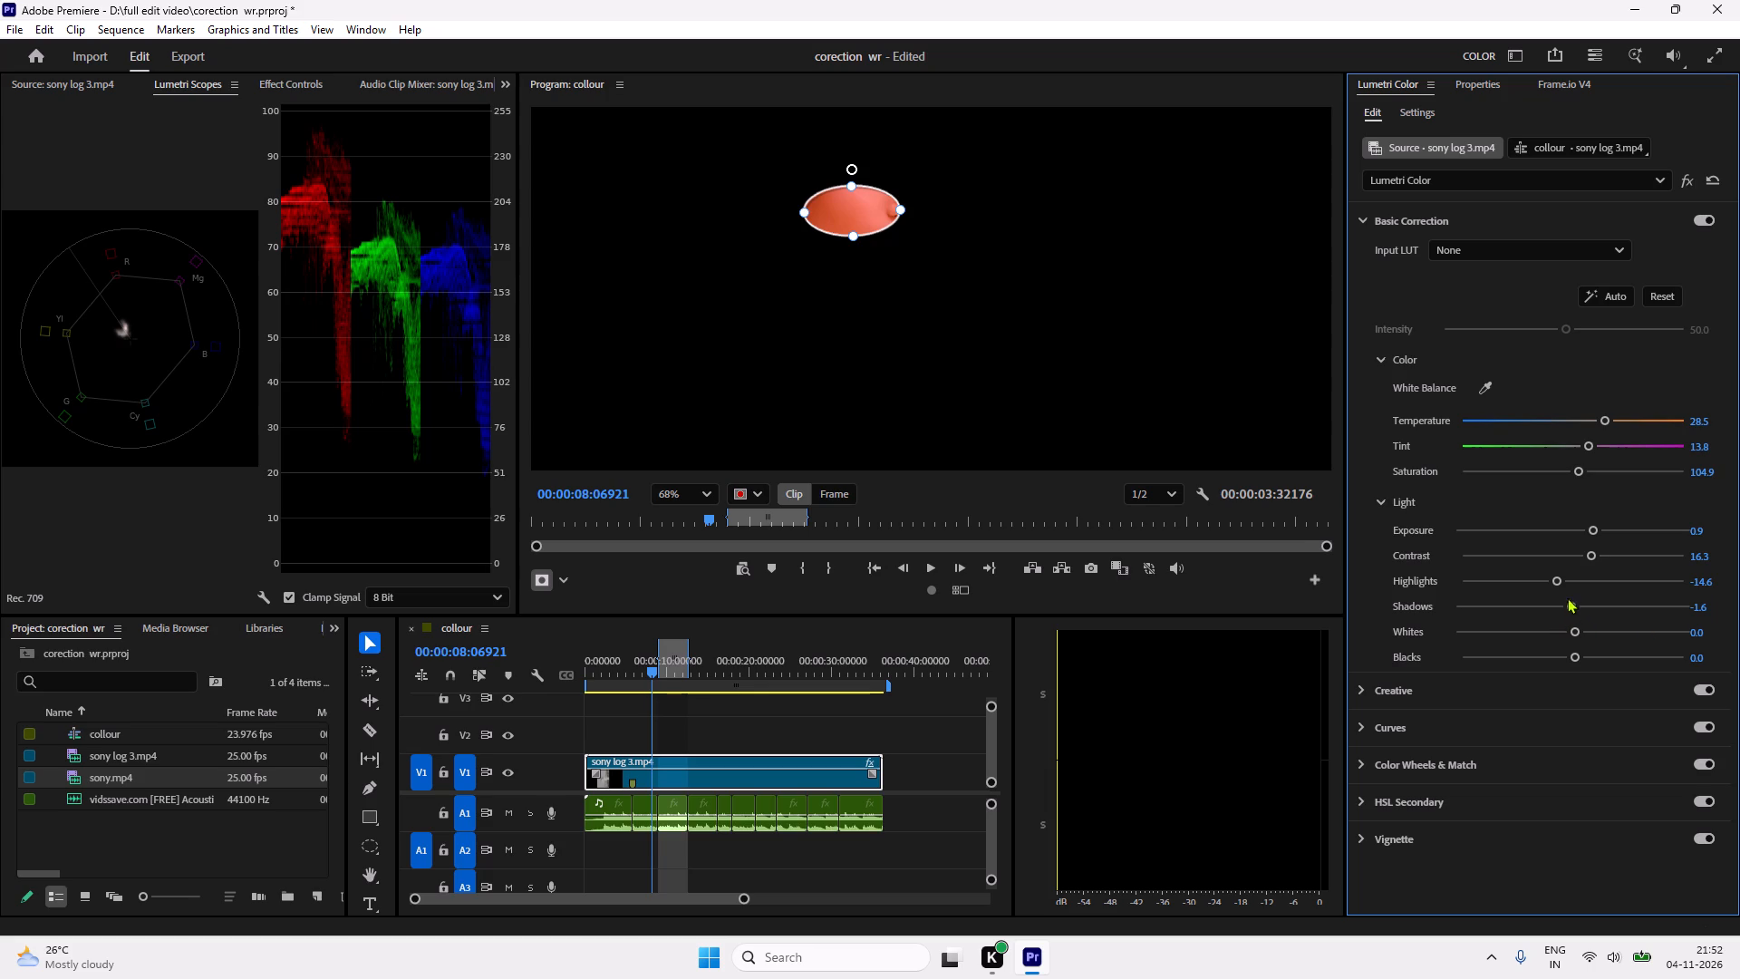
drag(1570, 612, 1536, 629)
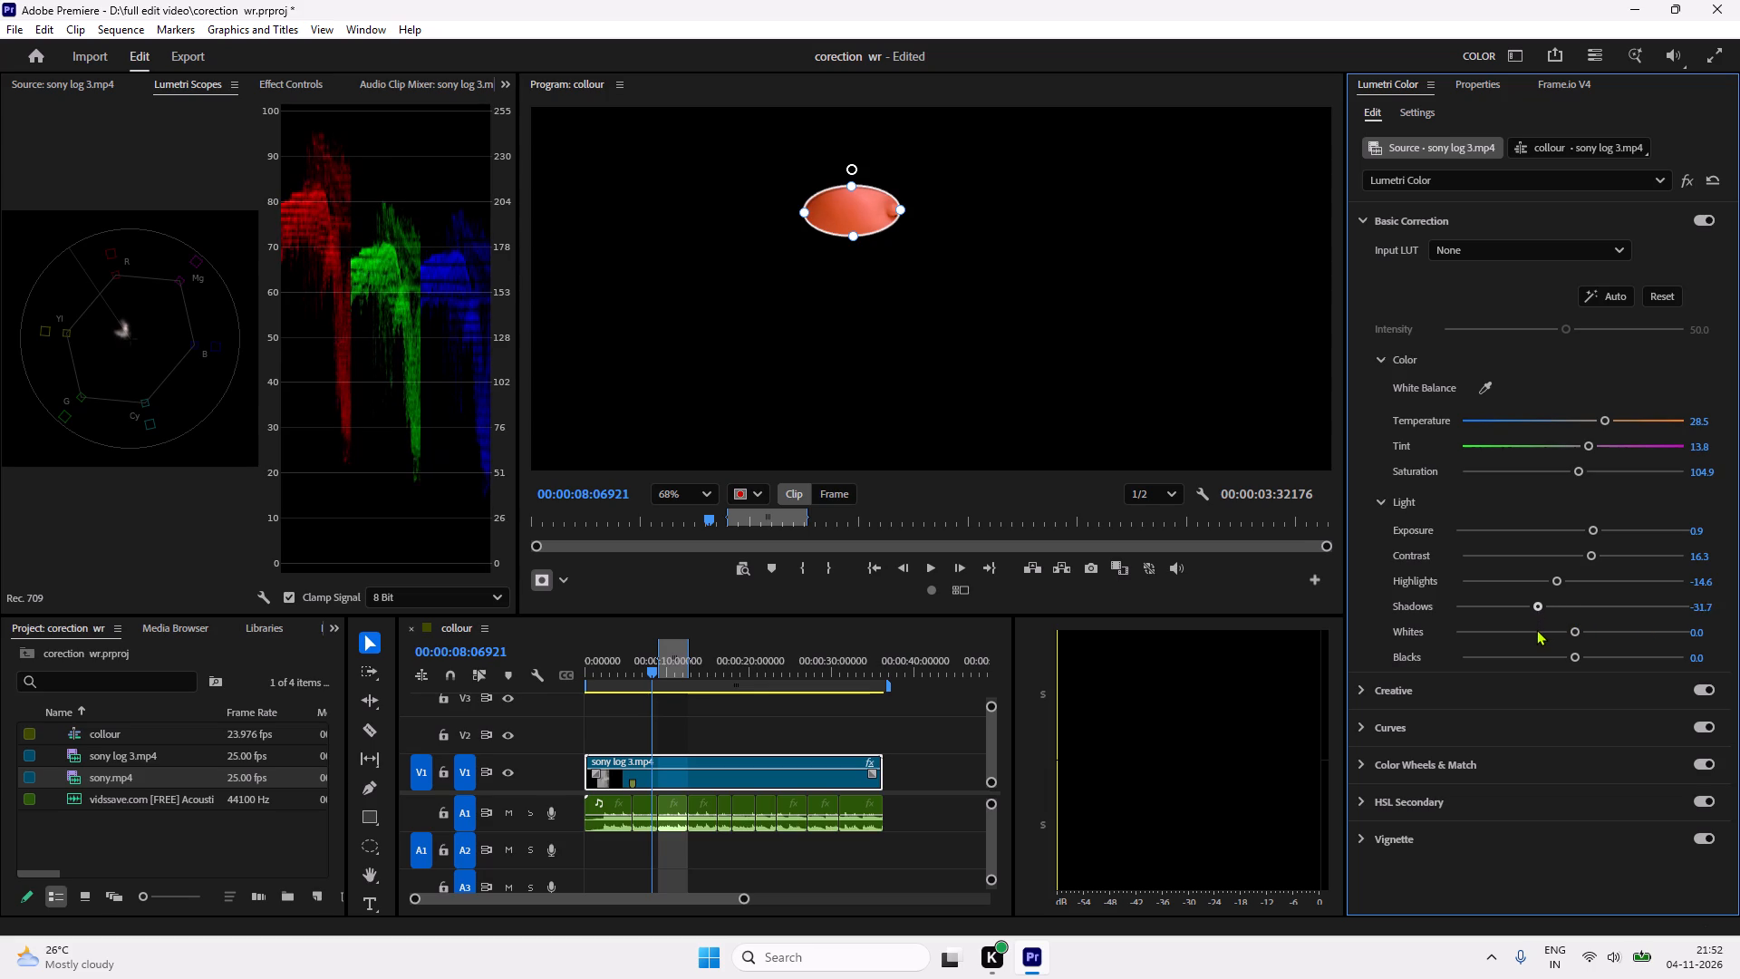
drag(1536, 629, 1577, 647)
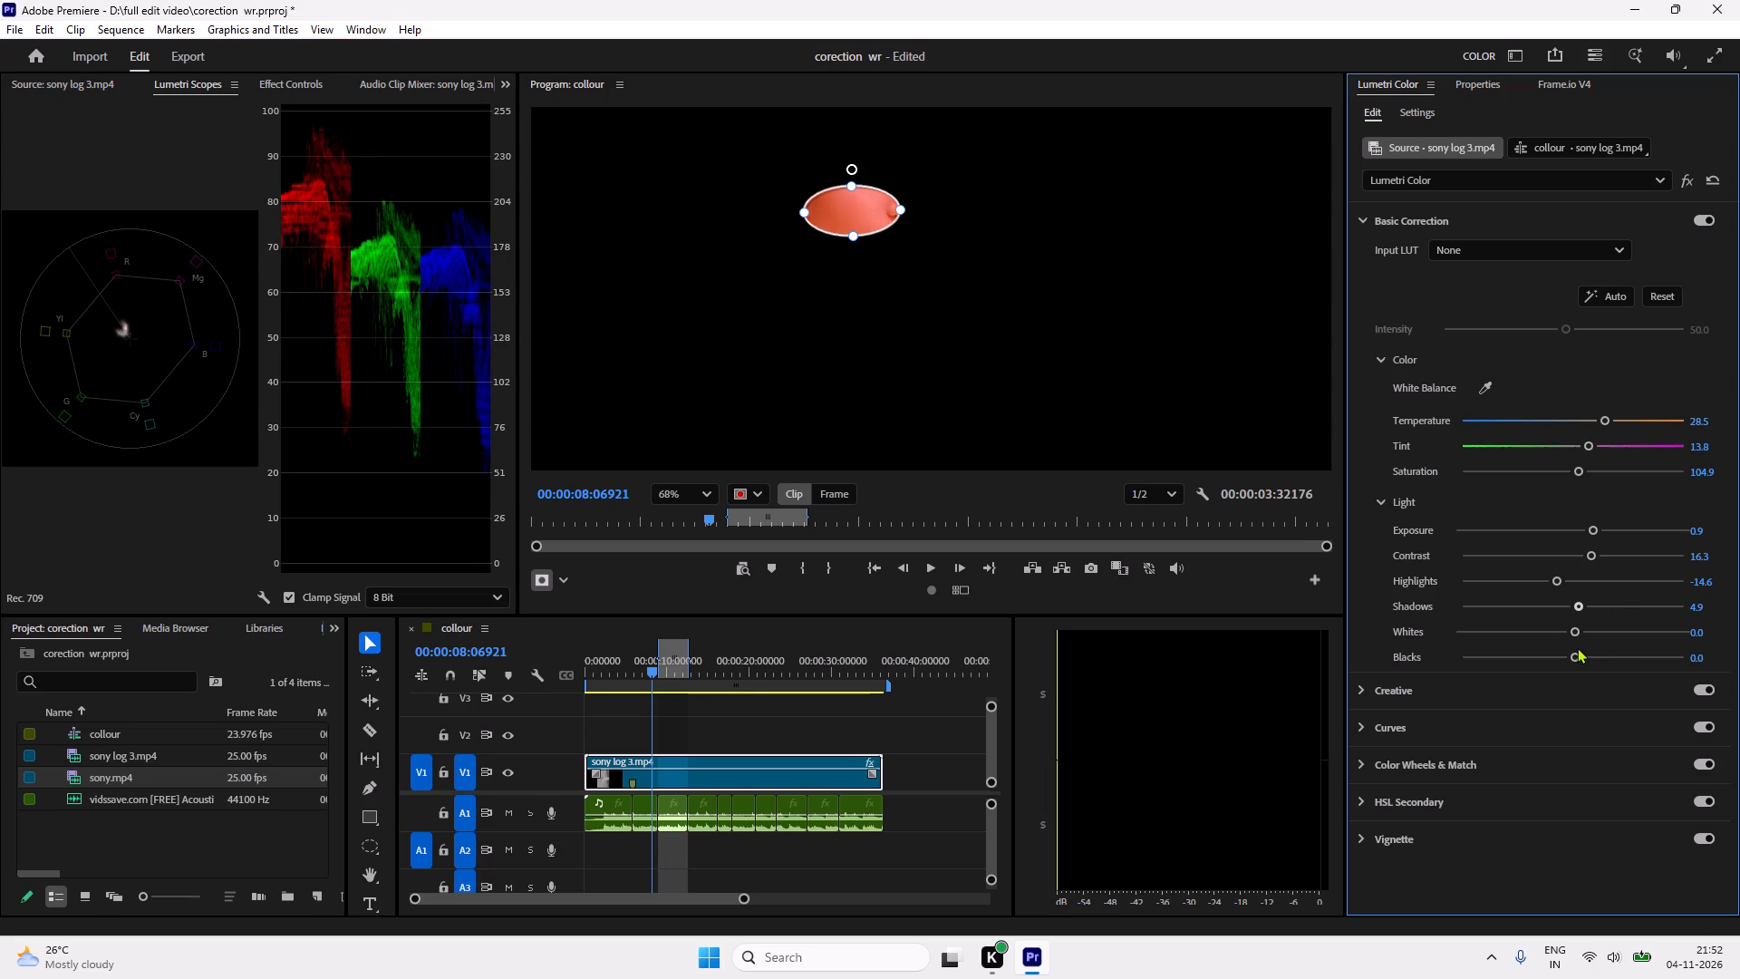
drag(1577, 647, 1573, 650)
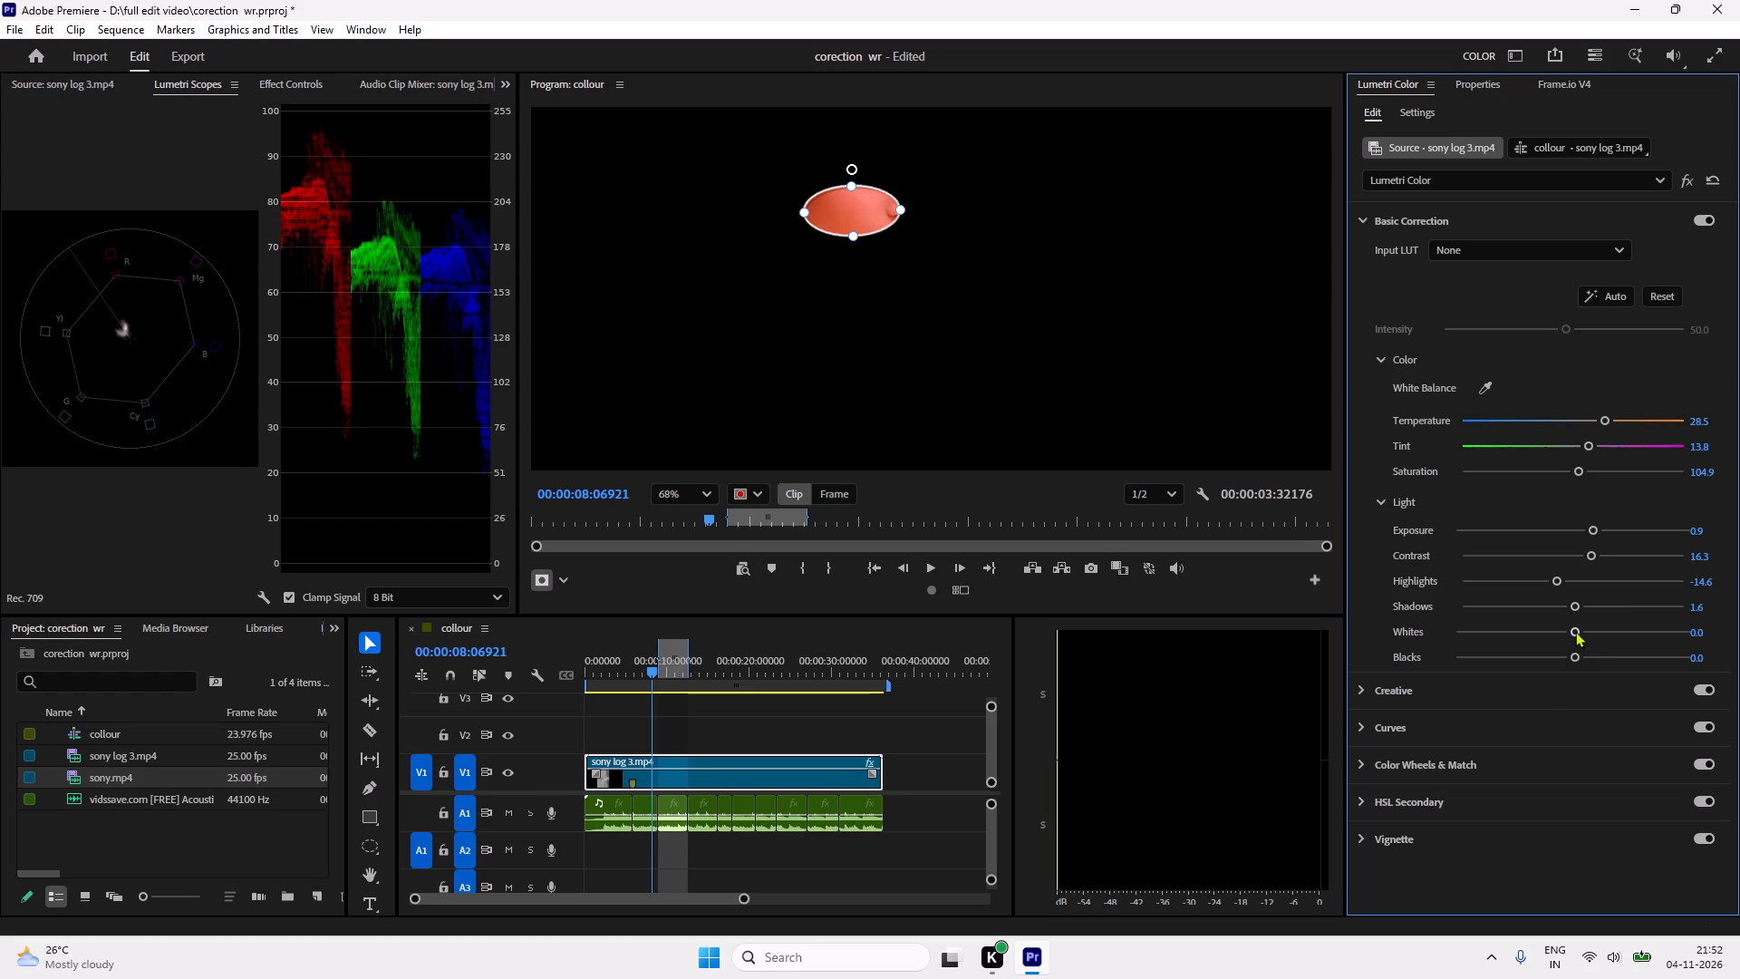
Set the source clip's Whites to 5.7 and Blacks to -11.4, and collapse the Basic Correction section.
drag(1572, 630, 1571, 642)
drag(1571, 642, 1579, 643)
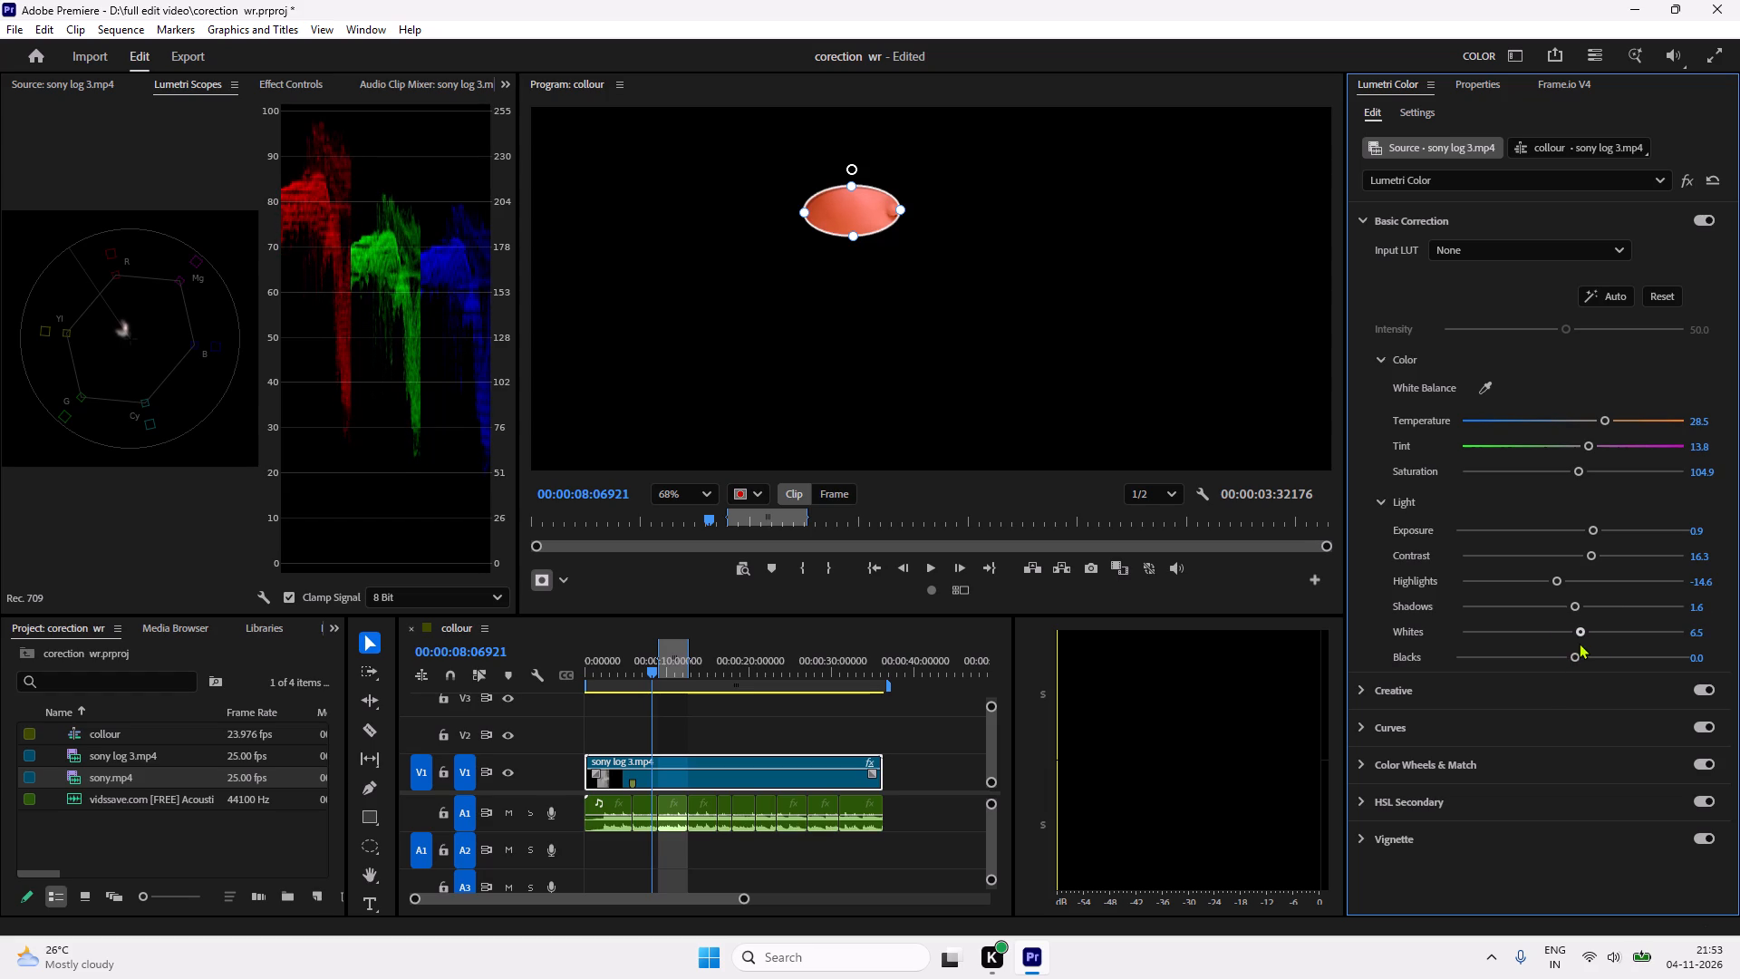
drag(1579, 643, 1578, 645)
drag(1574, 654, 1559, 664)
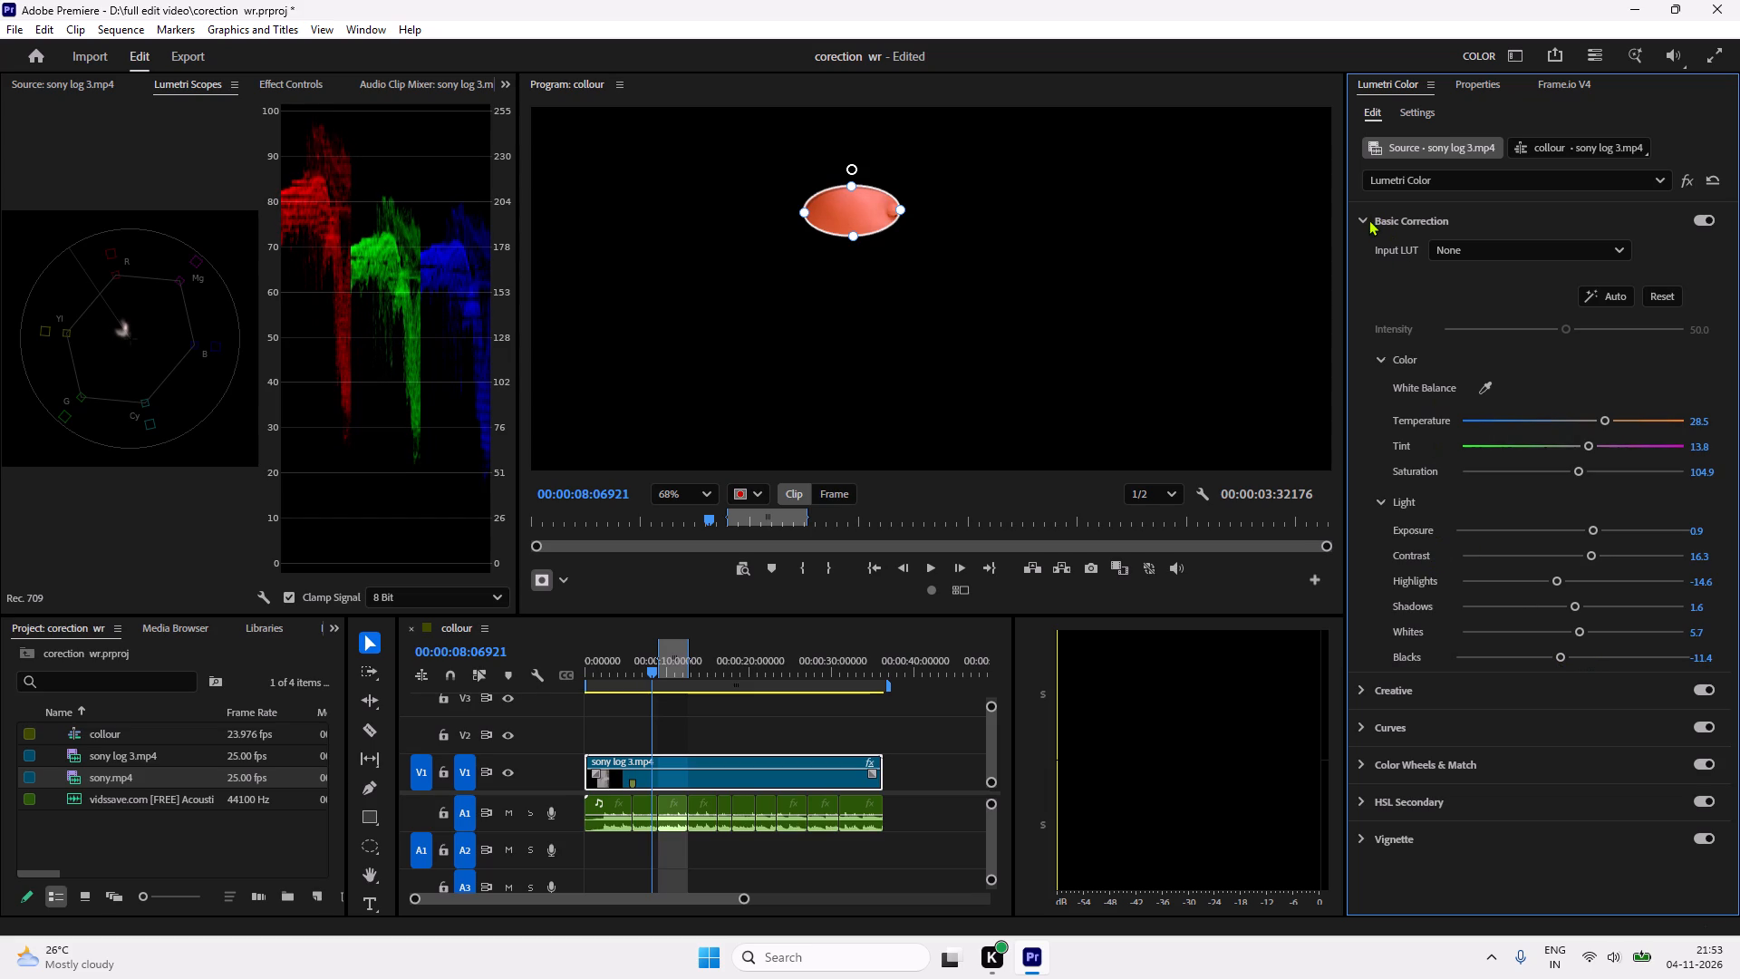
click(1364, 219)
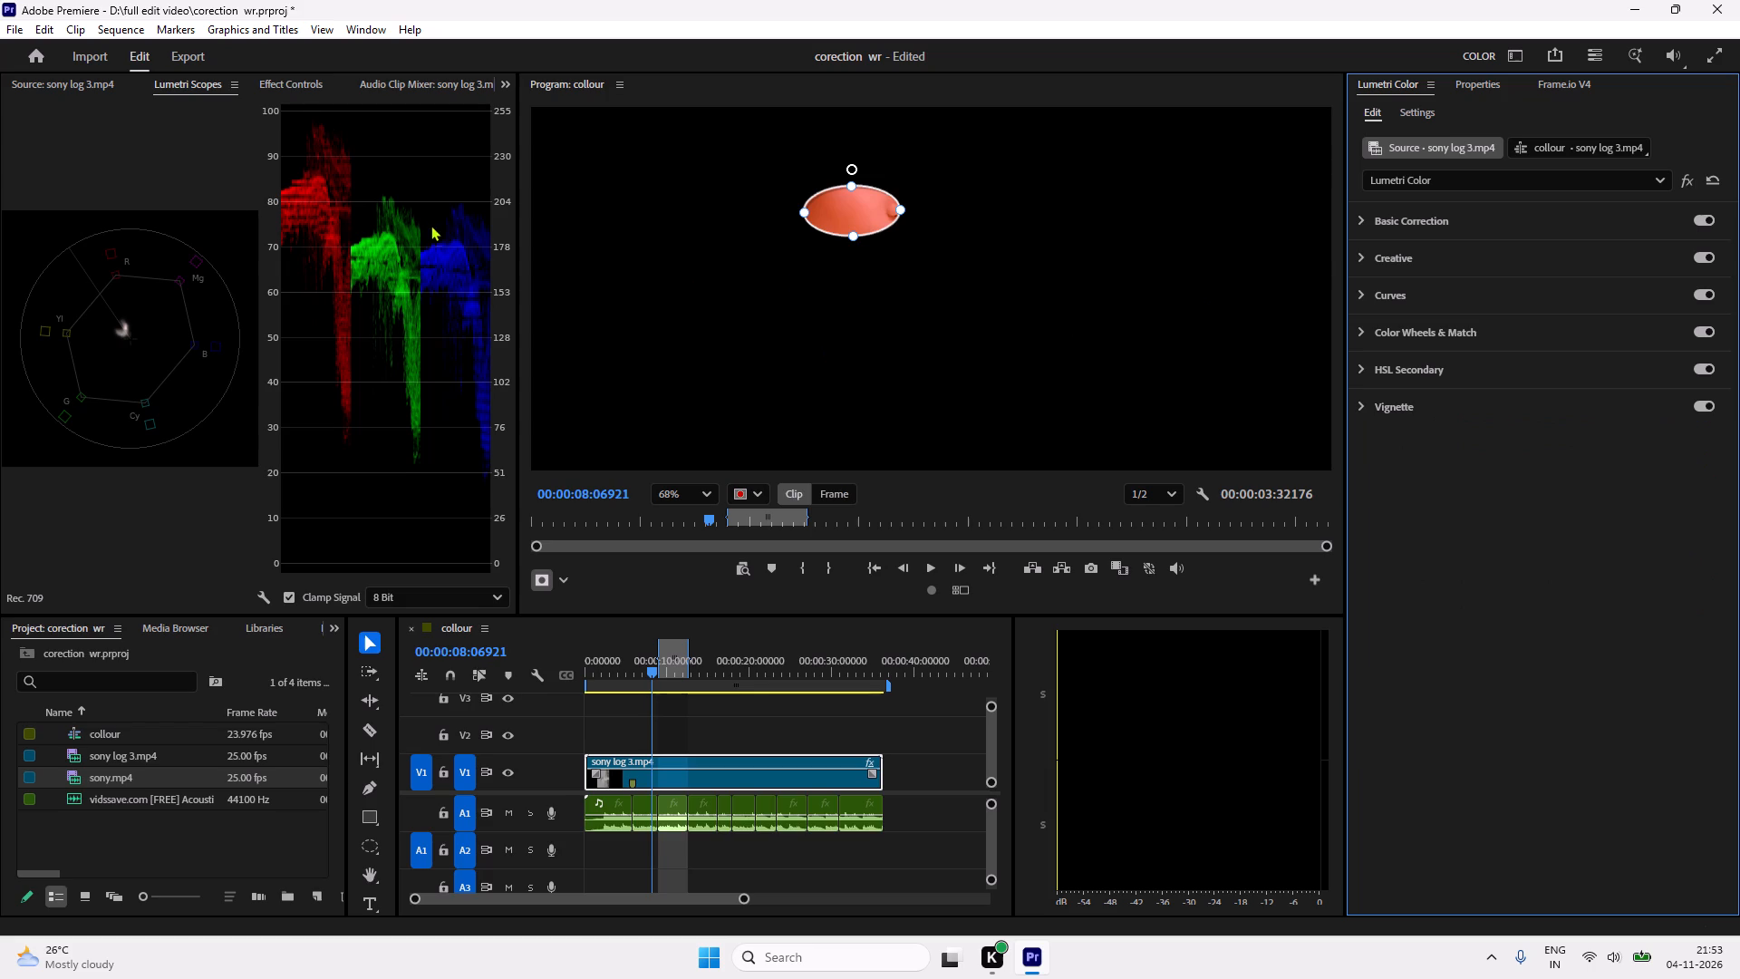
Delete the ellipse mask from the sequence clip's Opacity to restore the full picture.
click(296, 86)
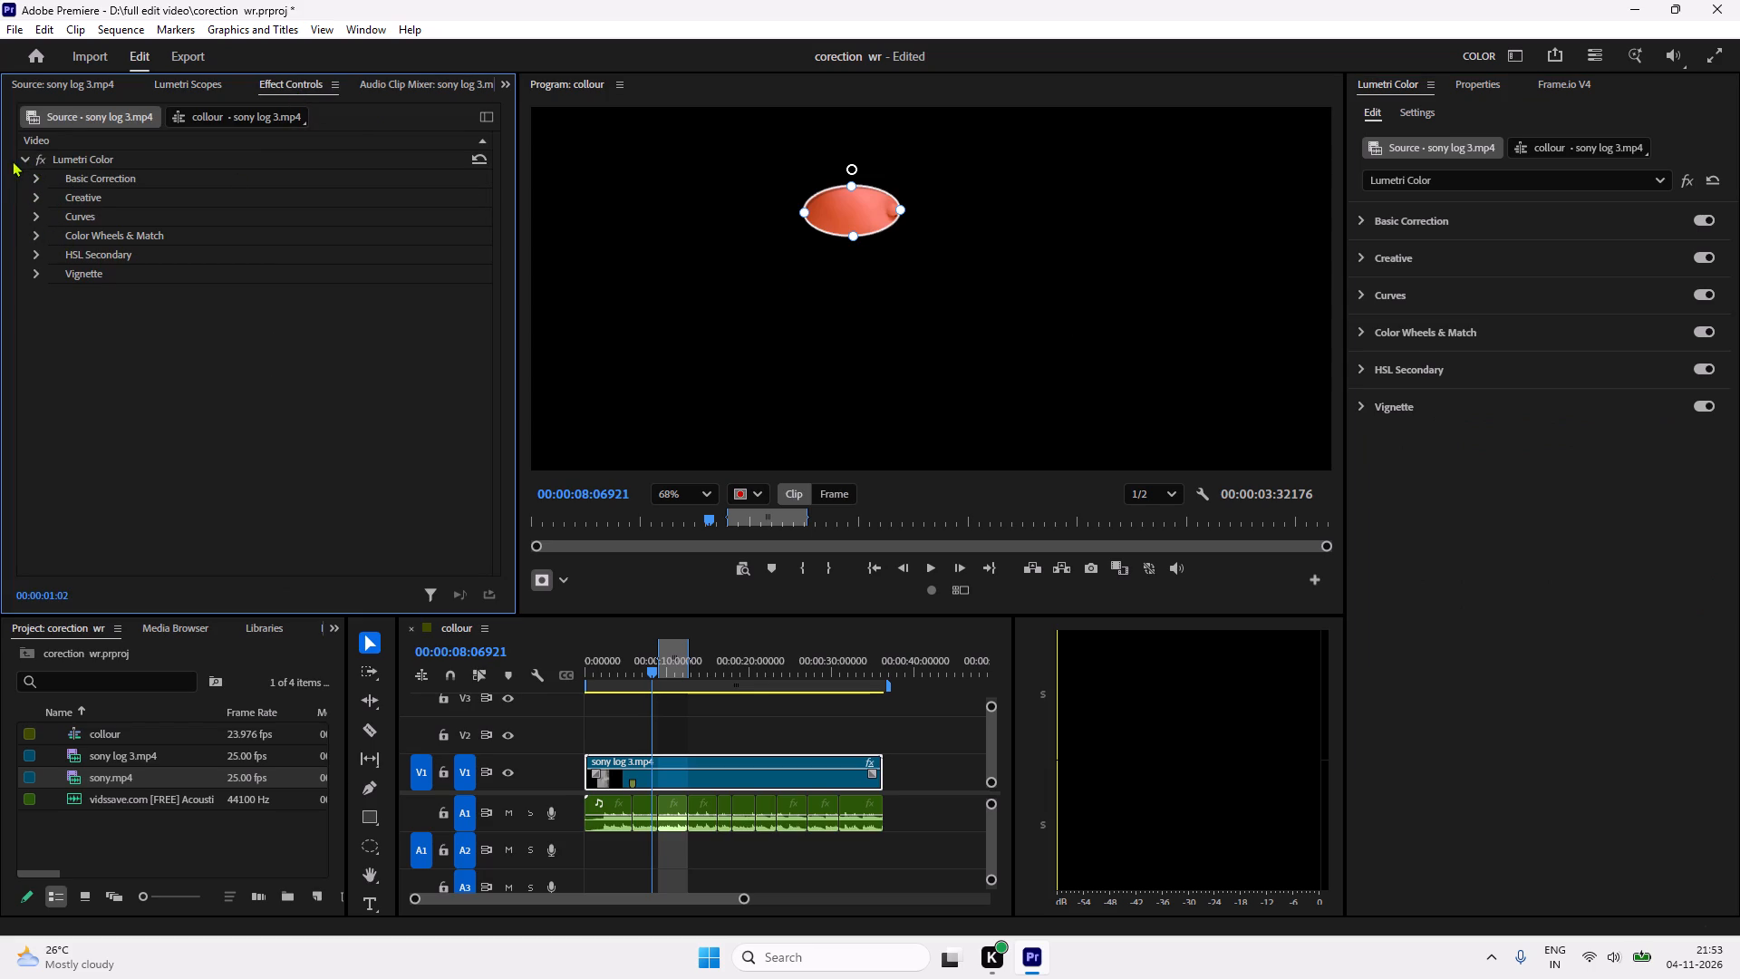
click(75, 156)
click(18, 156)
click(21, 156)
click(193, 114)
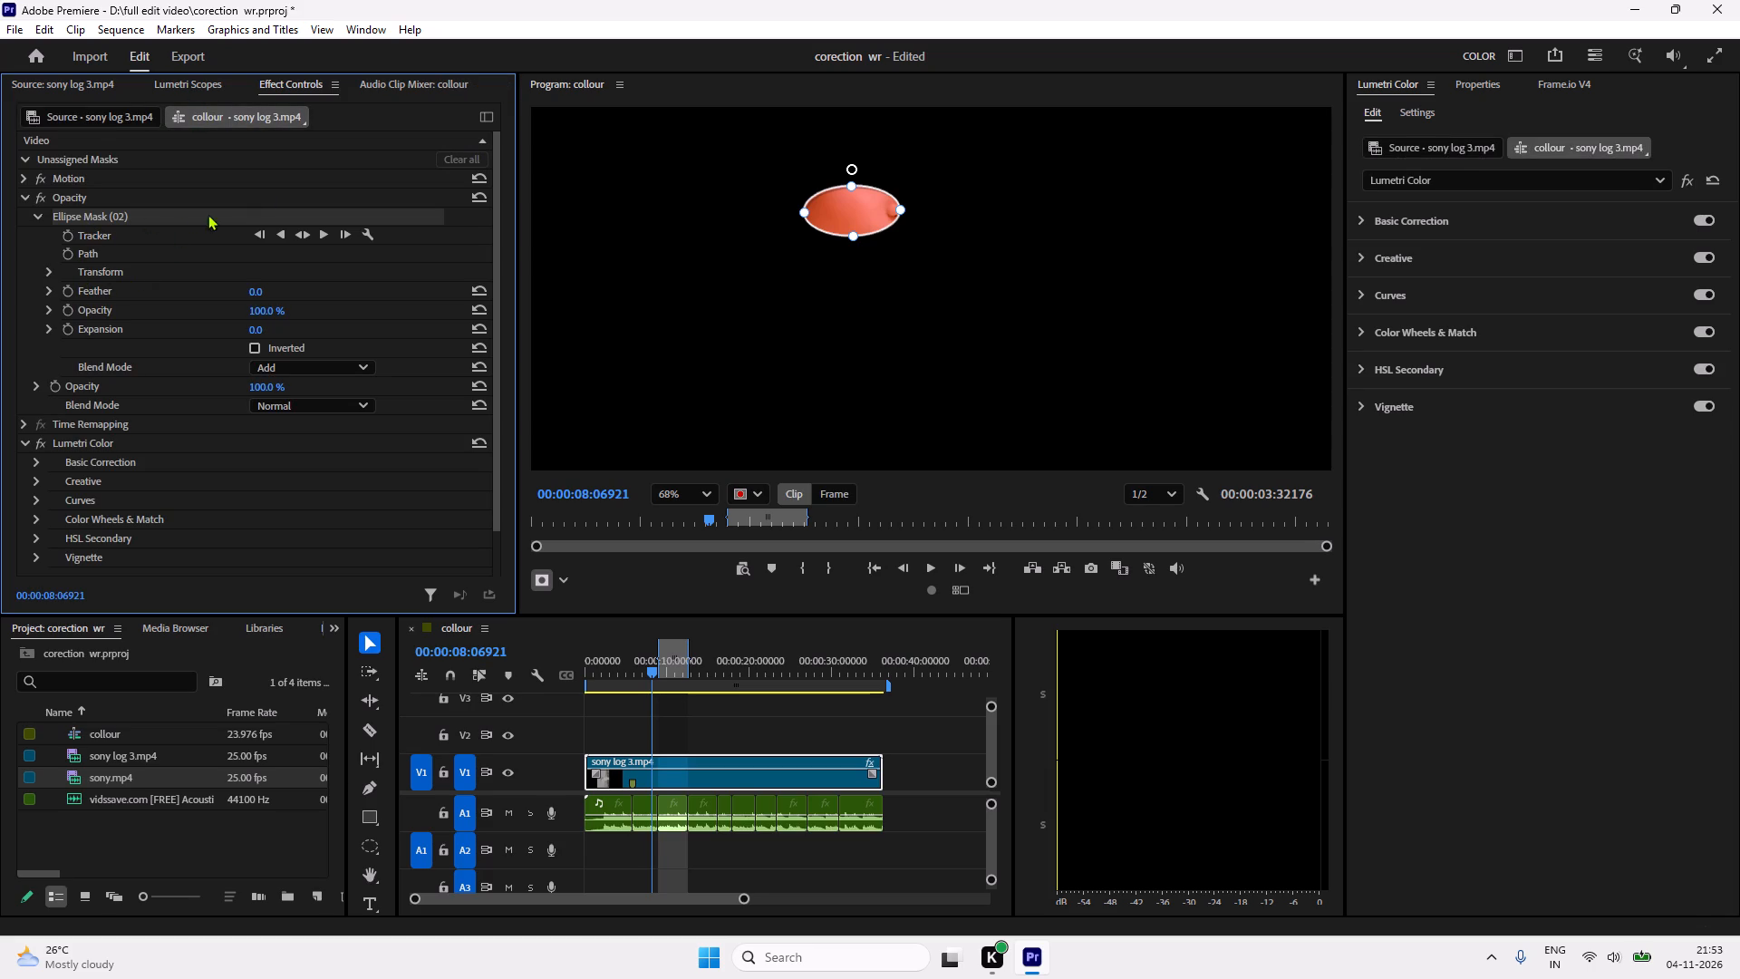
click(118, 218)
key(Delete)
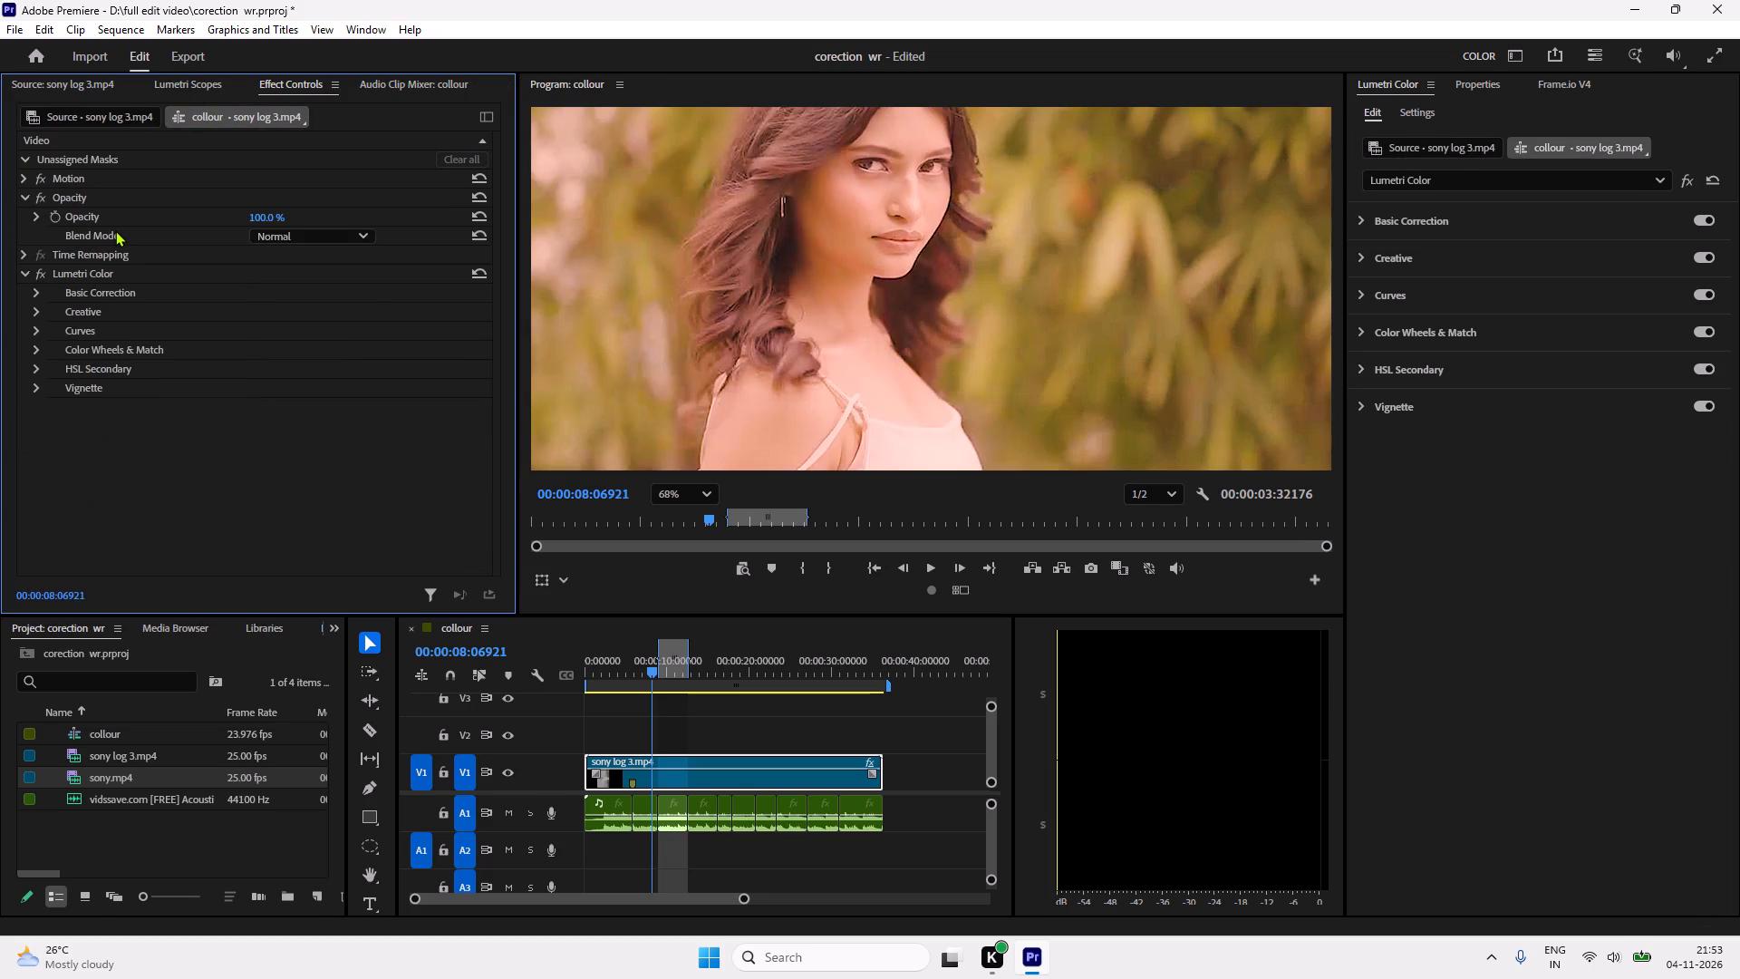
Play the sequence from about 8 seconds and scrub to about 19 seconds to review the corrected picture.
key(space)
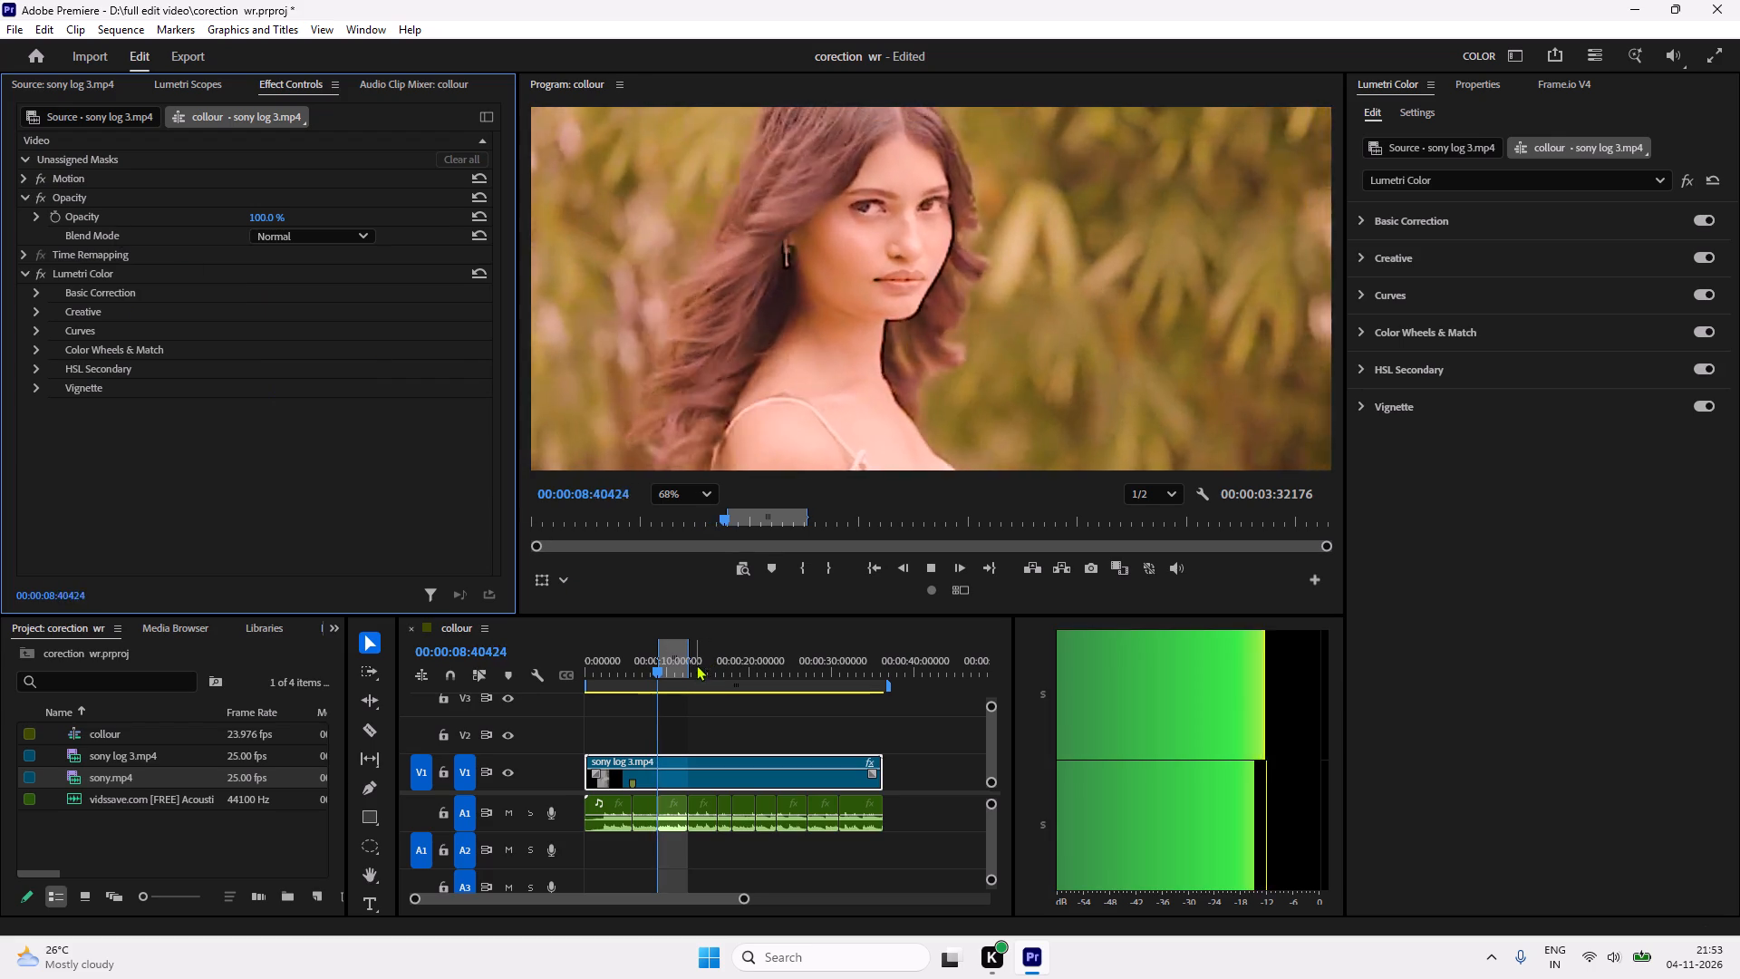
drag(675, 673, 720, 680)
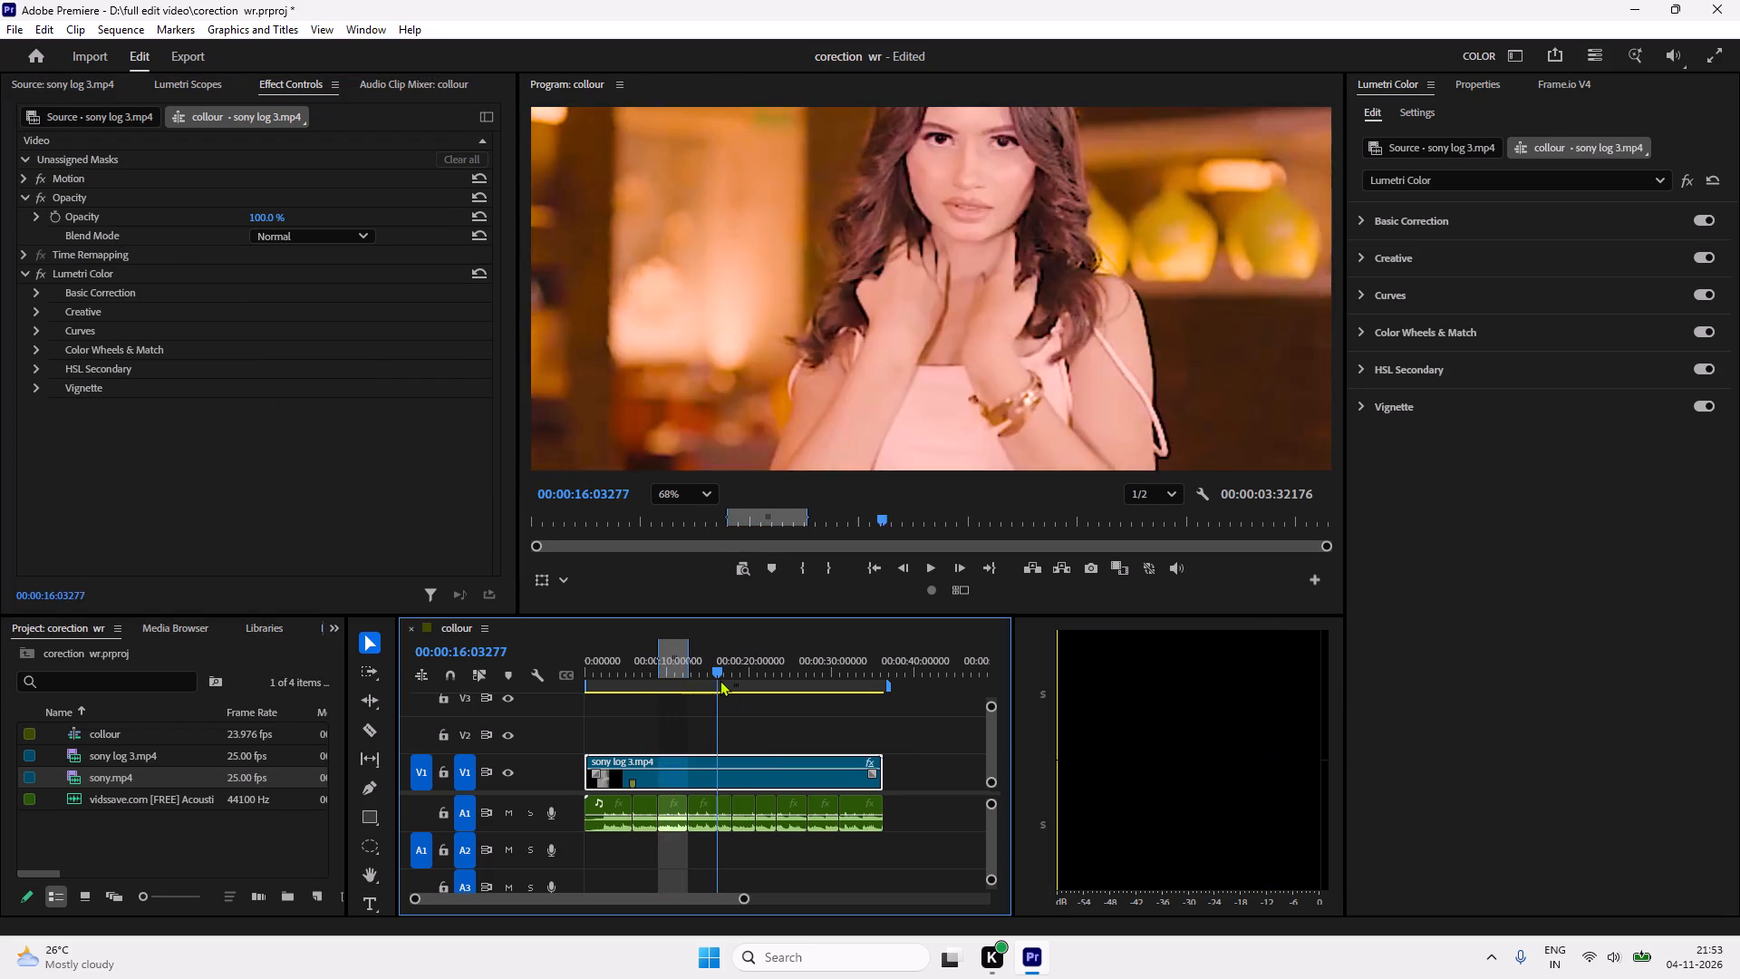
drag(720, 680, 749, 684)
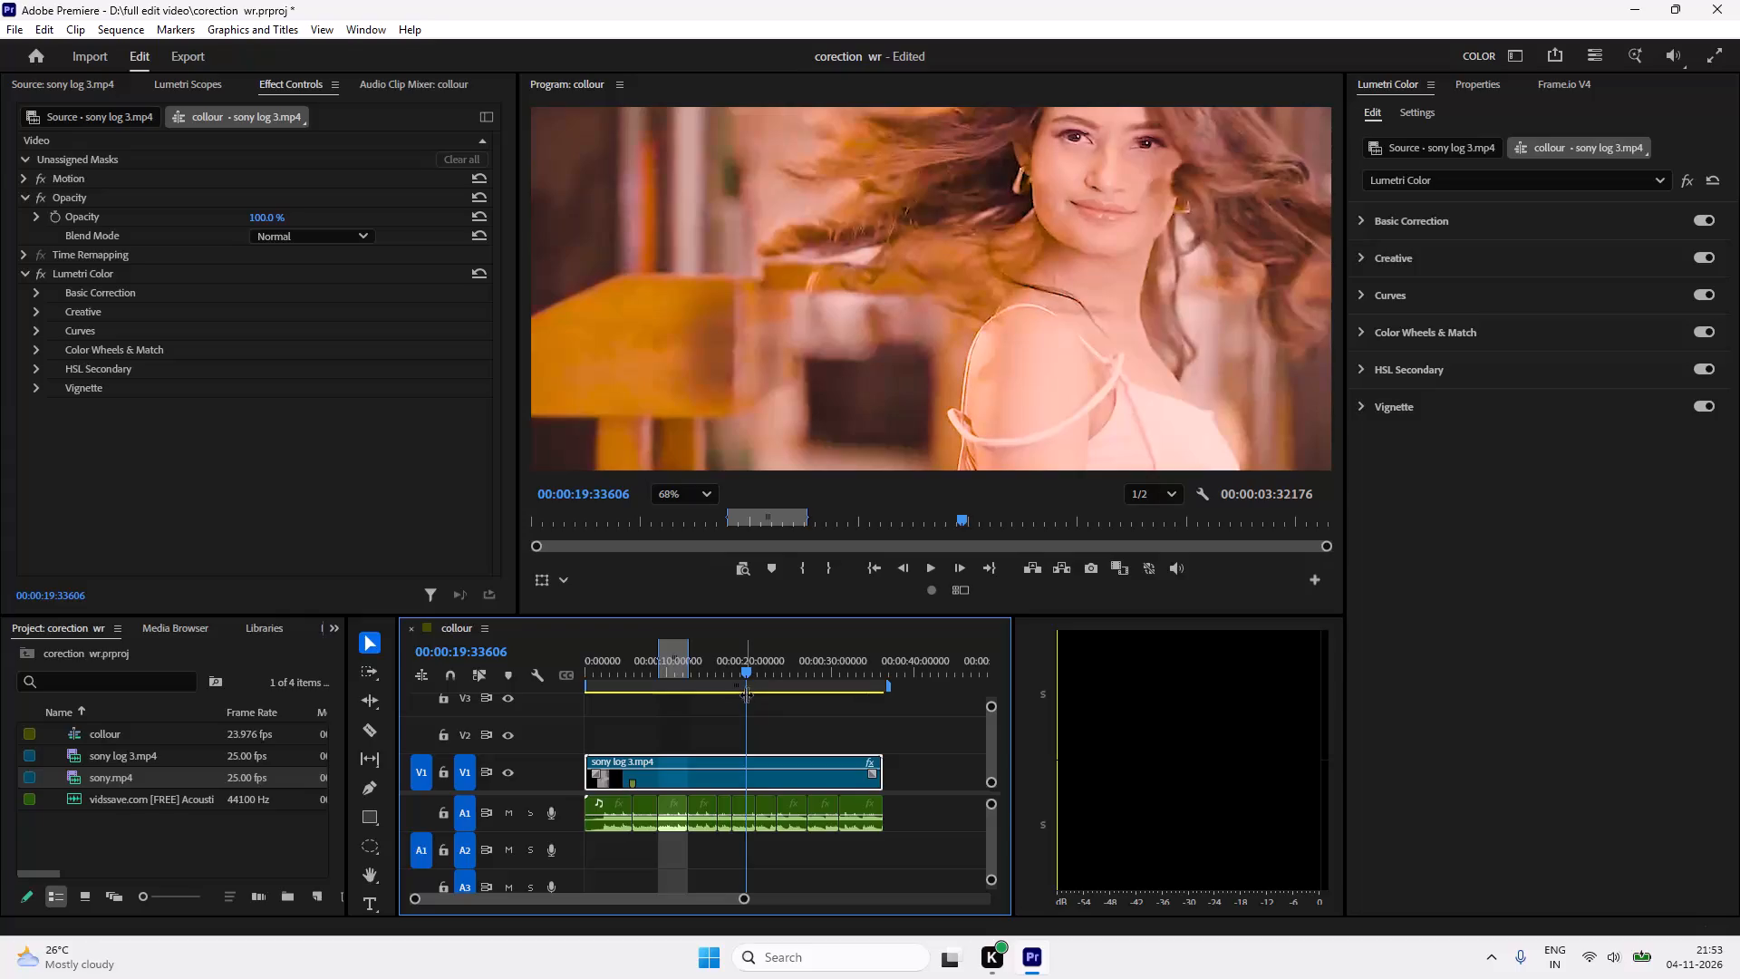
Undo the ellipse mask deletion and the most recent colour adjustments to the clip.
key(ctrl+z)
key(ctrl+z)
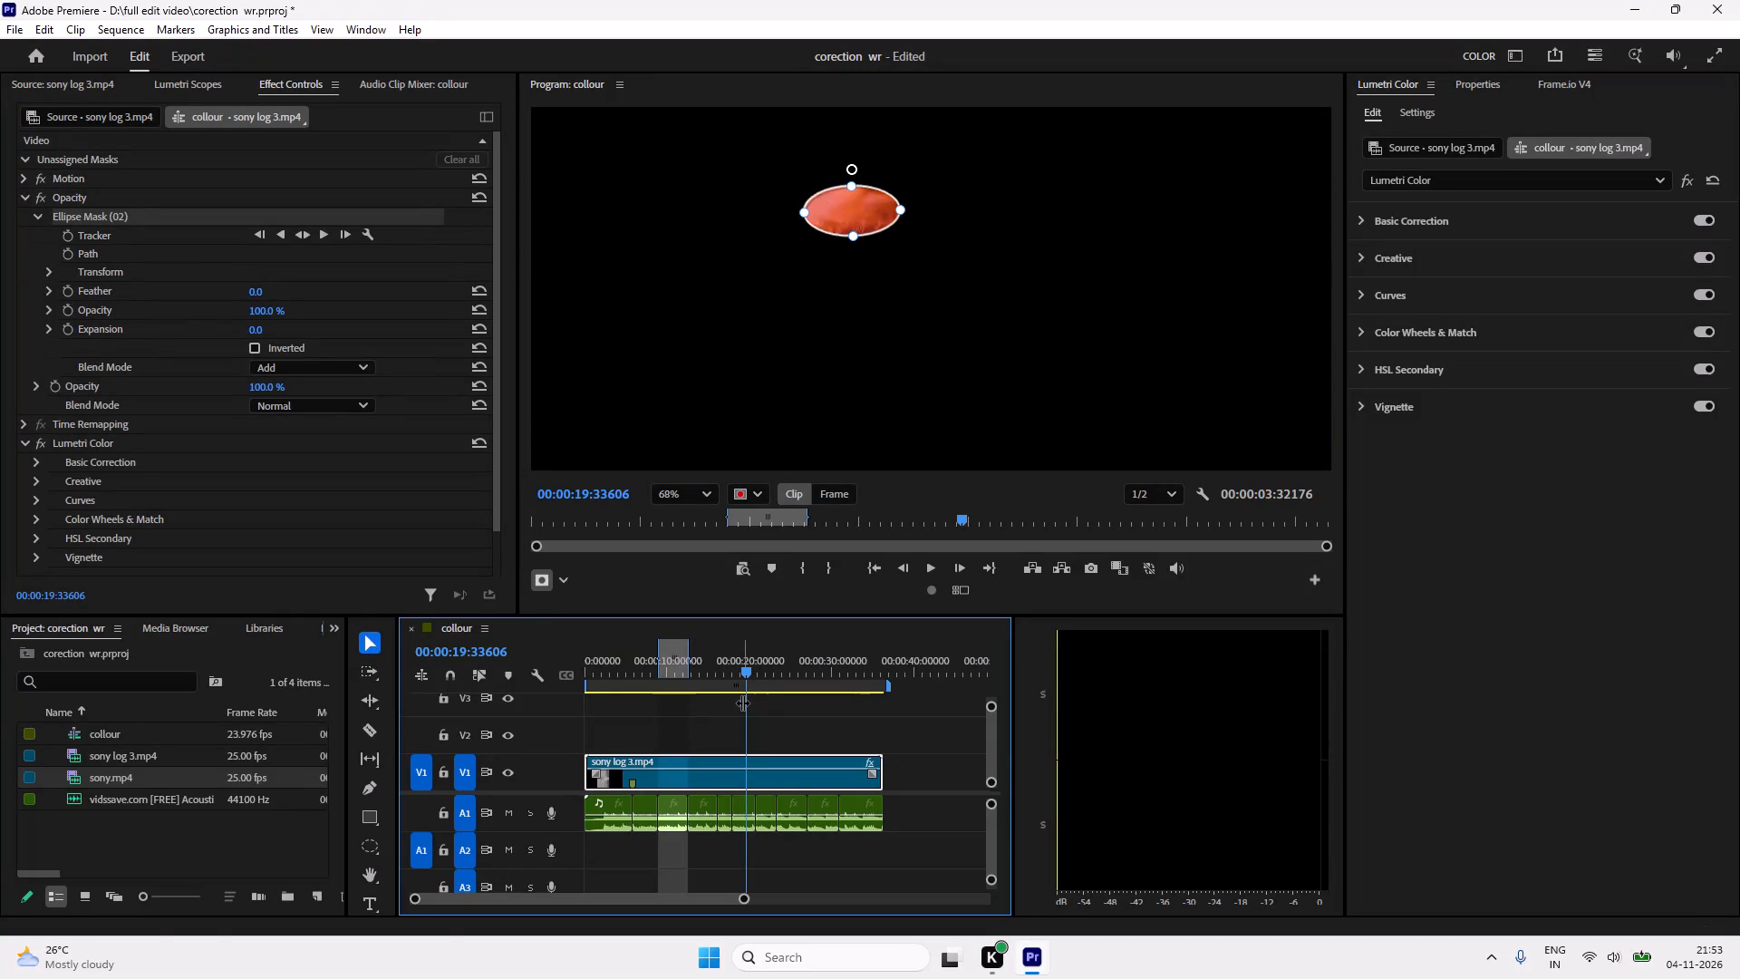
key(ctrl+z)
key(ctrl+z)
key(ctrl+z)
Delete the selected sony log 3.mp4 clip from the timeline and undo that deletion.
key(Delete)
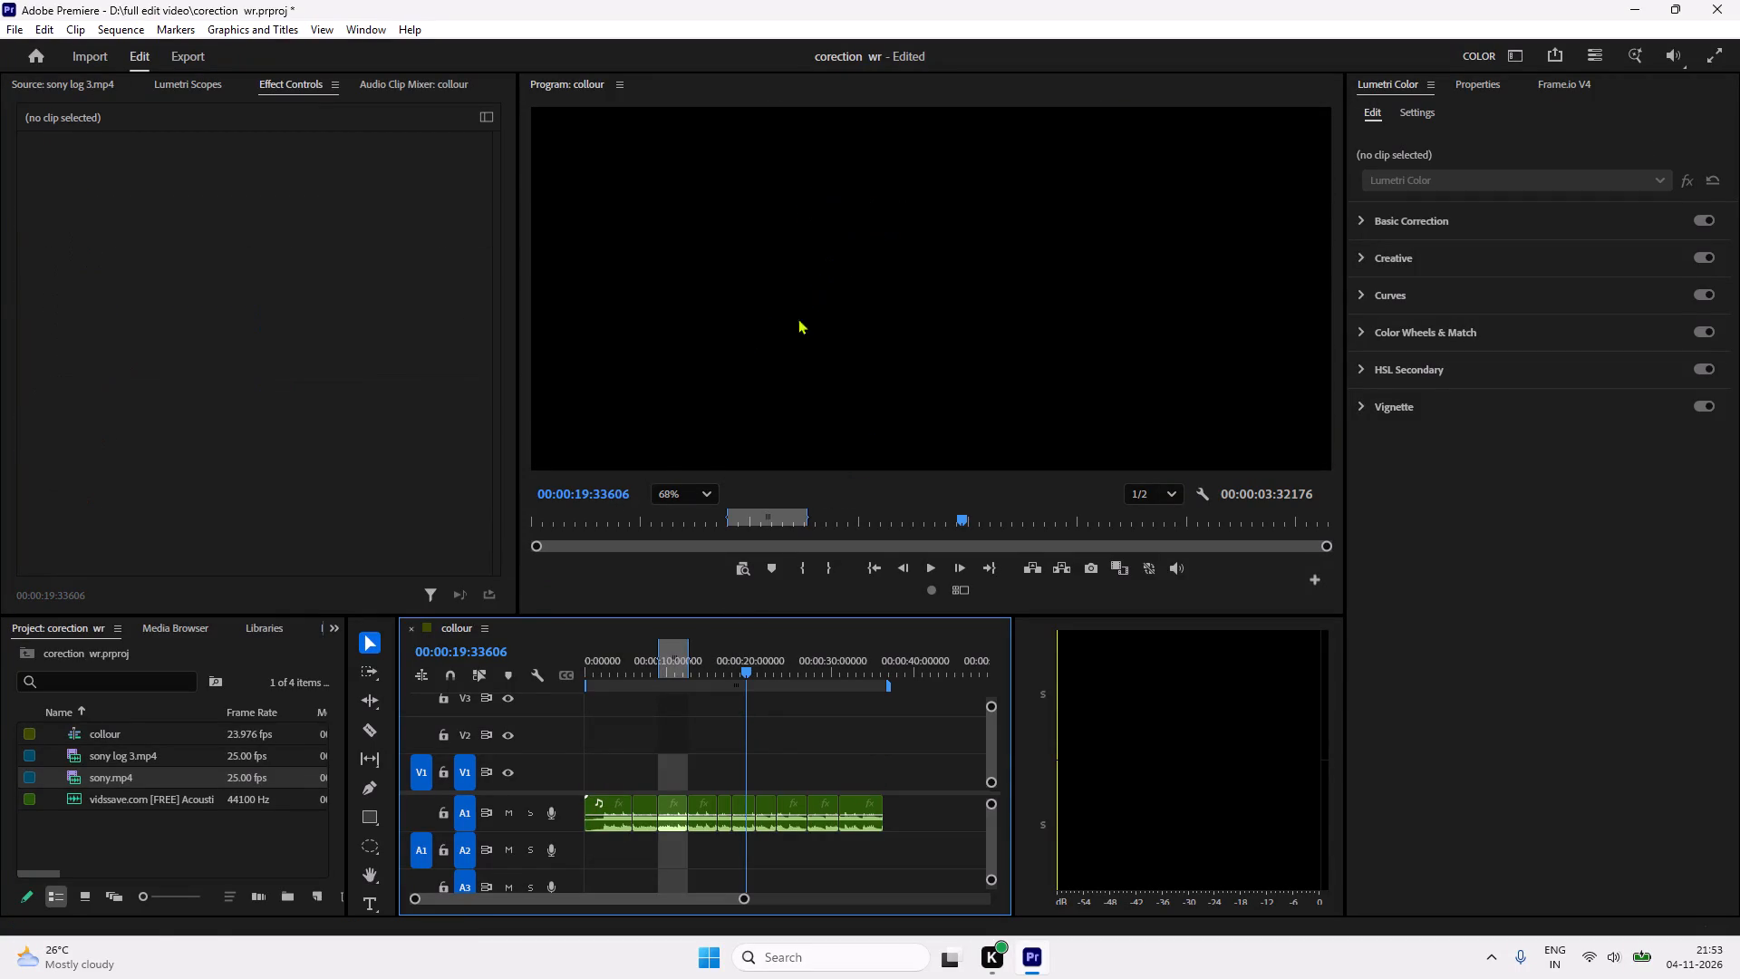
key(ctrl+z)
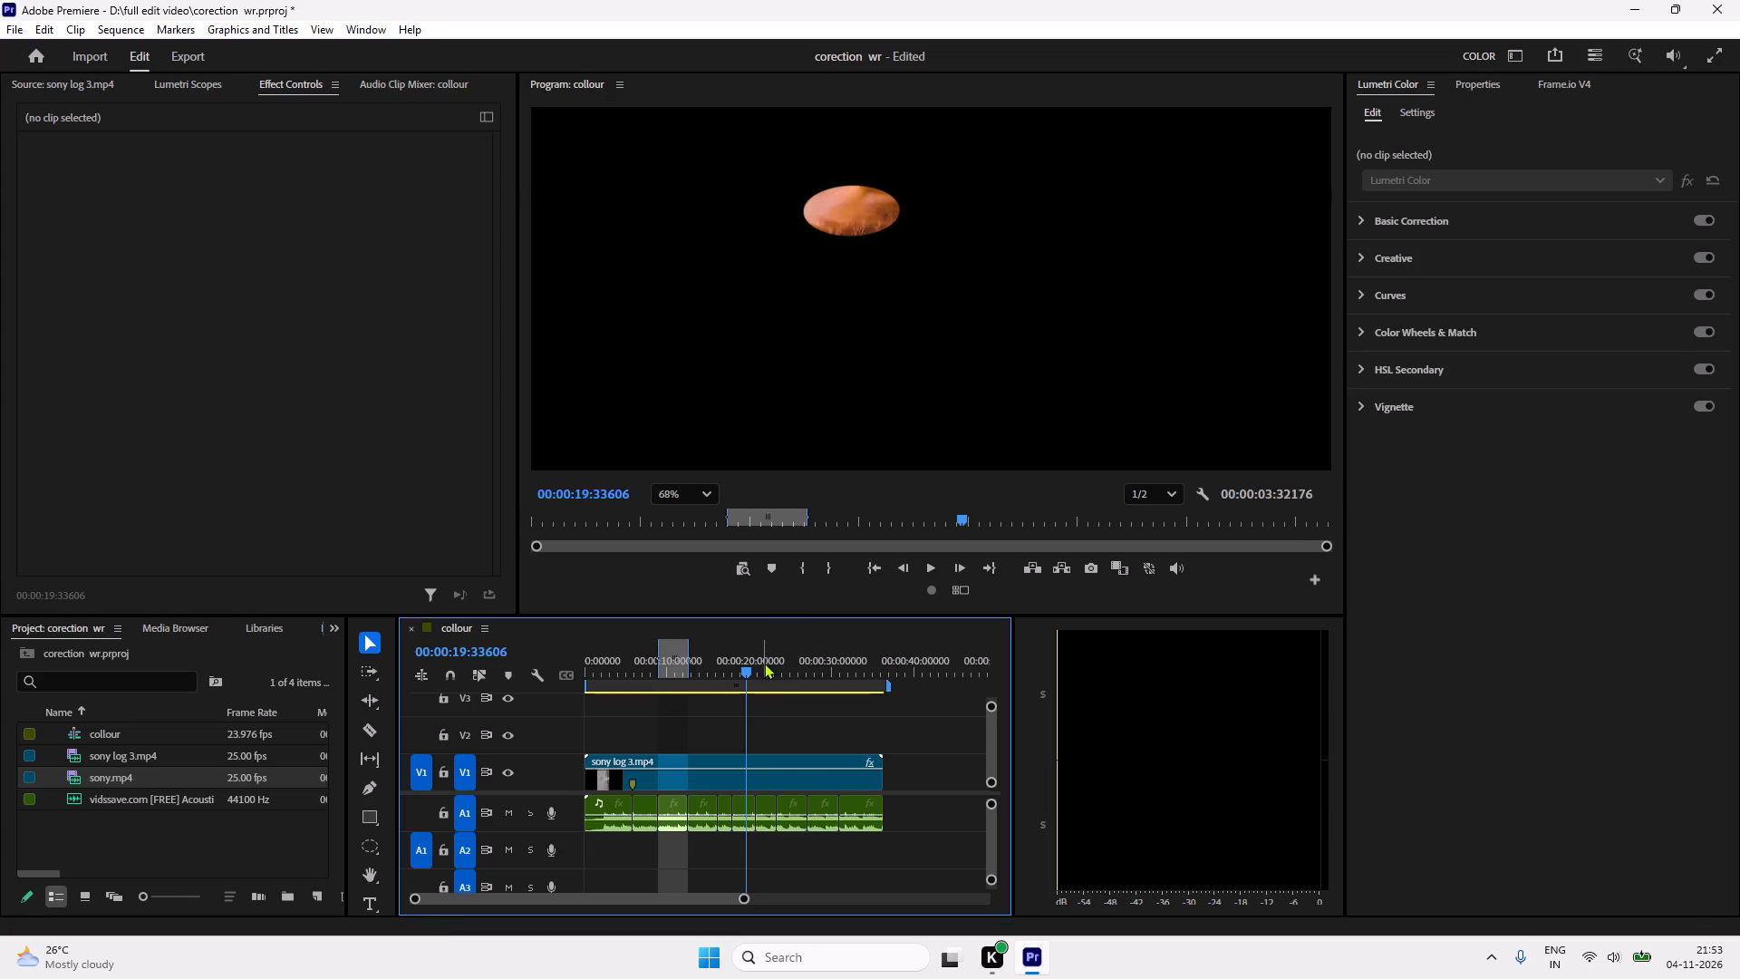
Show the Lumetri Scopes and keep undoing the earlier corrections until the ellipse mask is gone from the picture.
key(ctrl+z)
key(ctrl+z)
key(ctrl+z)
key(ctrl+z)
key(ctrl+z)
ctrl+click(194, 85)
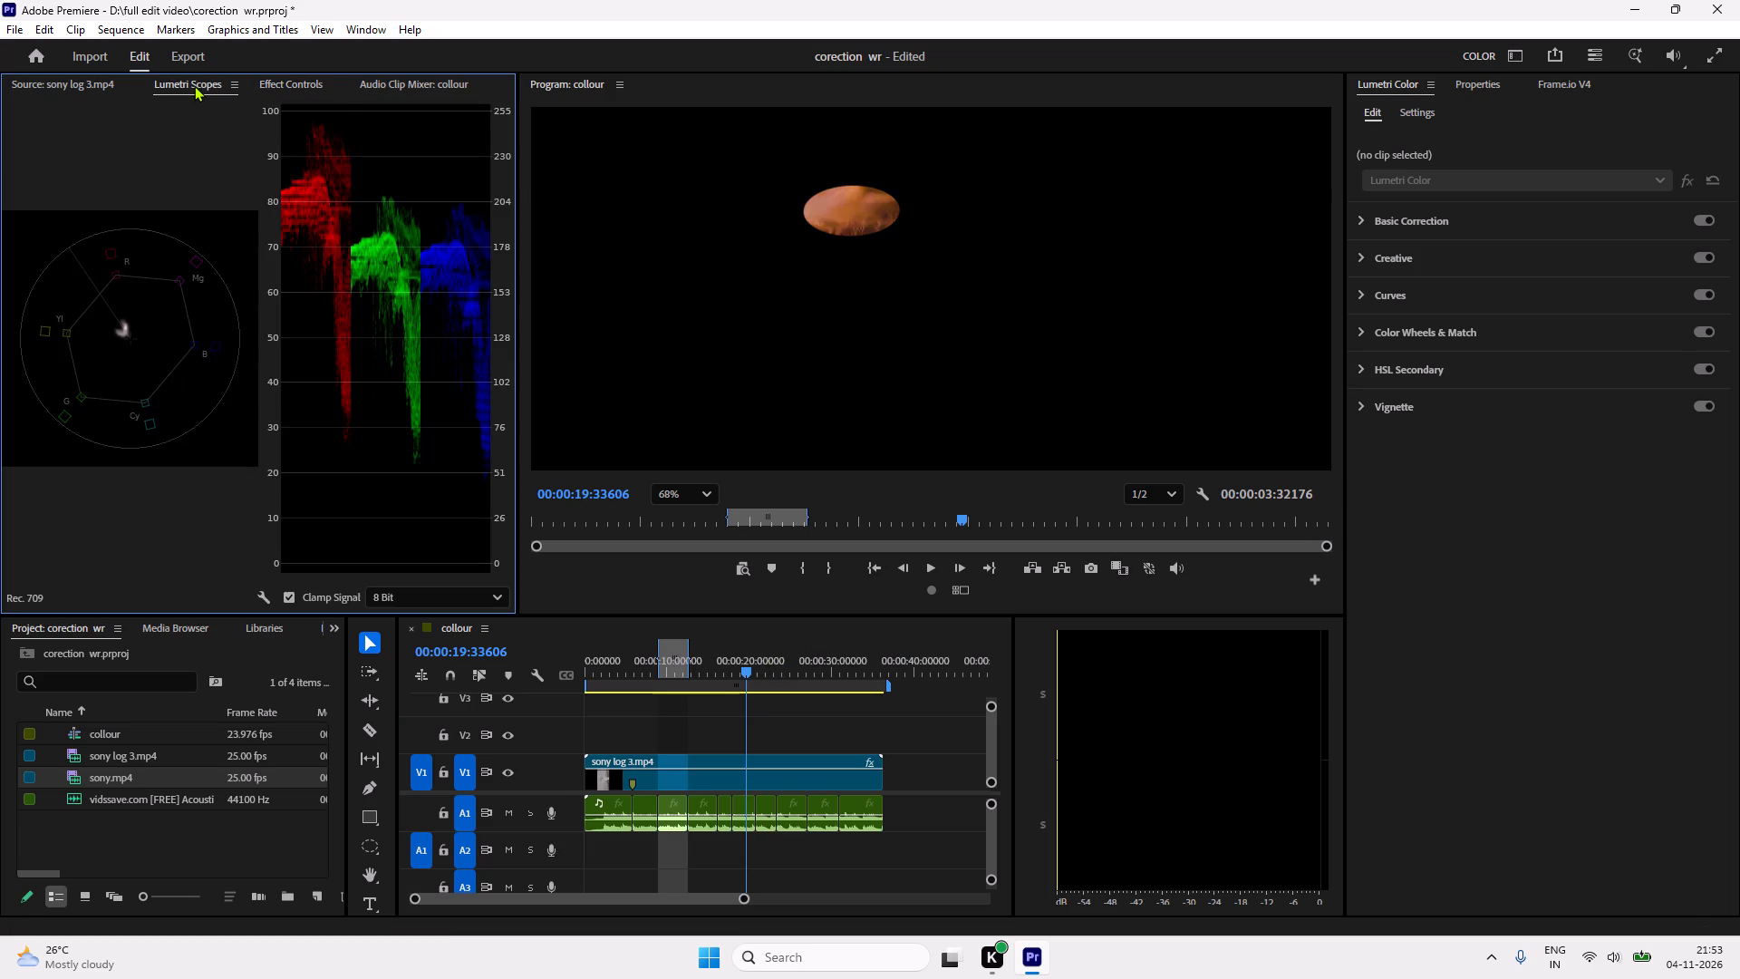
key(ctrl+z)
key(ctrl+z)
key(ctrl+z)
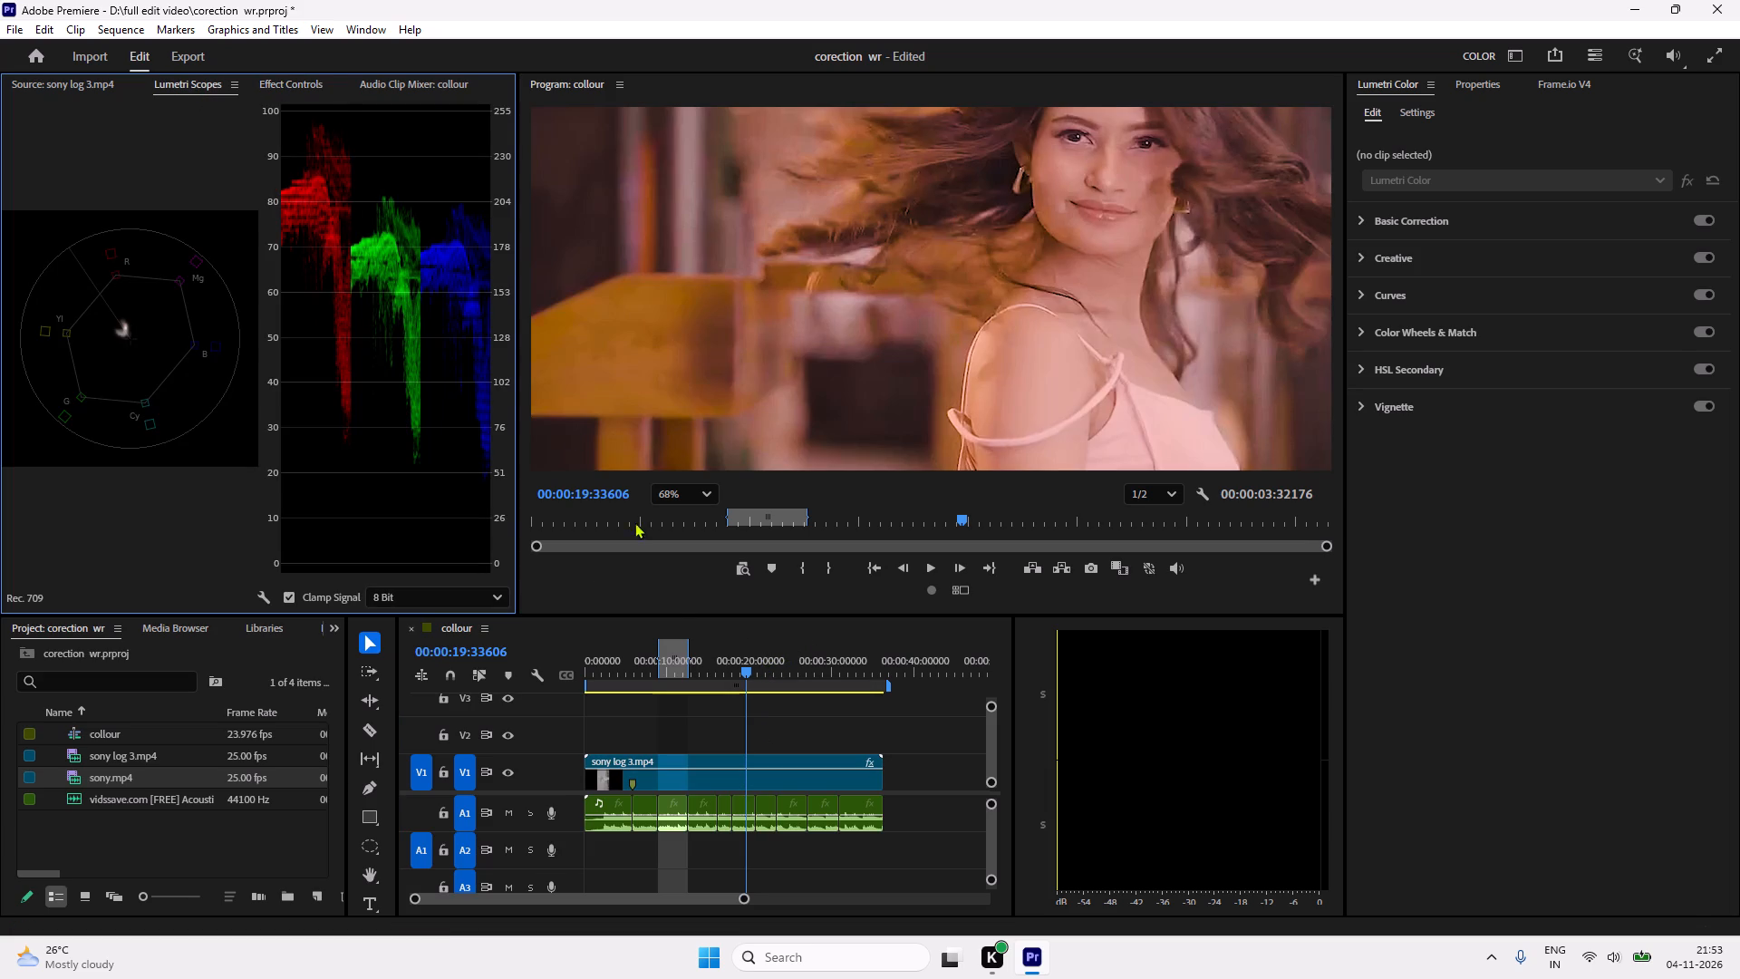
Set the program view zoom to Fit and play the sequence, including from its start, to review the picture.
click(664, 497)
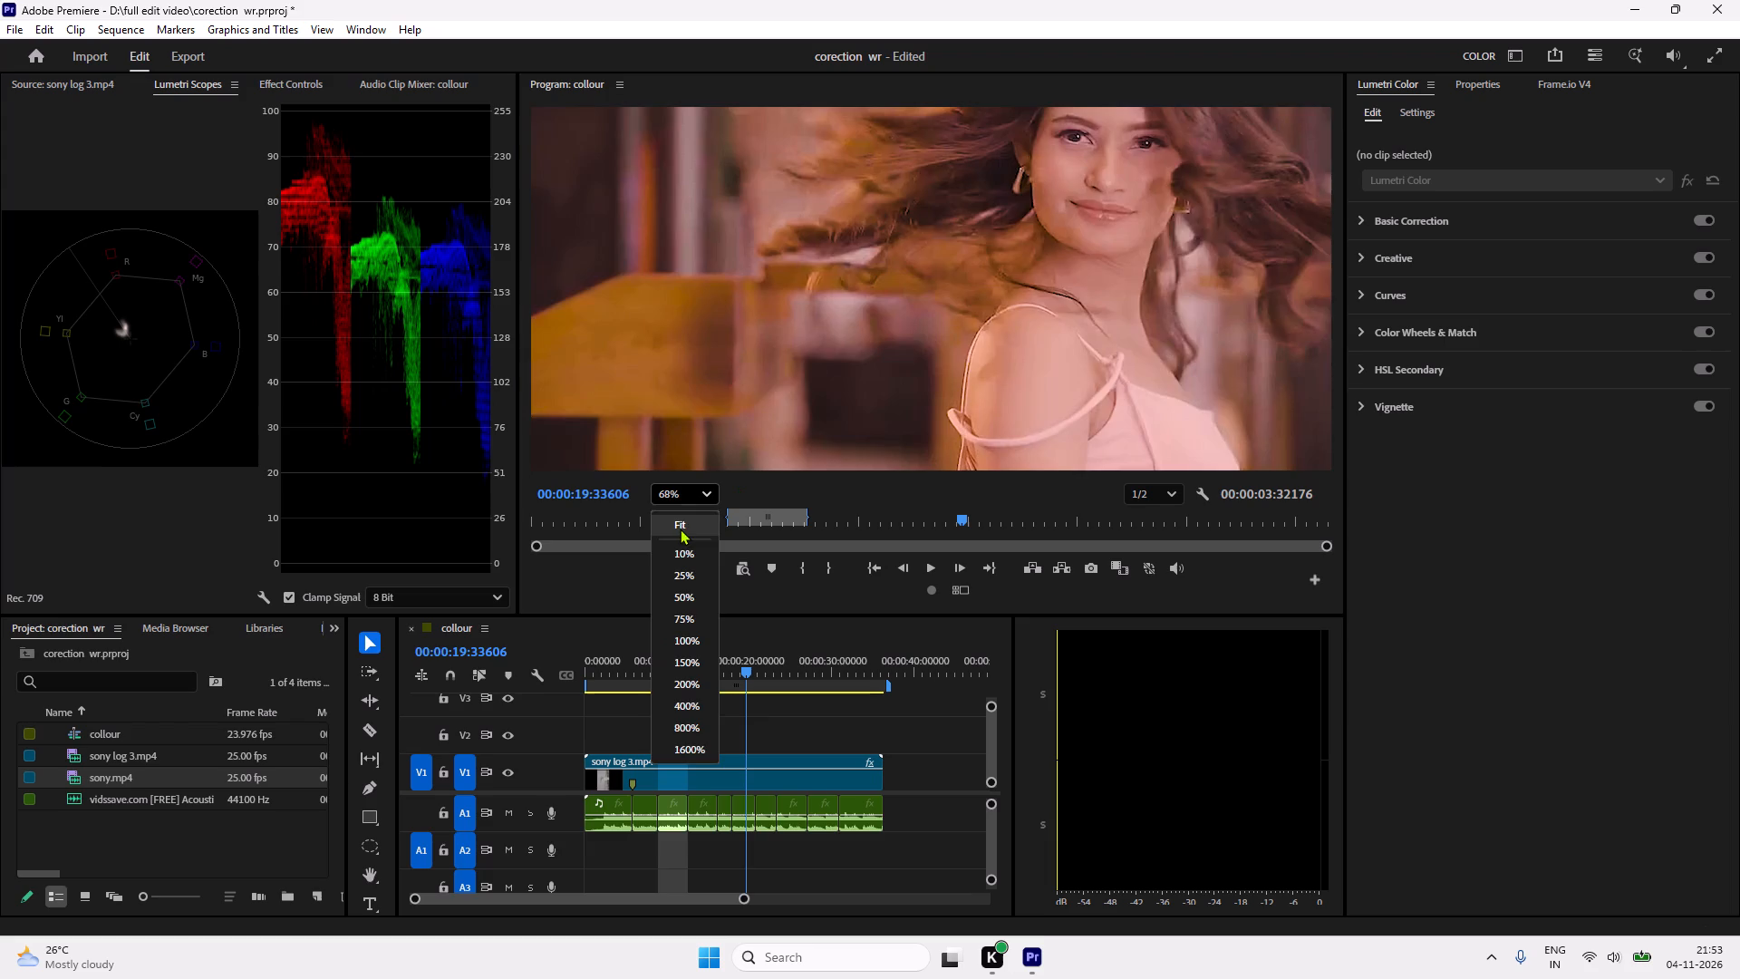
click(680, 528)
key(space)
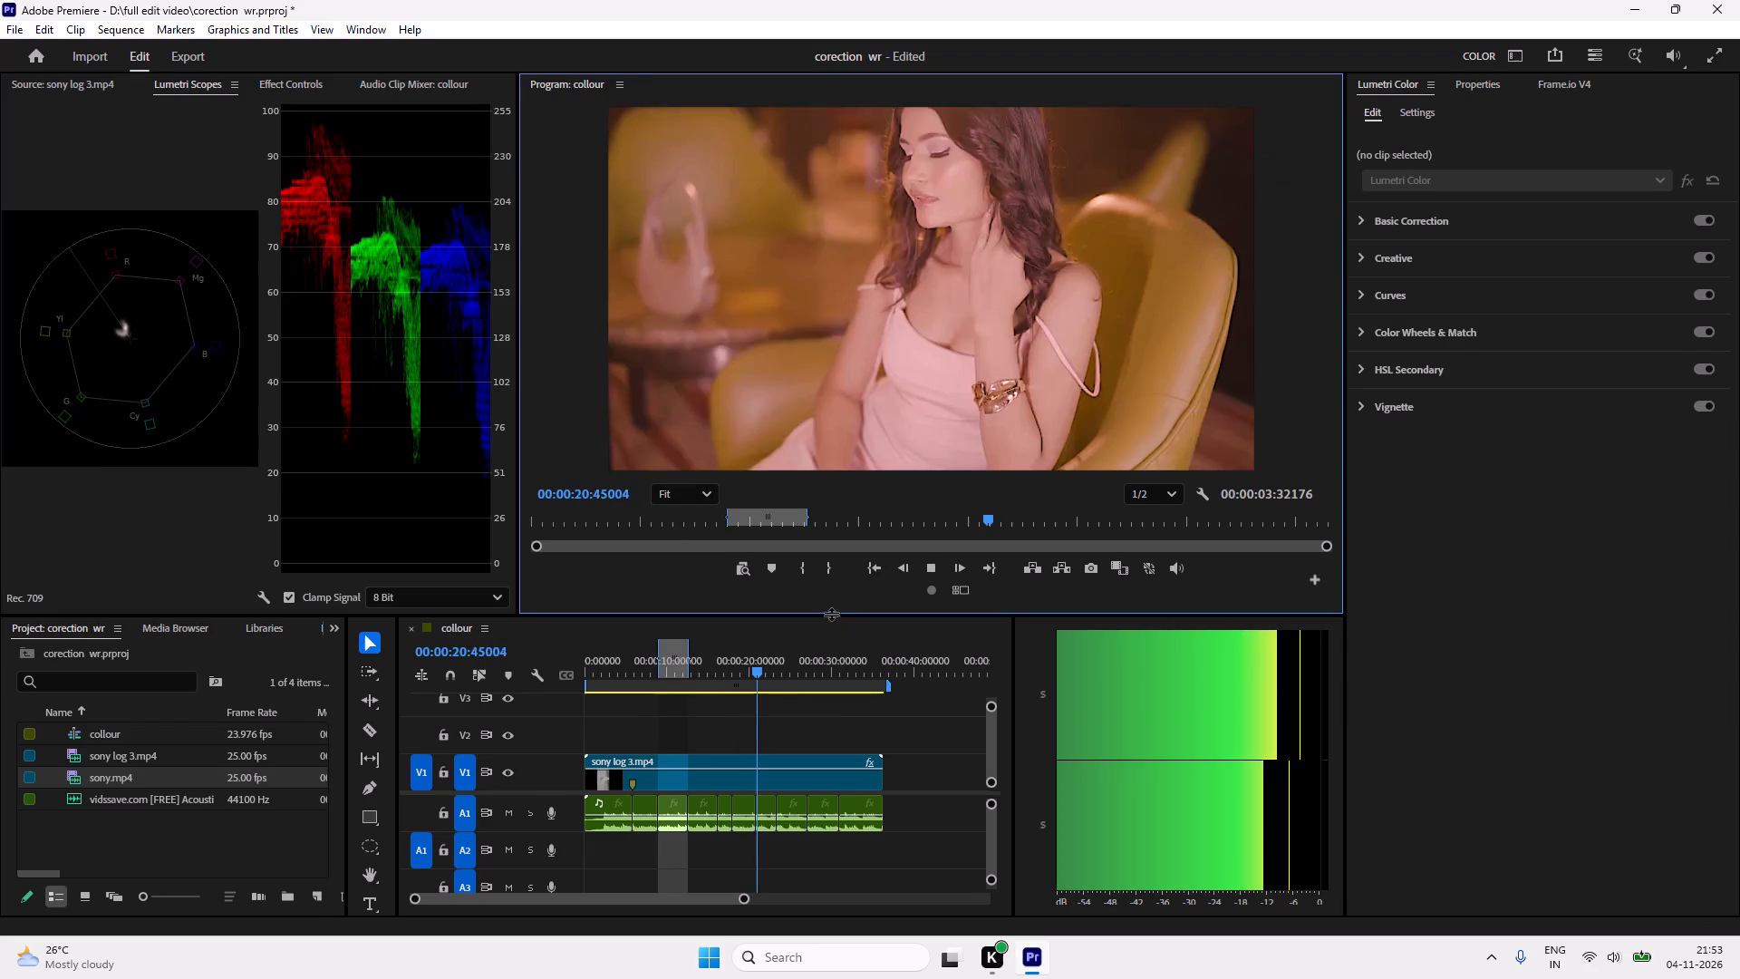
key(space)
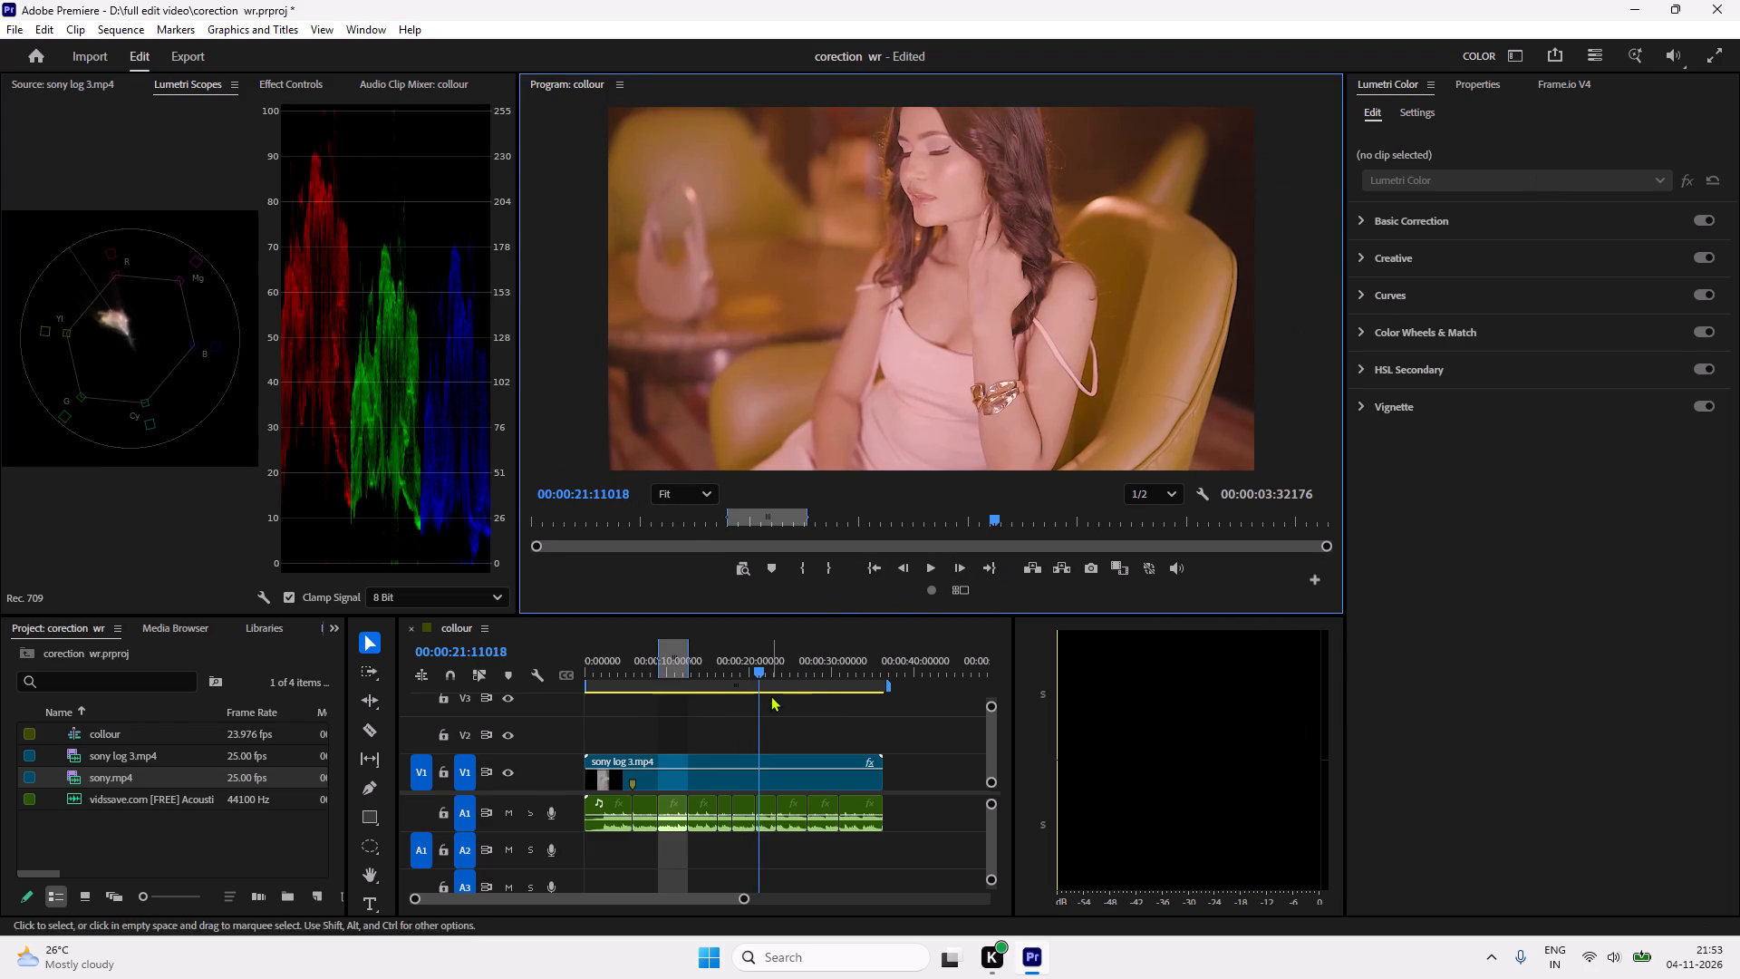
drag(769, 675, 556, 683)
key(space)
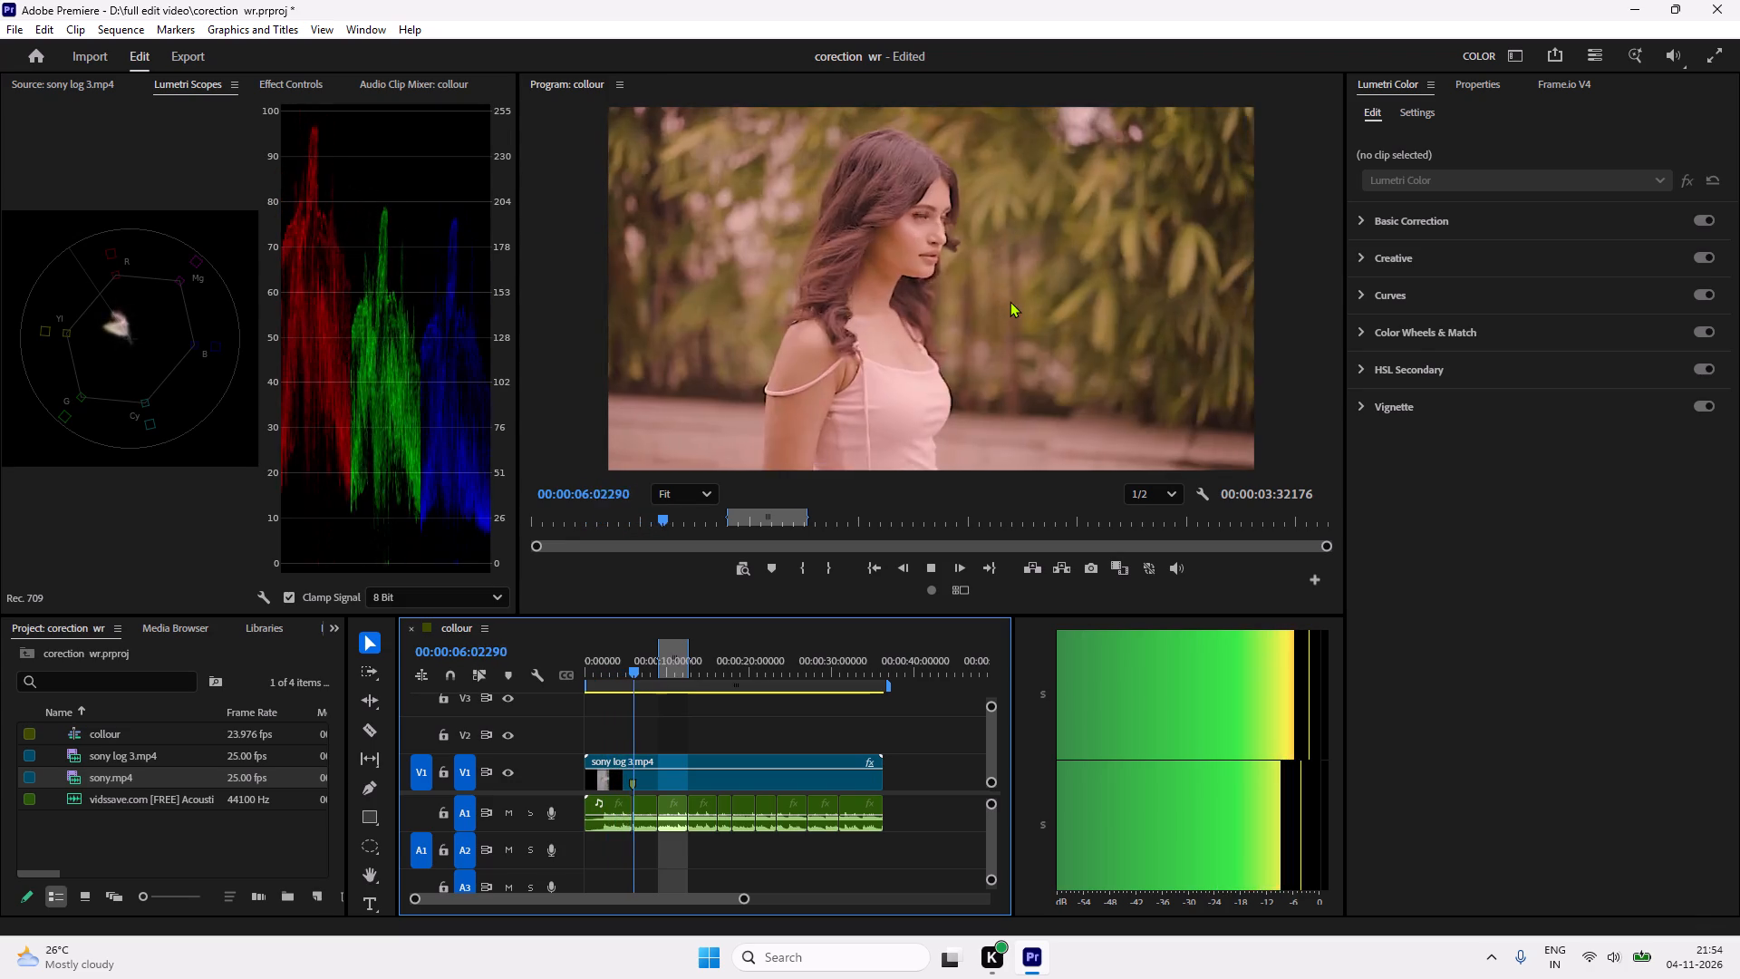
key(space)
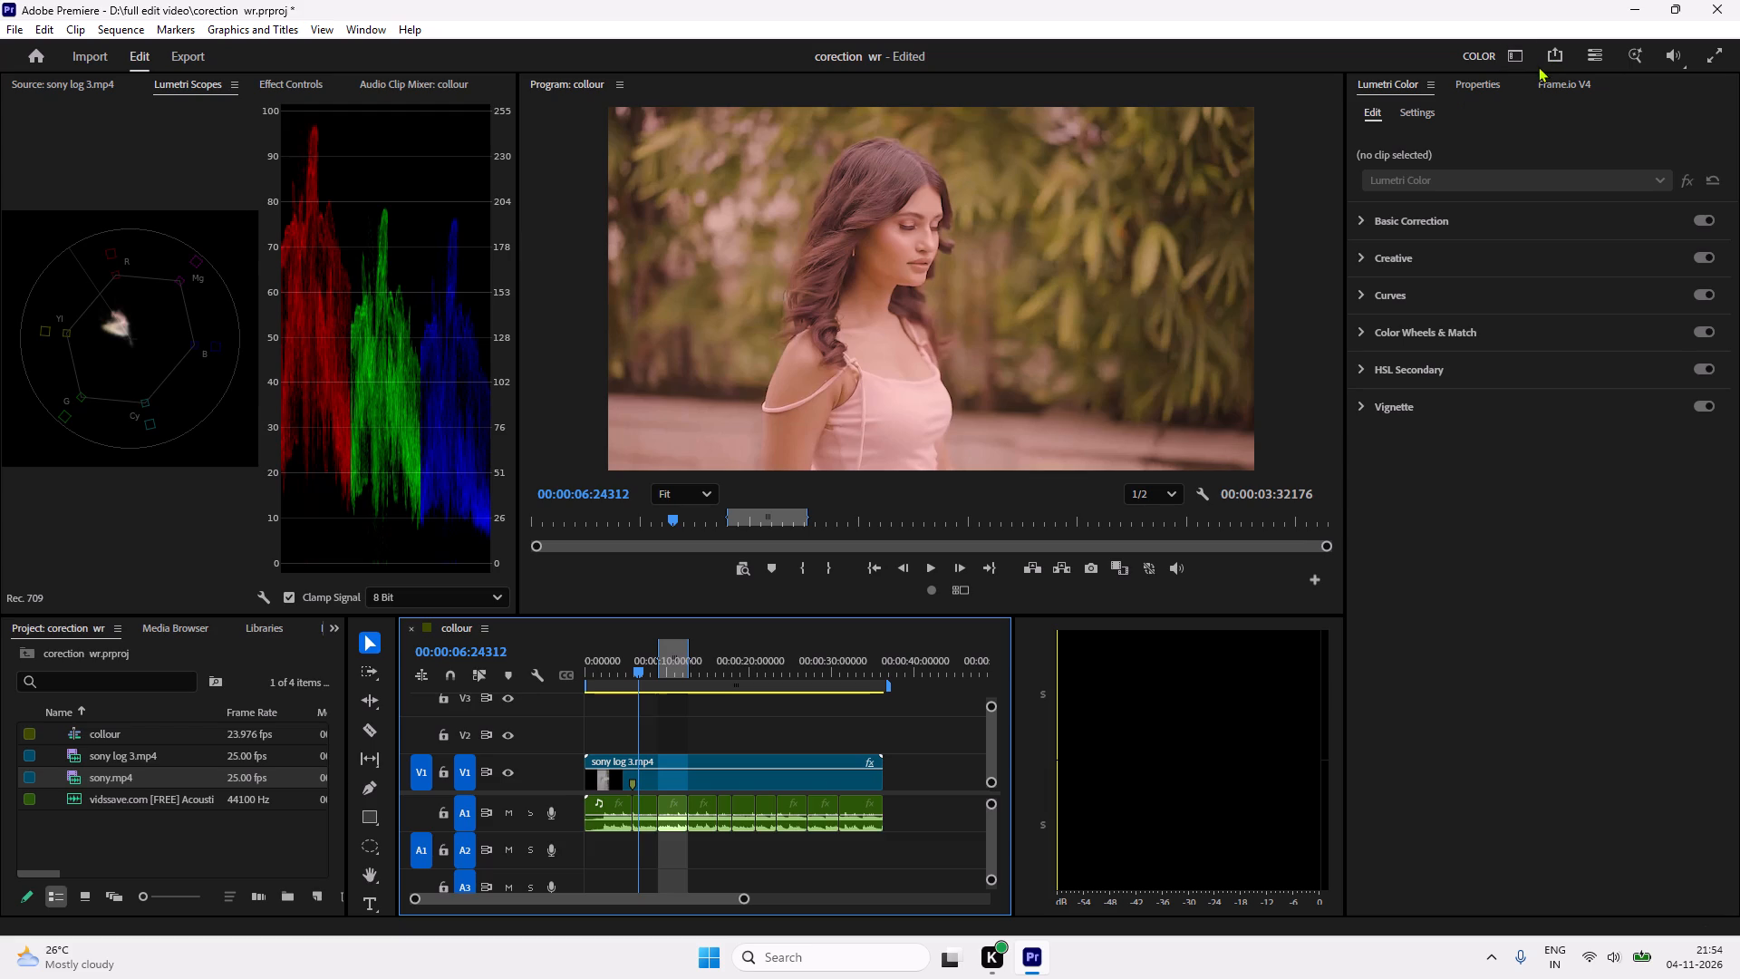
Save the project.
key(ctrl+s)
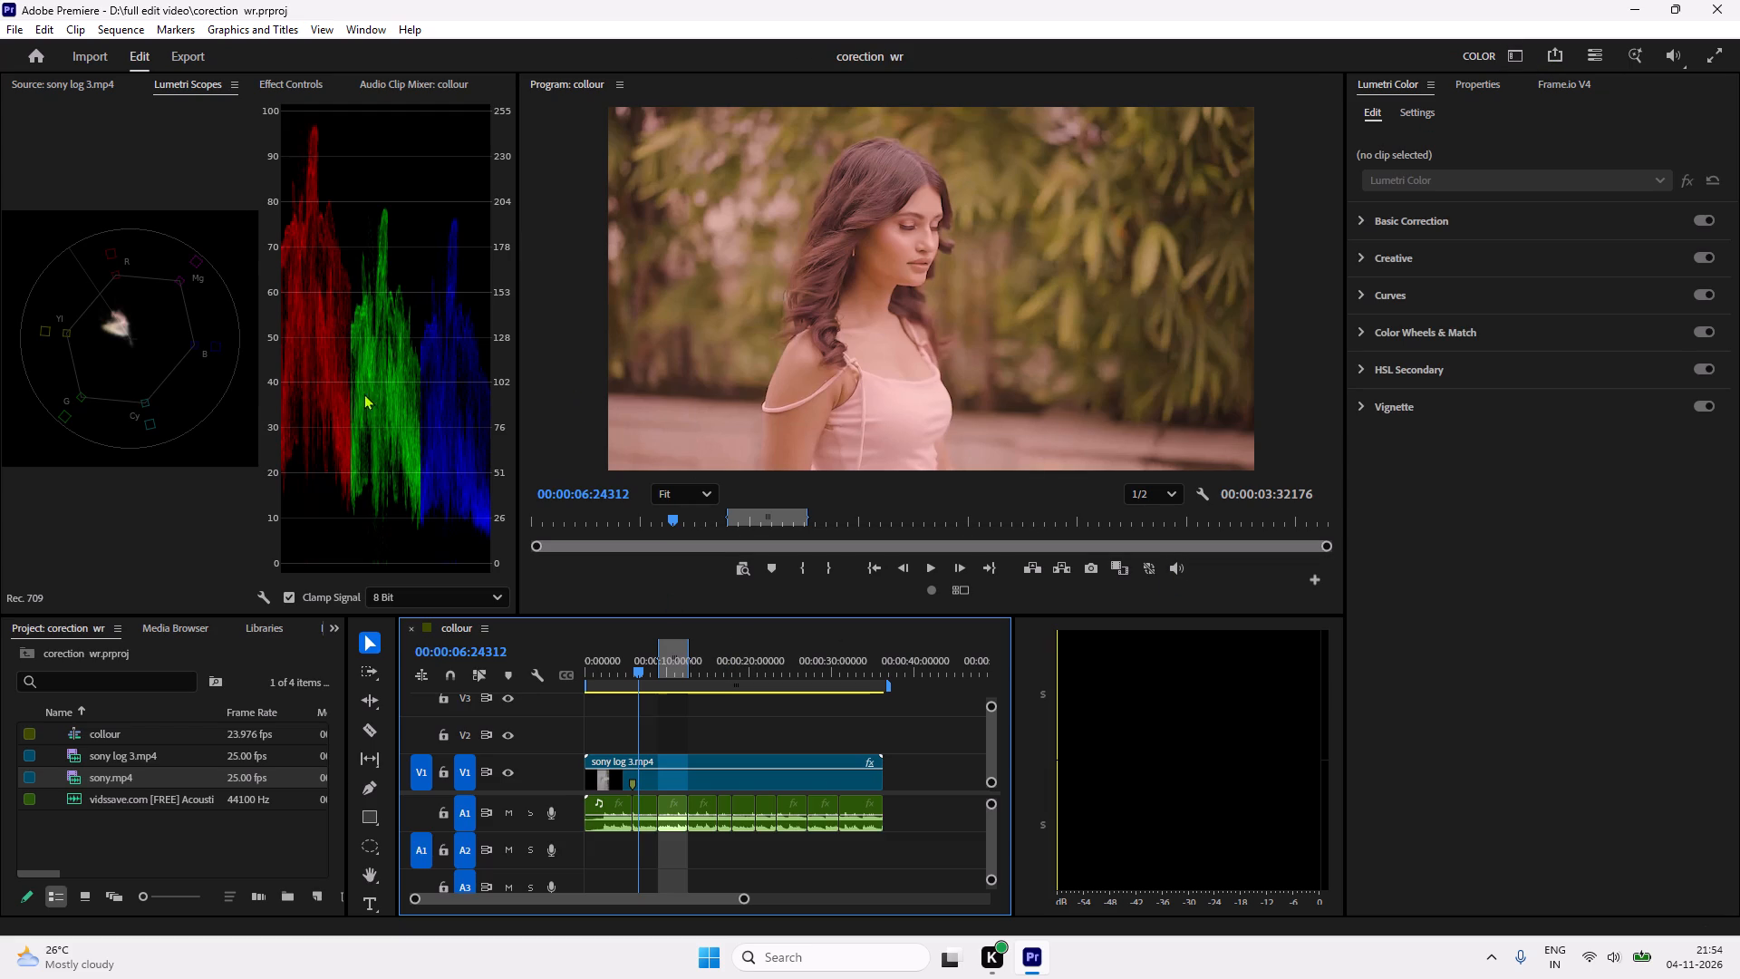
Scrub the timeline from about 6 to 22 seconds to check the colour across the shots.
drag(633, 680, 634, 681)
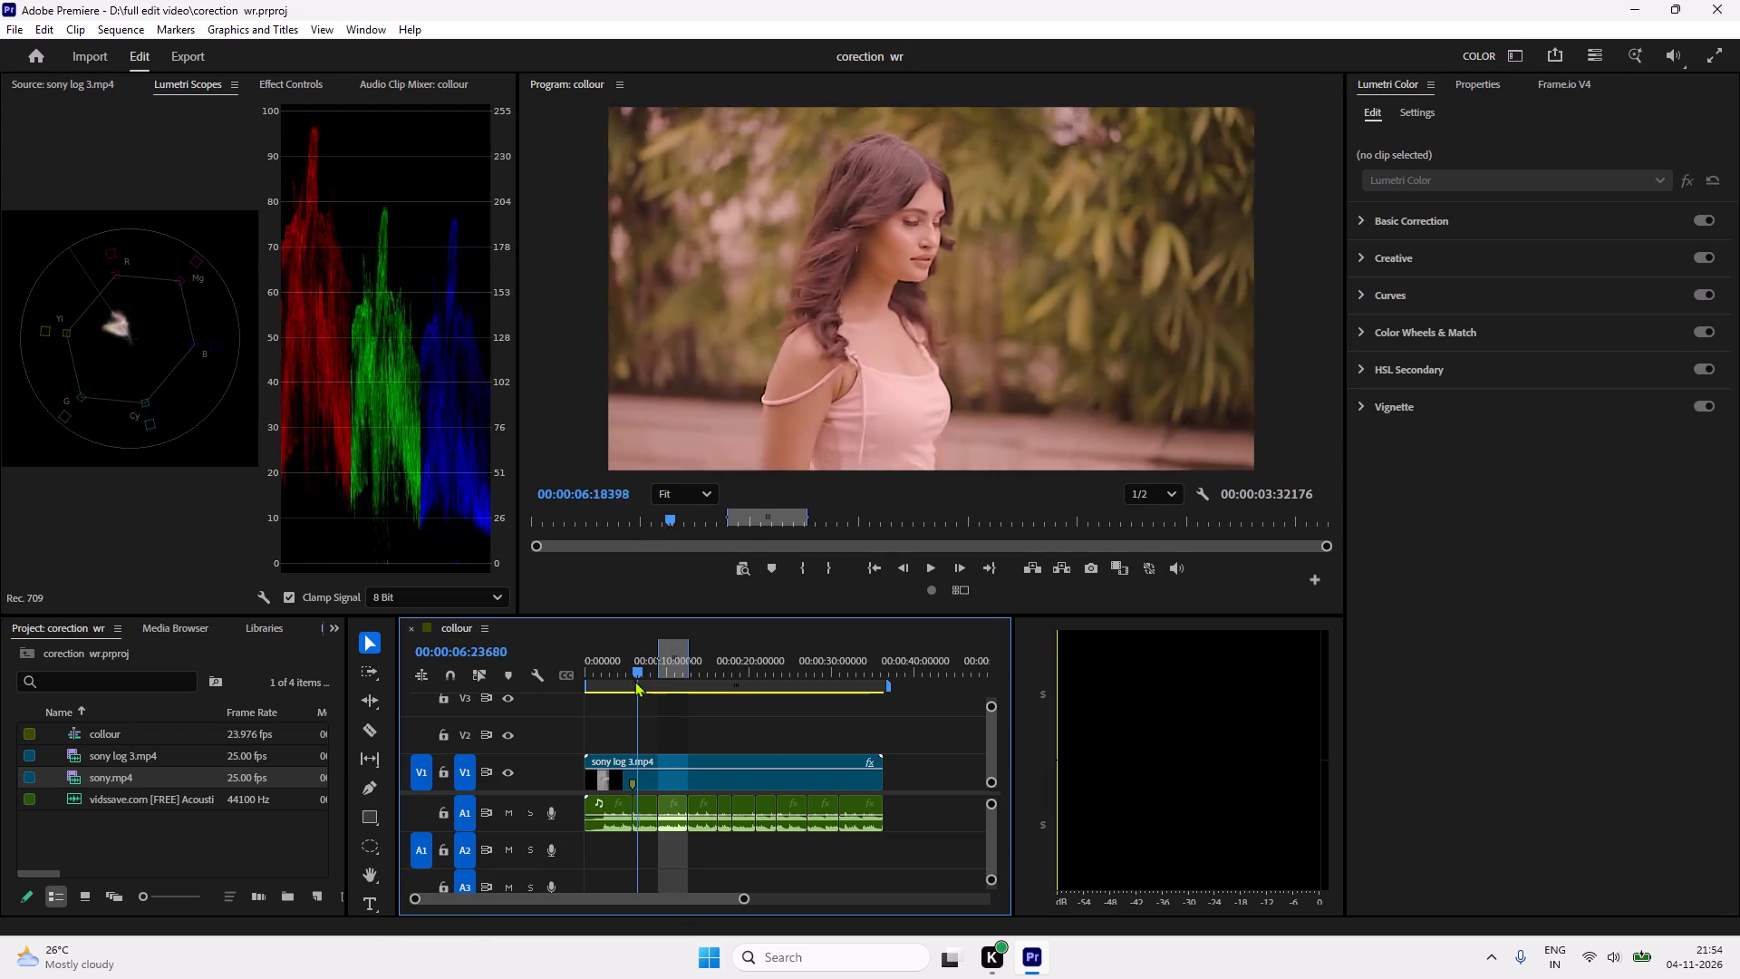
drag(634, 681, 720, 682)
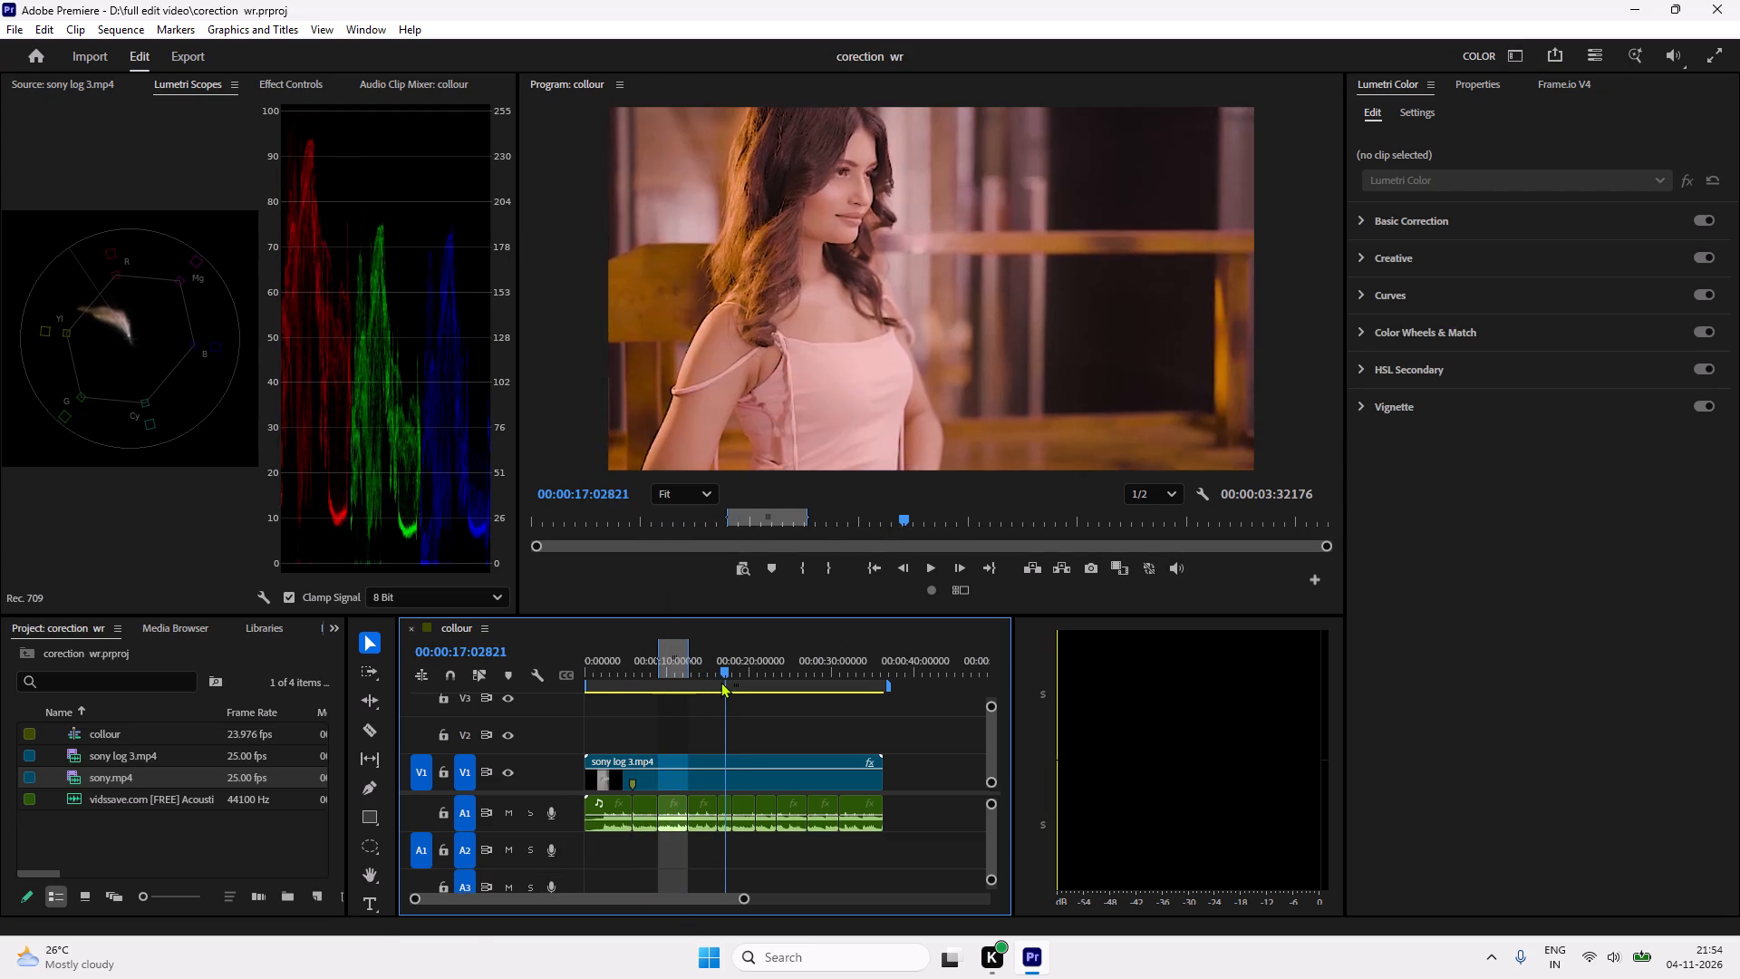
drag(720, 682, 767, 683)
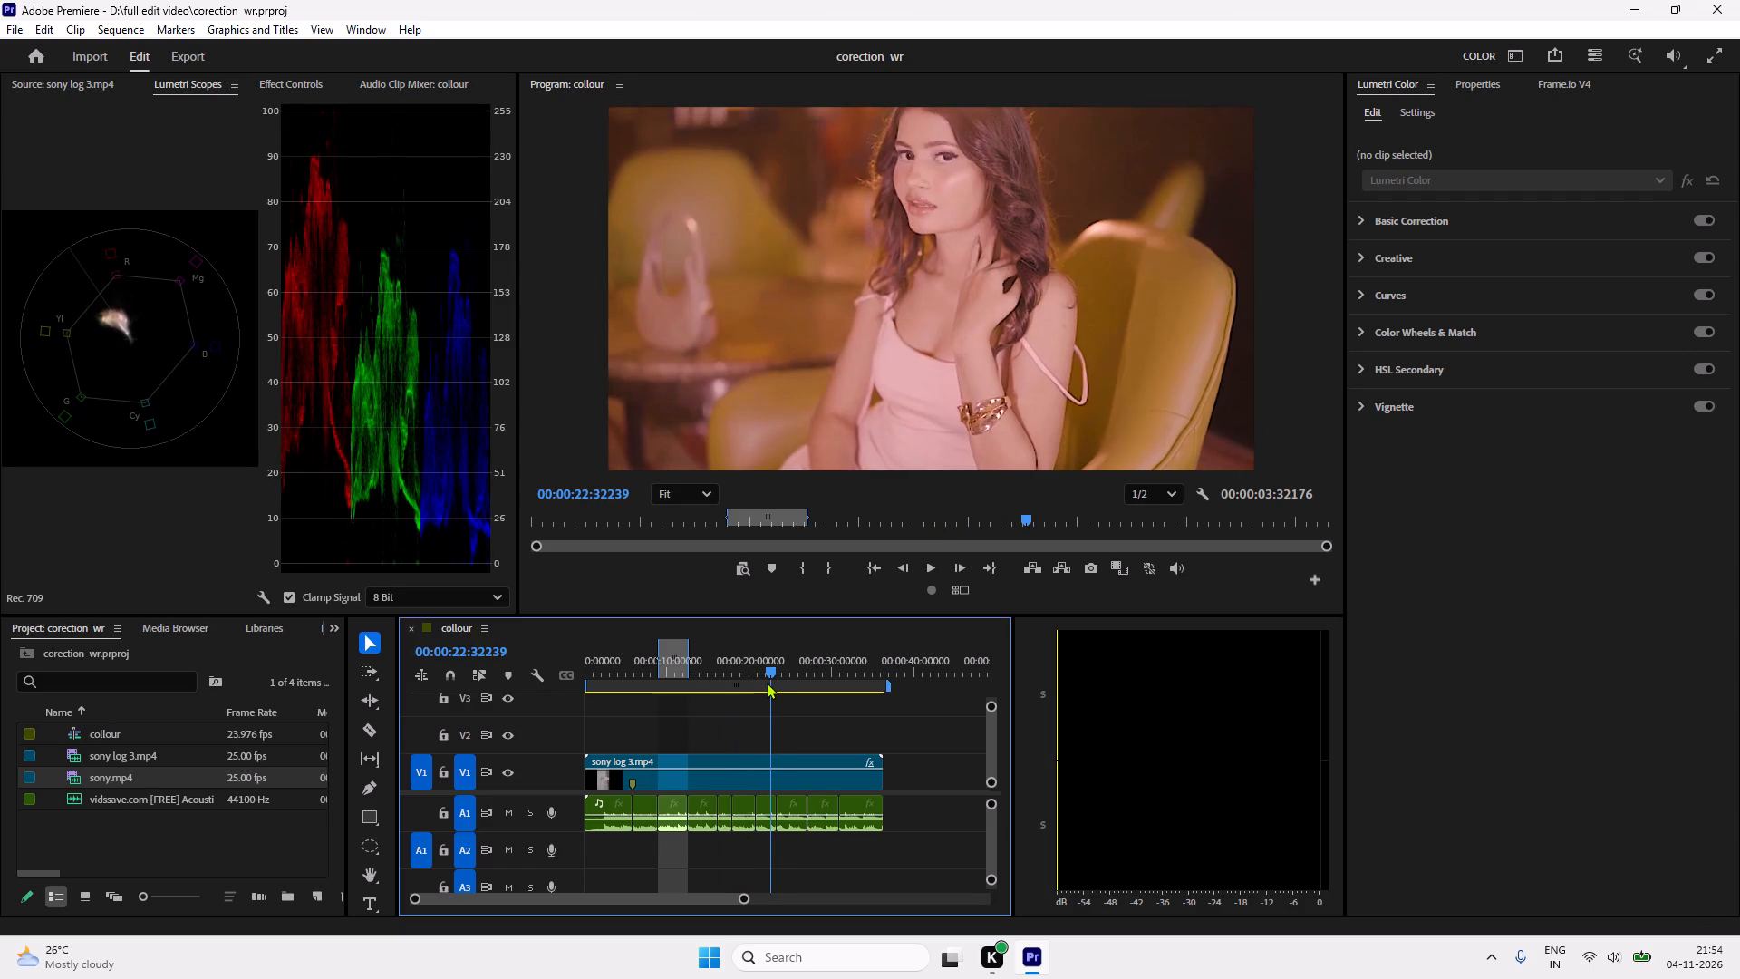
drag(767, 683, 765, 683)
Quick-export the collour sequence to the "full edit video" folder with the Match Source - Adaptive High Bitrate preset.
click(1560, 61)
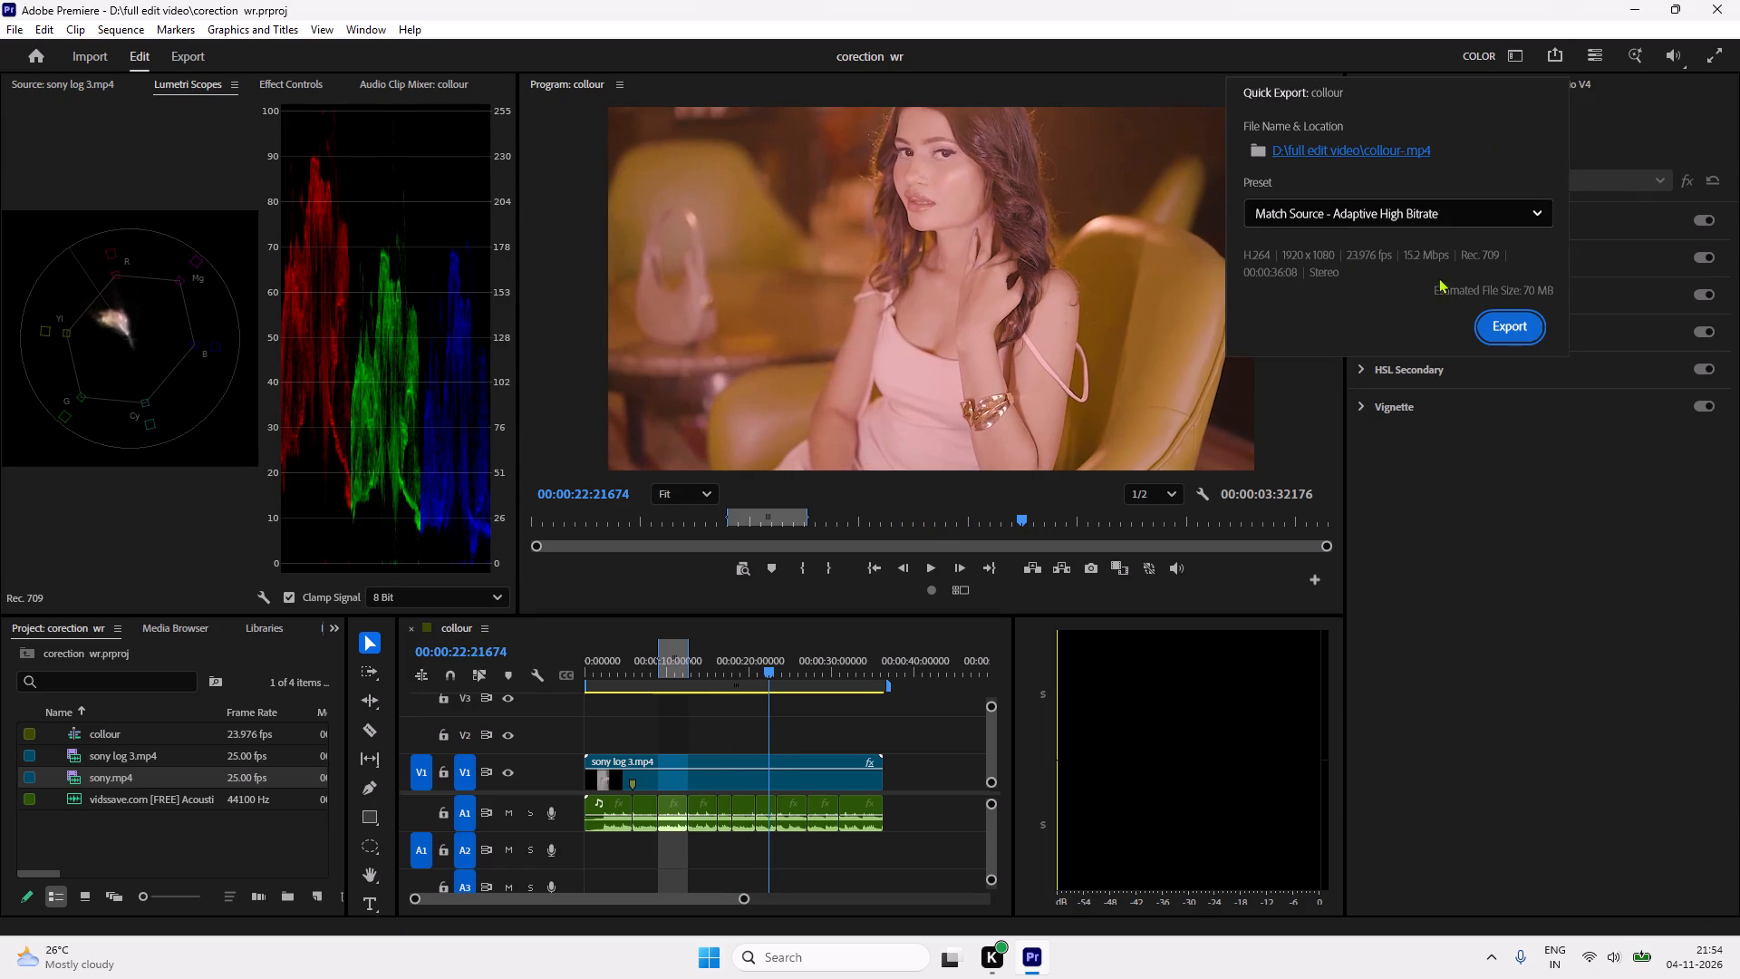
click(1511, 334)
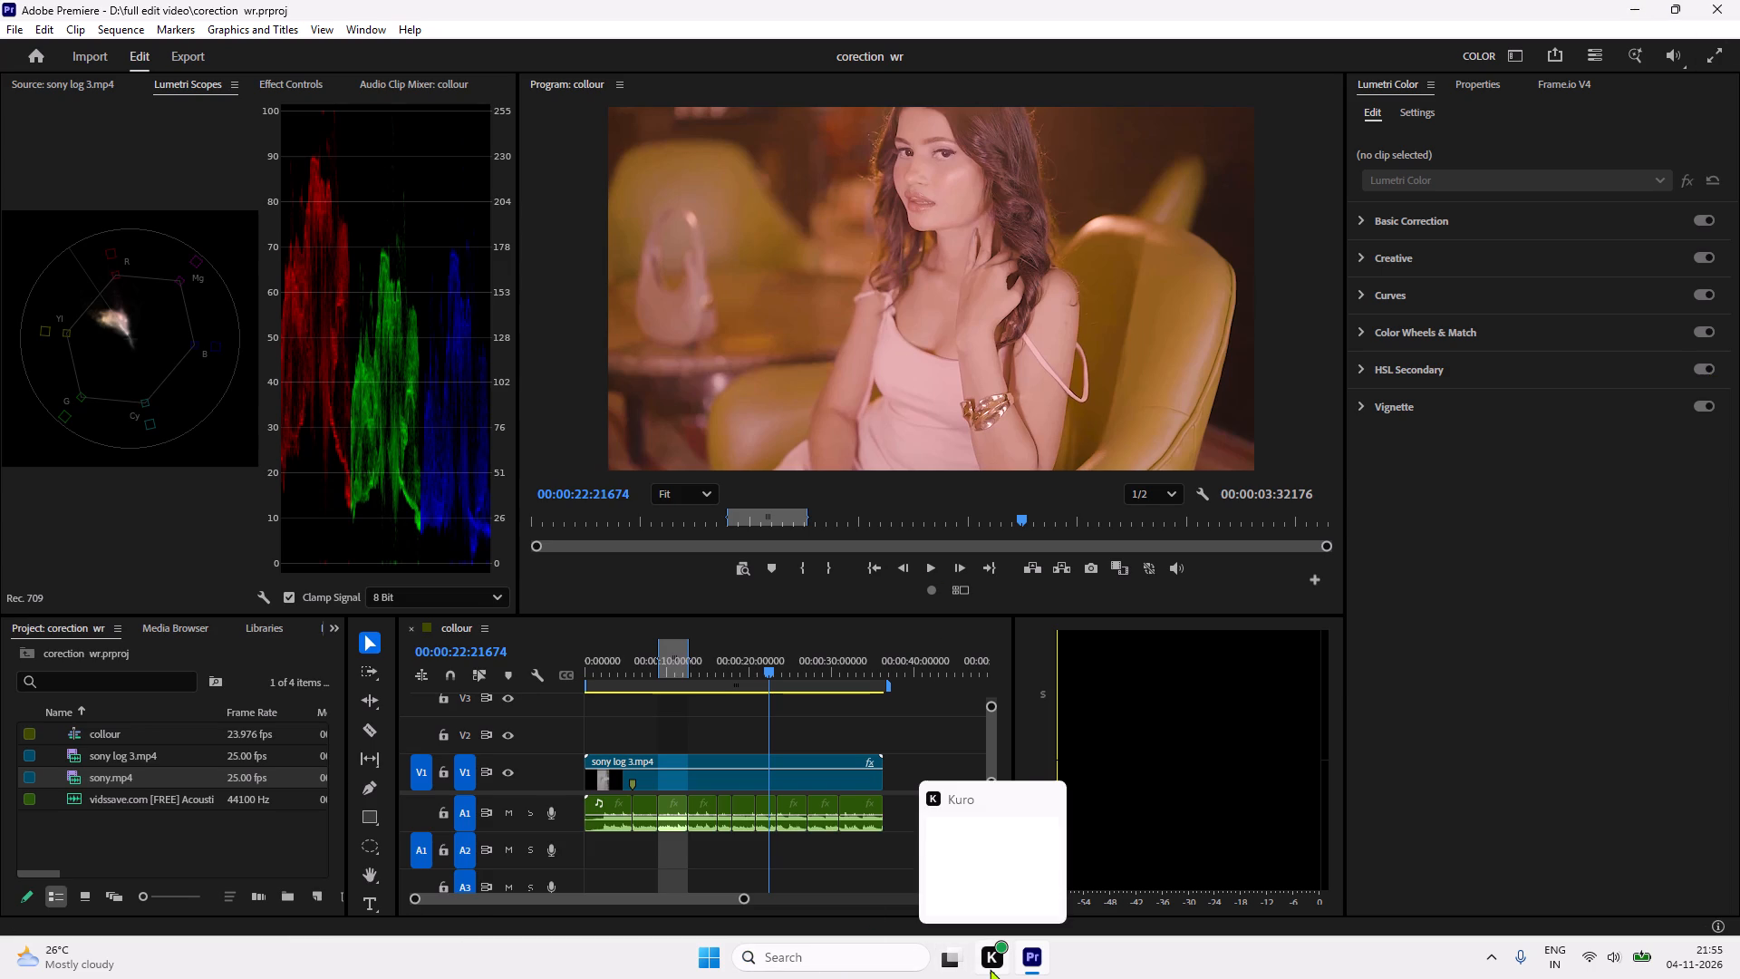
Open the Windows search.
click(795, 965)
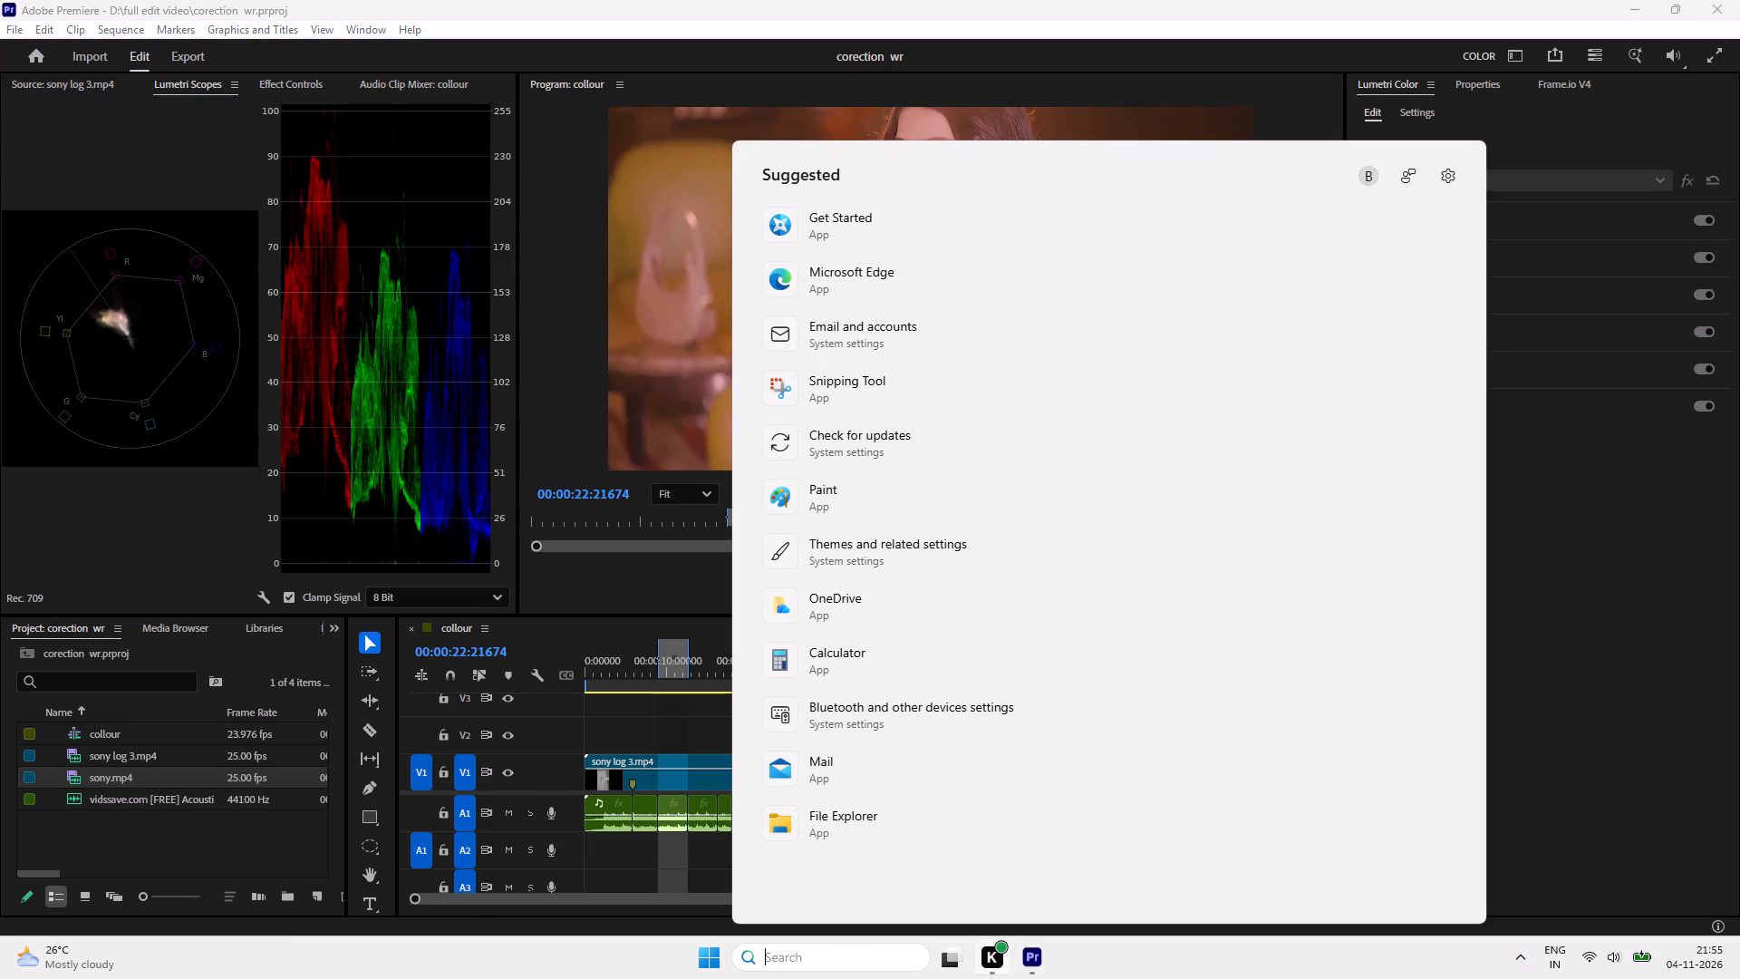
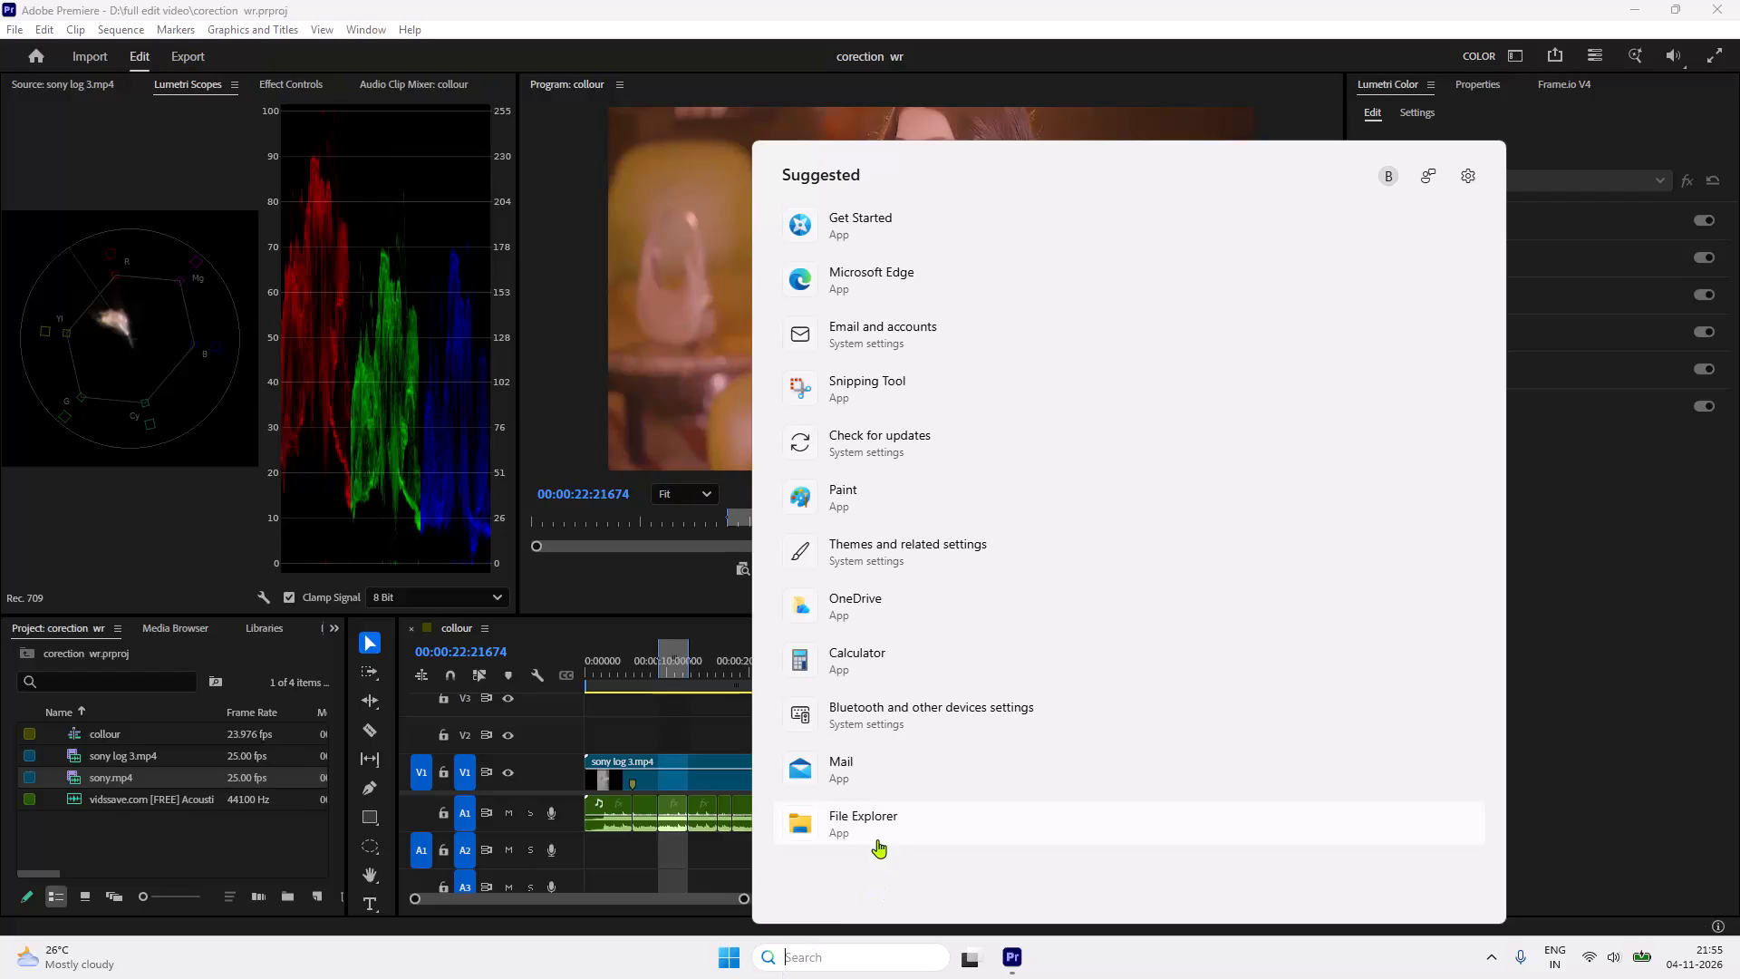
In File Explorer, play the exported collour-.mp4 from the "full edit video" folder on Beast Disk (D:) to check it, and close the player.
click(877, 839)
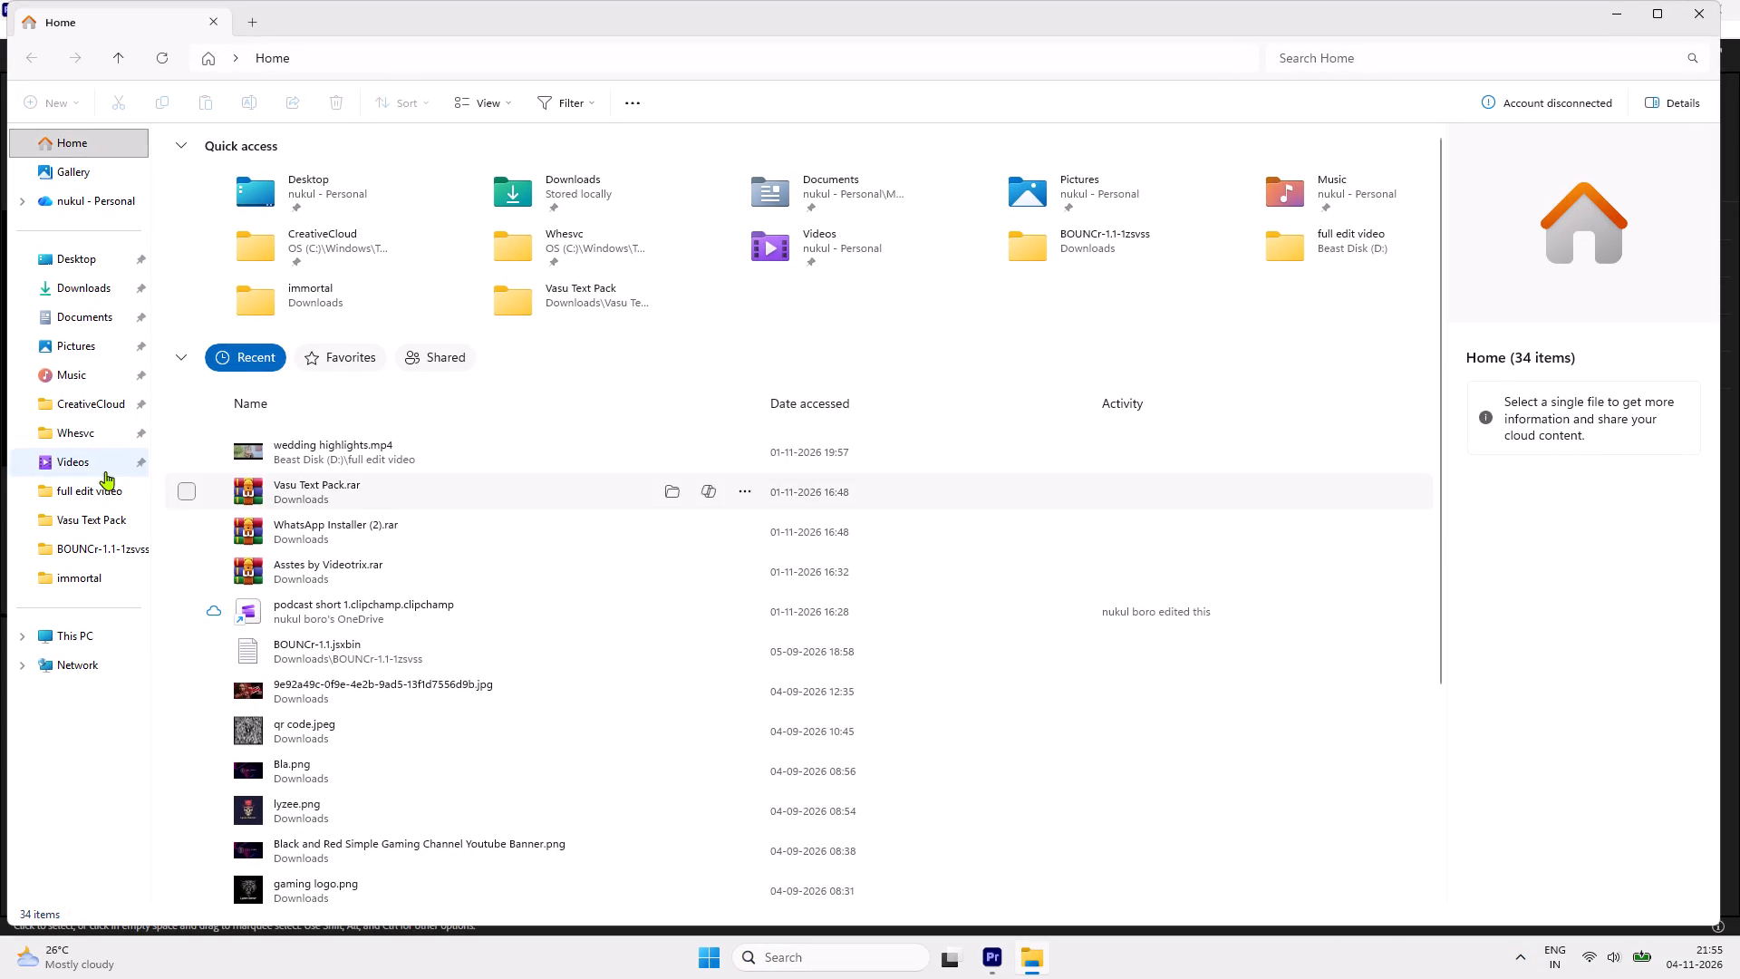
click(56, 636)
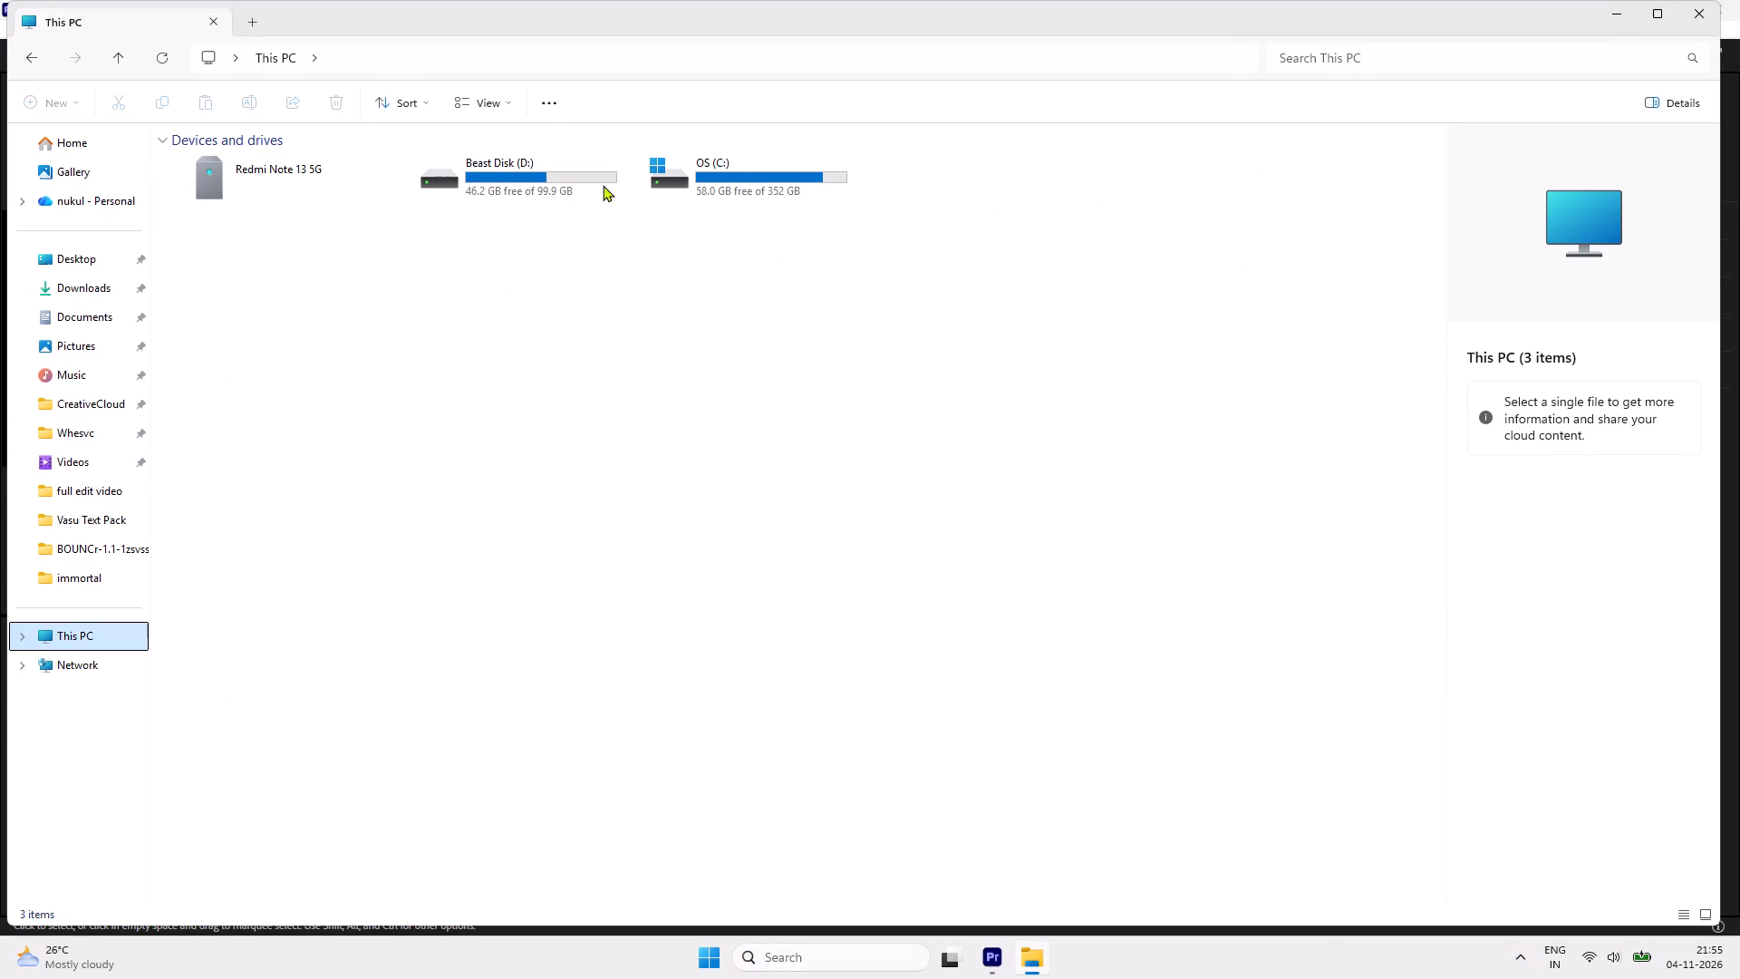
double_click(760, 185)
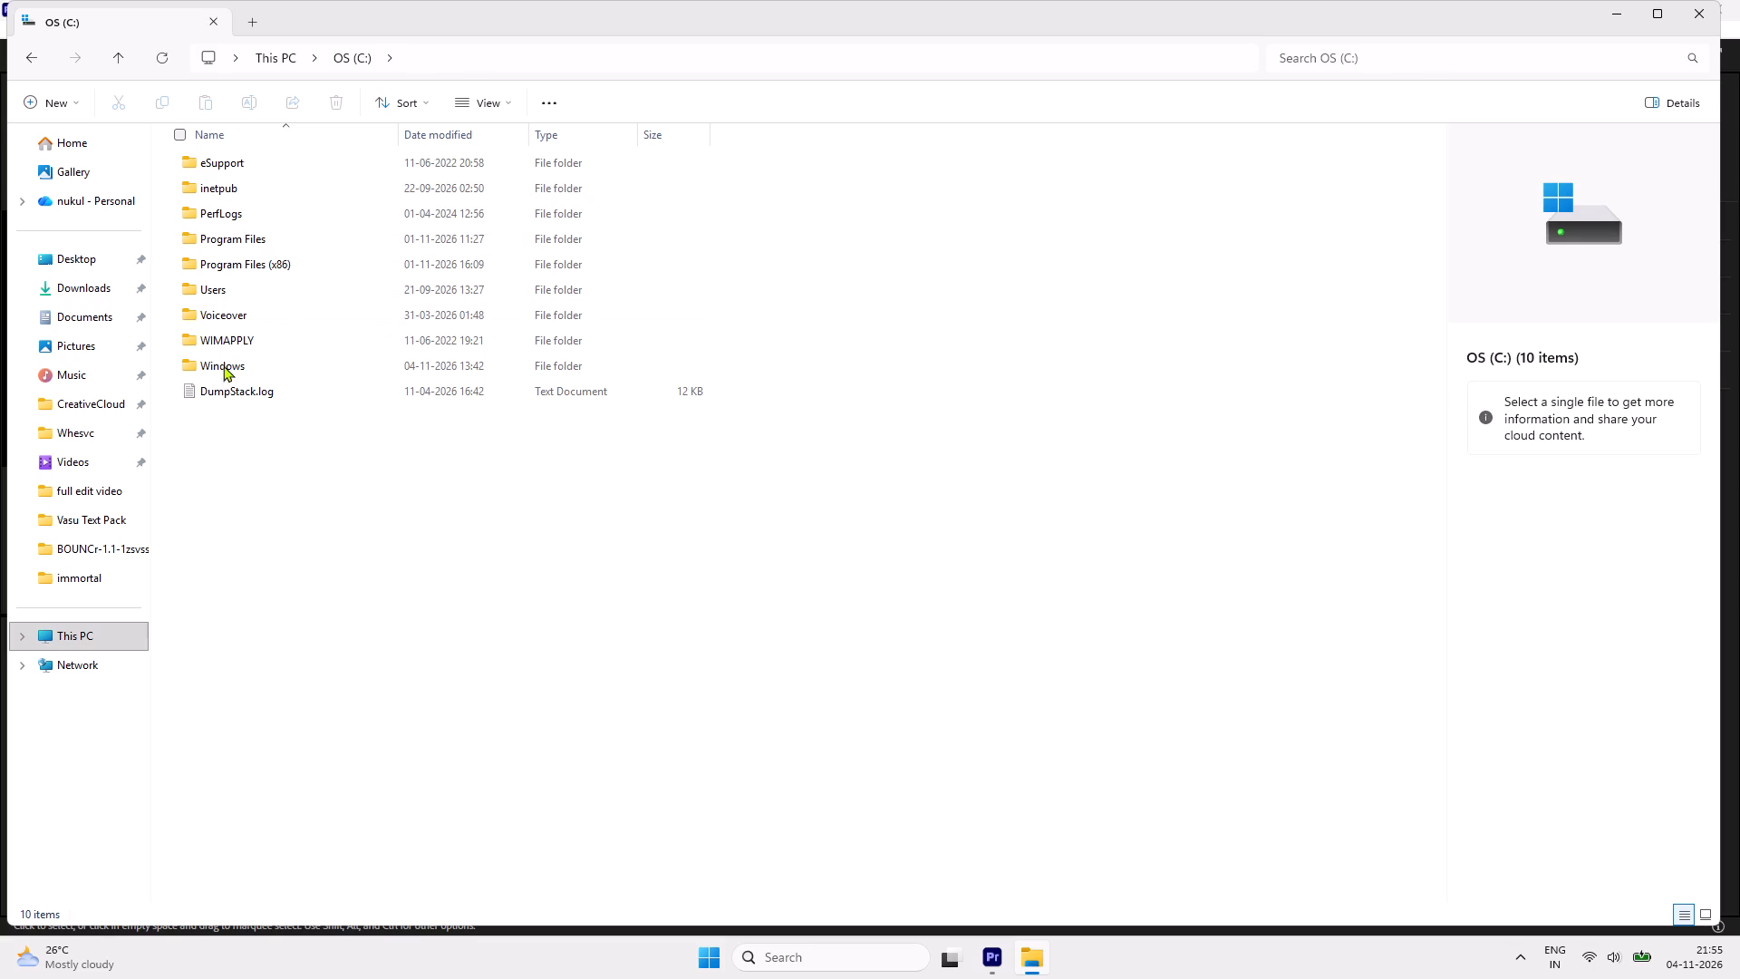
click(29, 51)
double_click(494, 192)
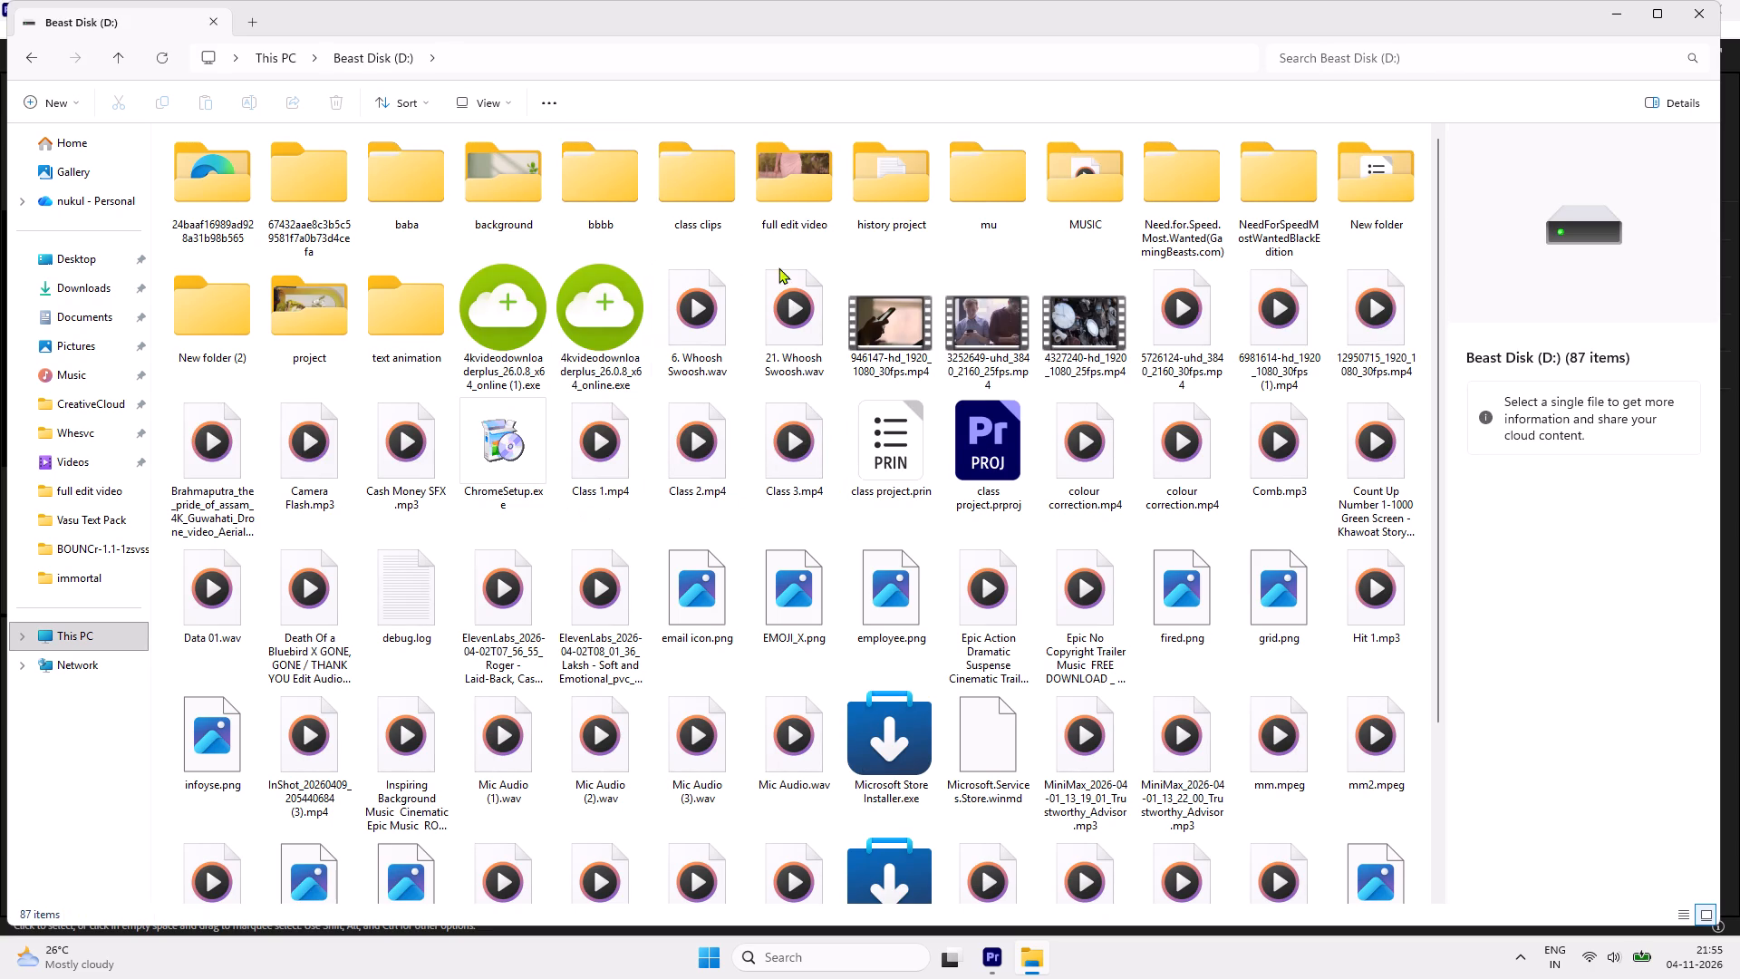
double_click(806, 178)
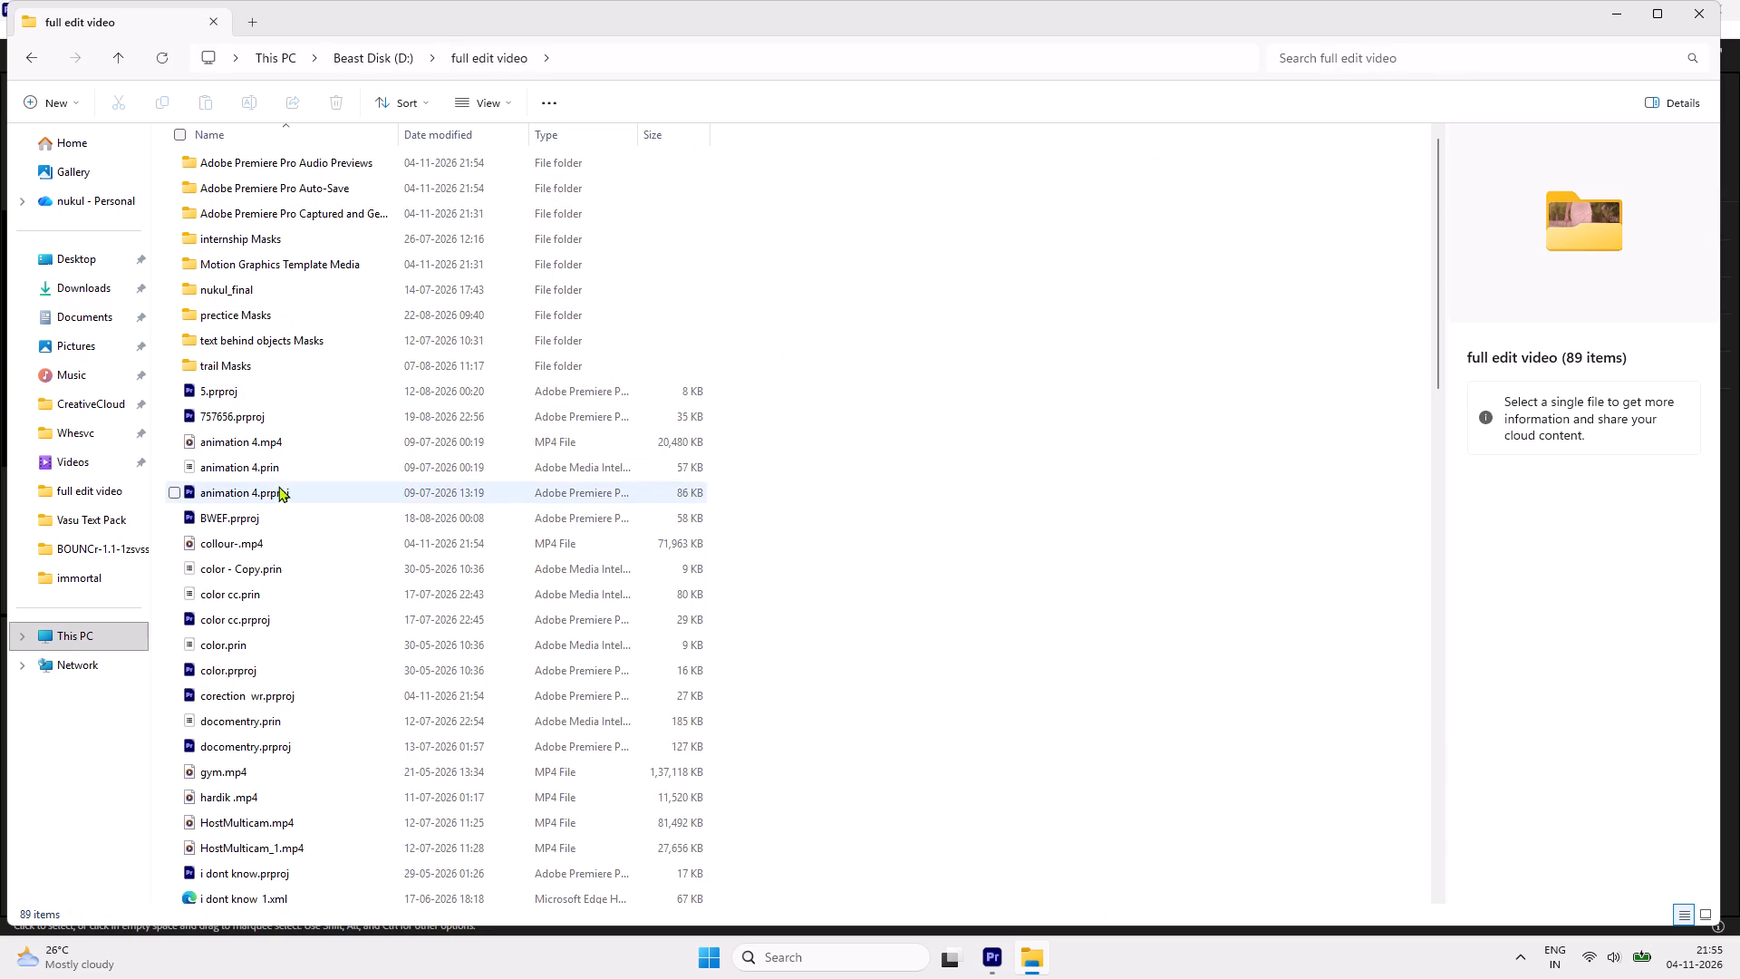
double_click(266, 539)
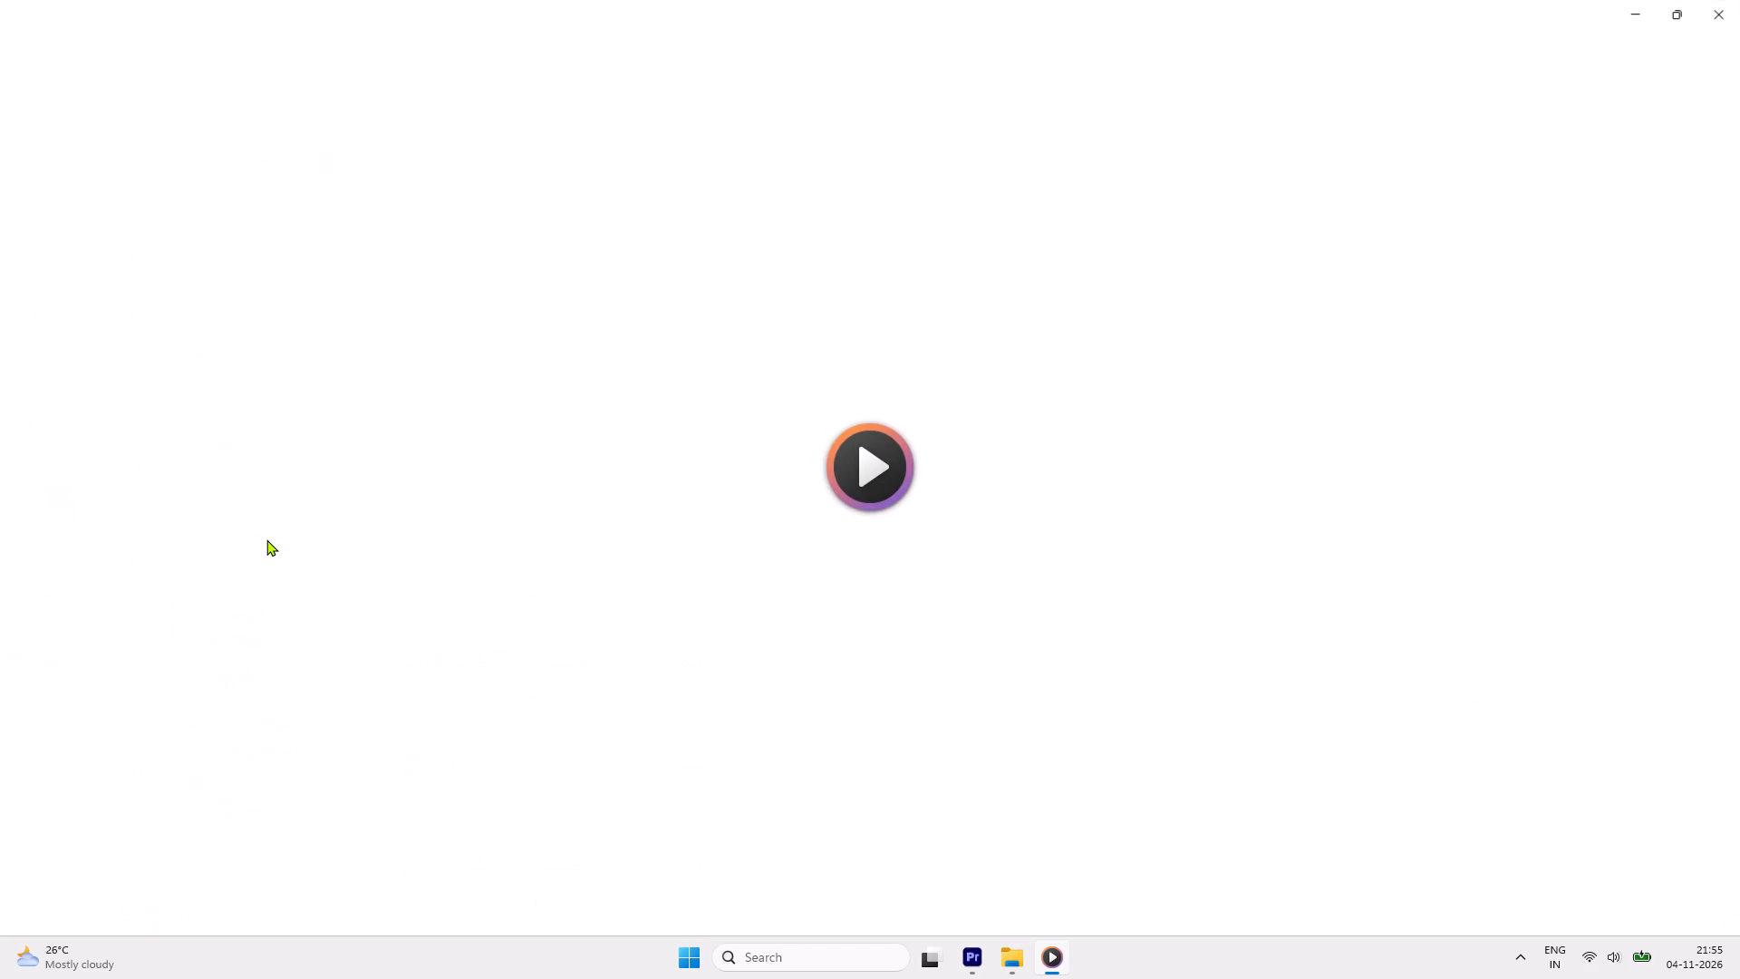
click(860, 486)
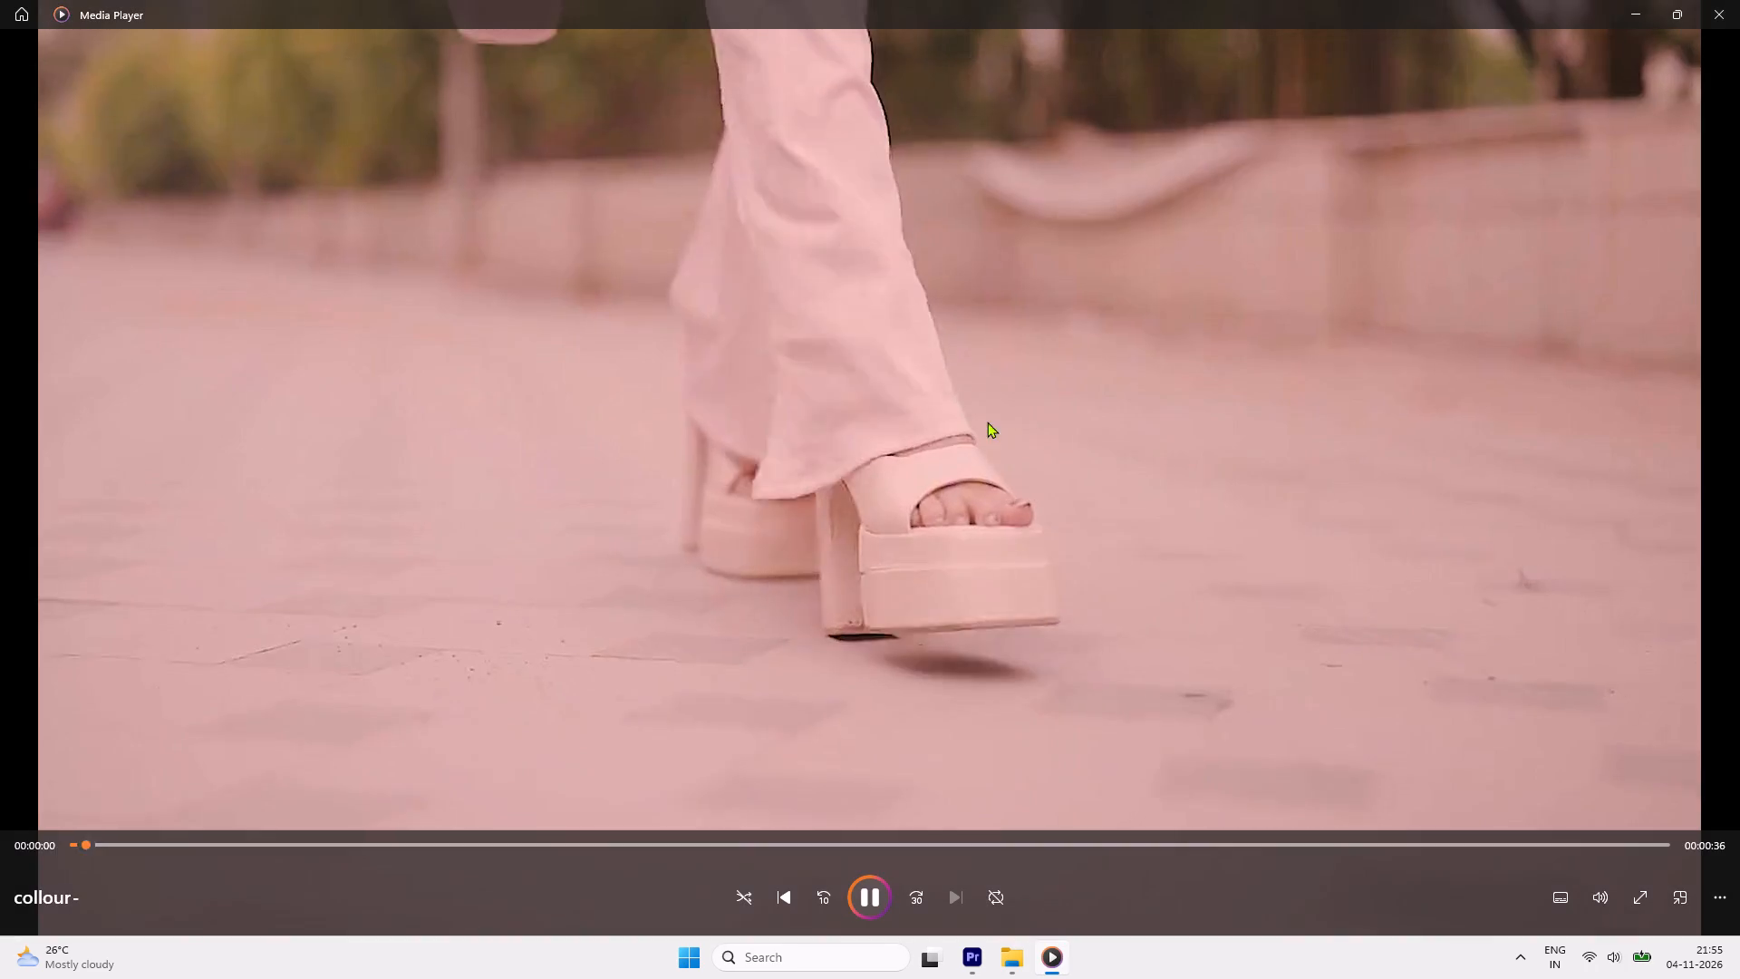
click(1721, 0)
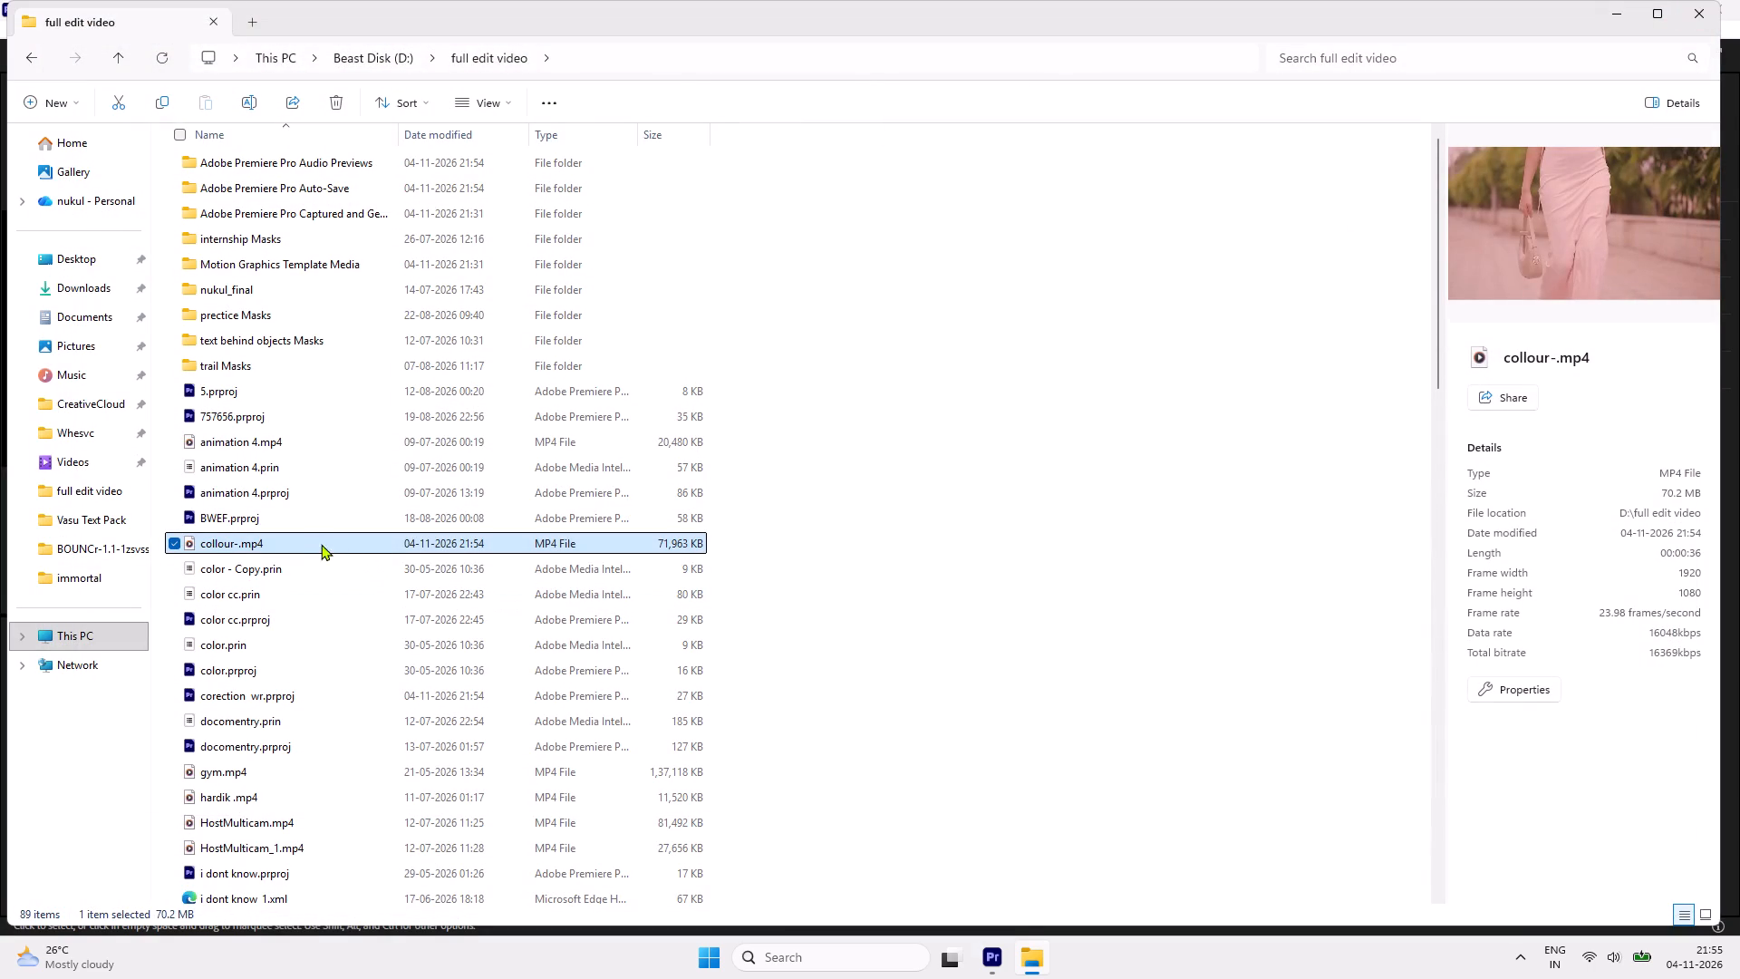
Copy collour-.mp4 into the Gwdan folder in the Redmi Note 13 5G's internal shared storage and close File Explorer.
click(166, 107)
click(76, 638)
double_click(284, 172)
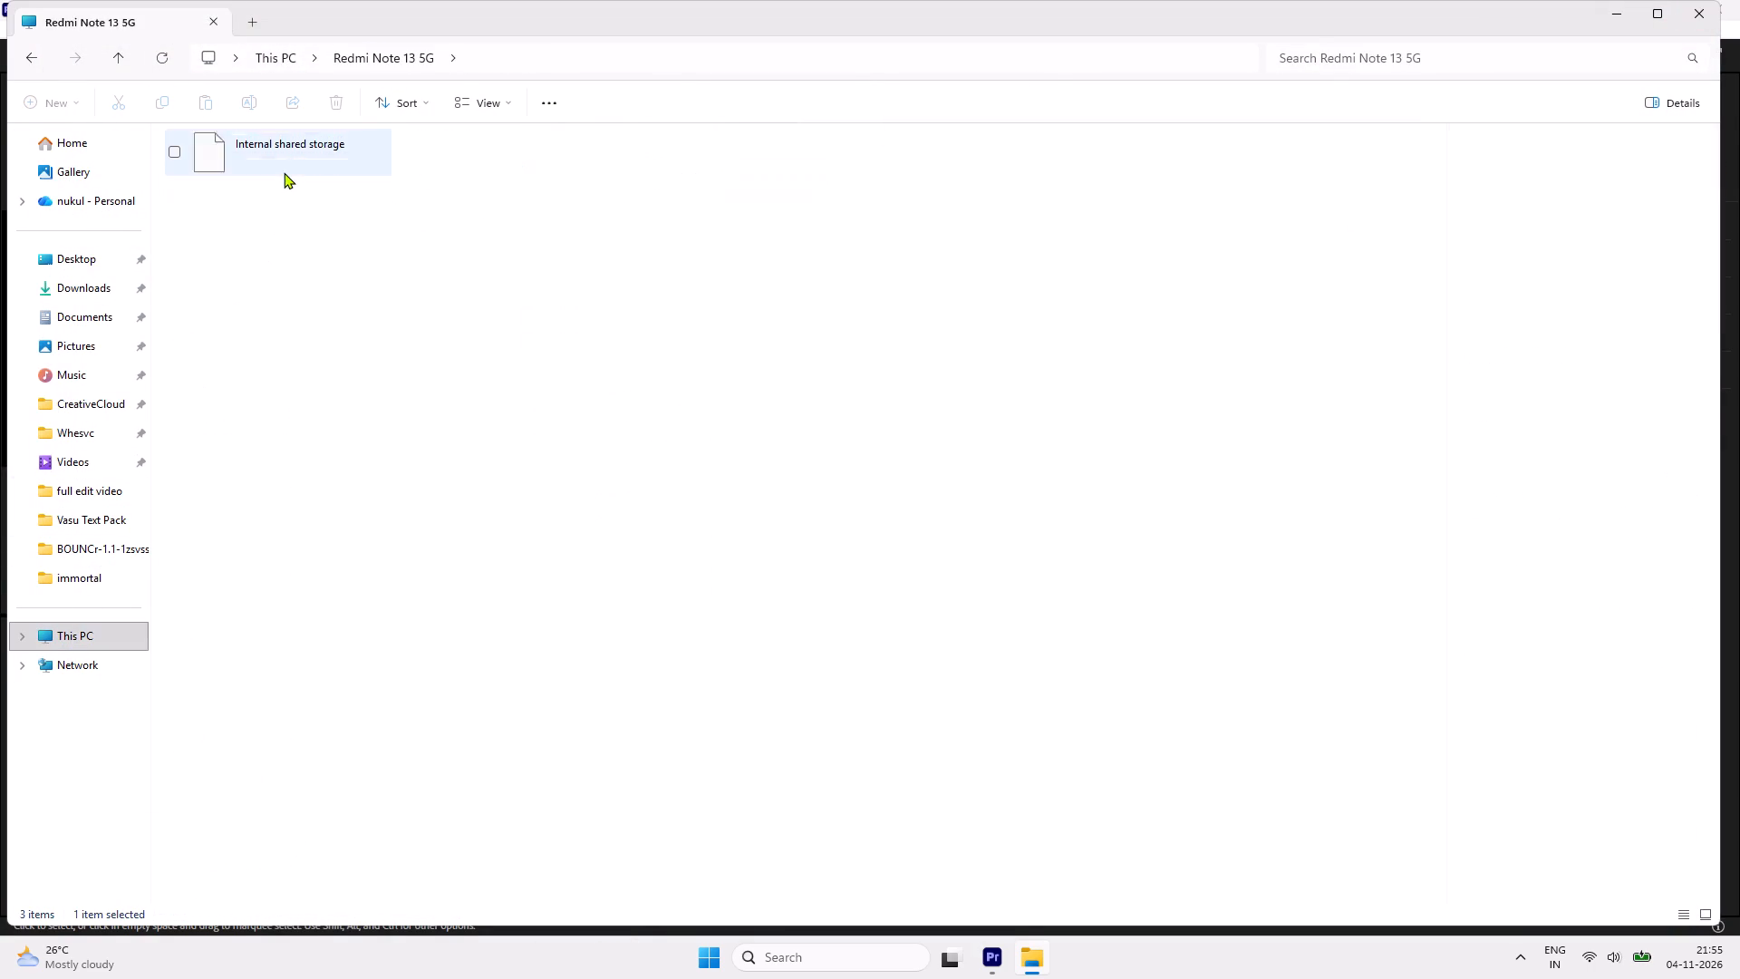
double_click(304, 169)
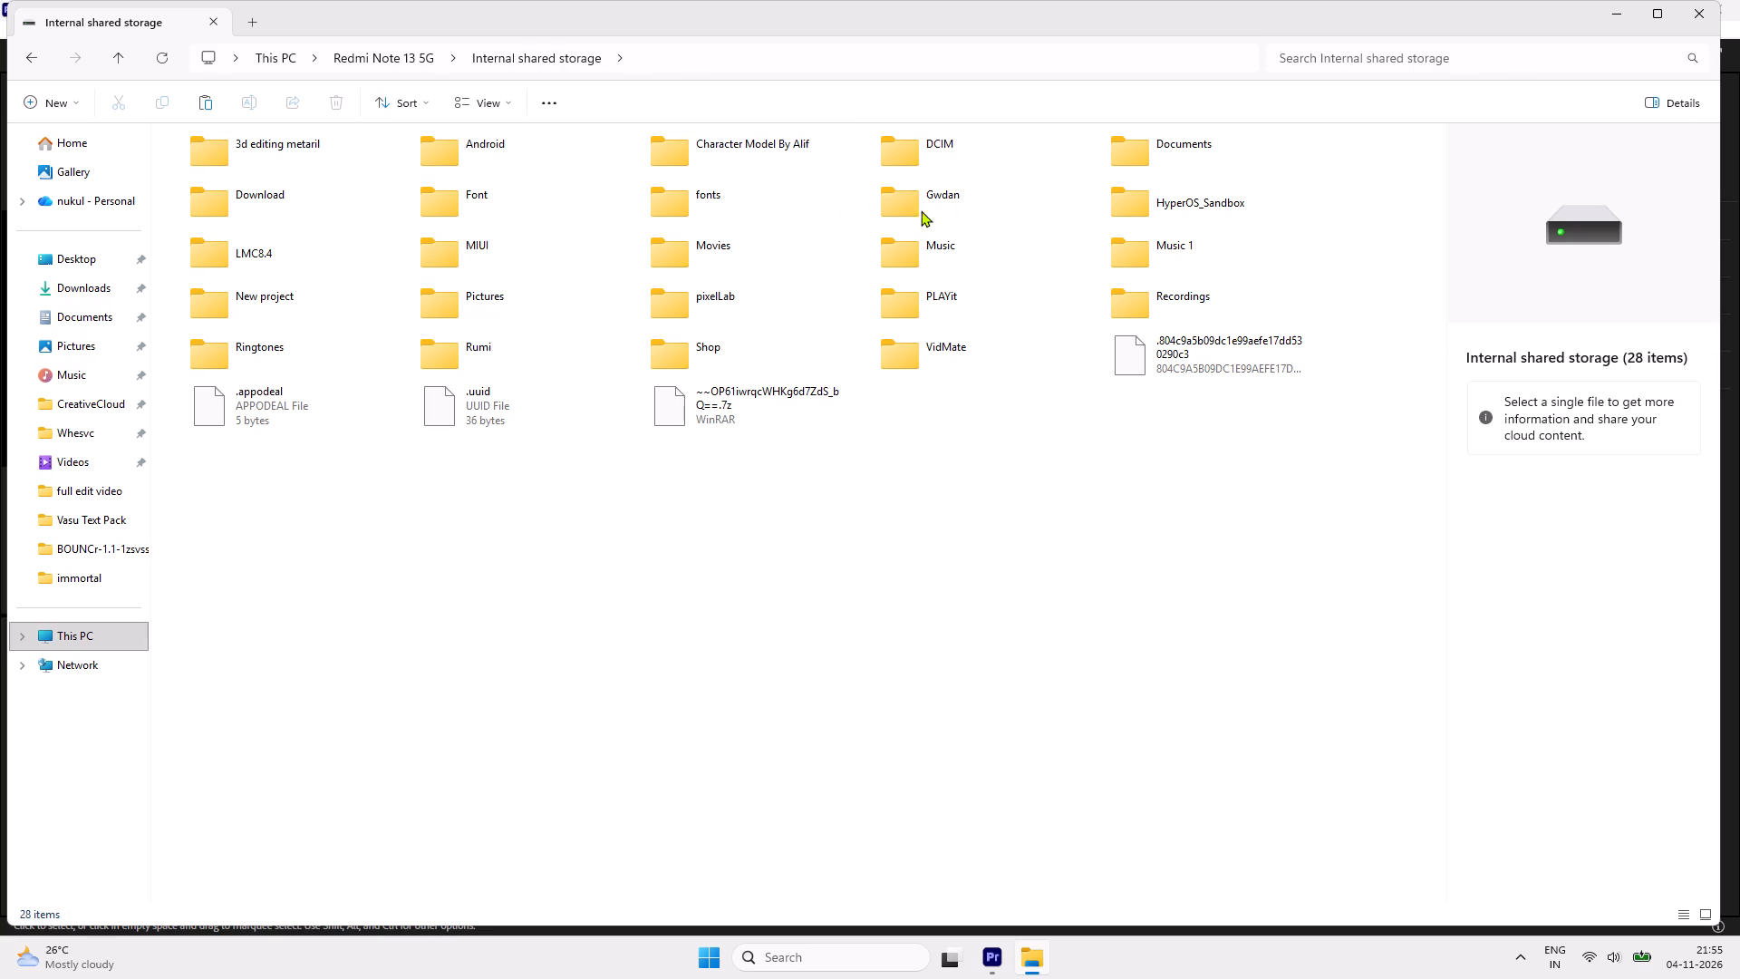
double_click(982, 188)
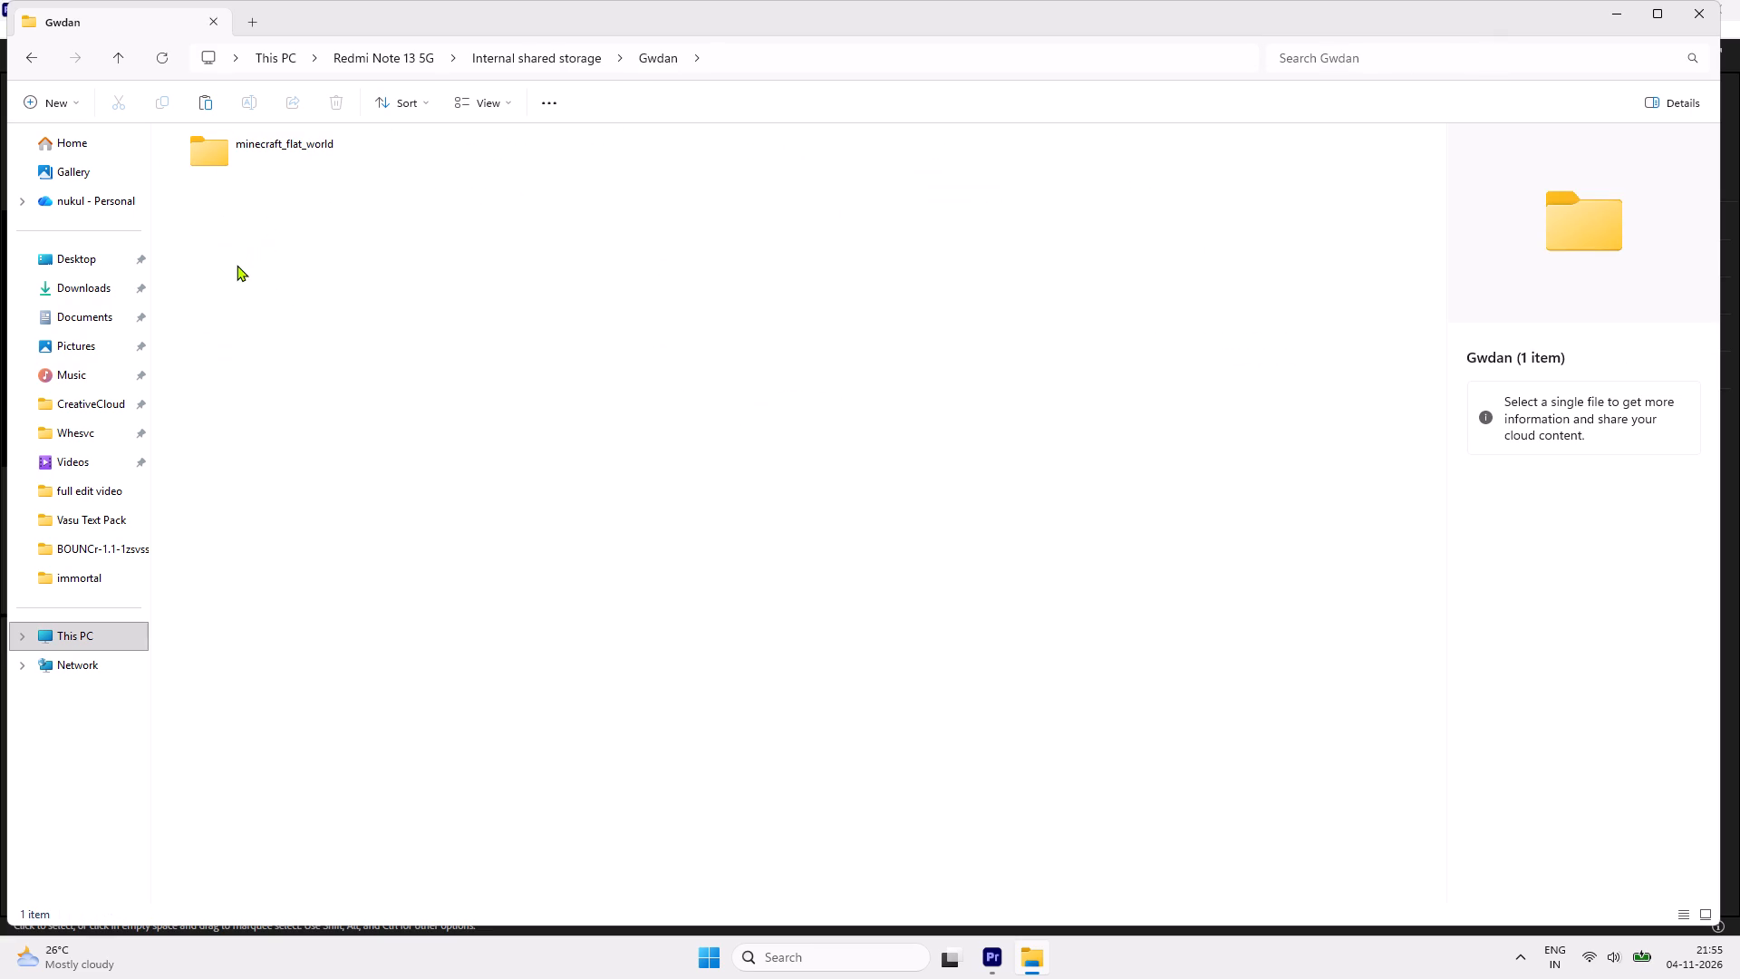
key(ctrl+v)
click(246, 225)
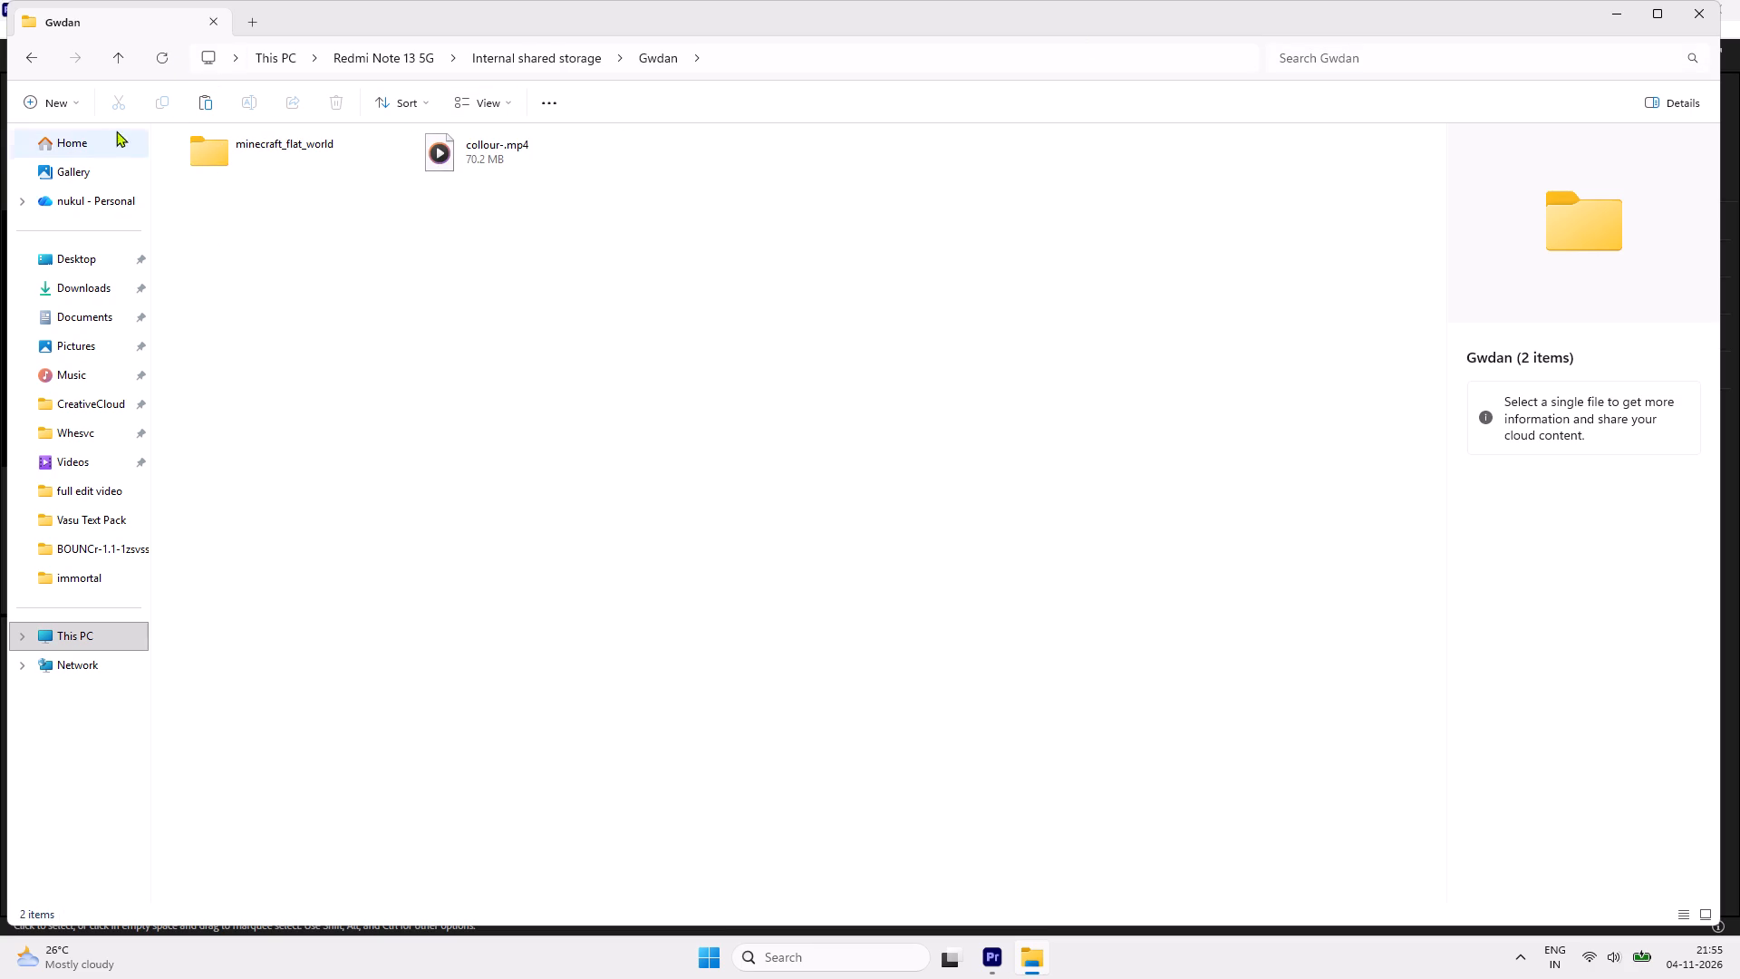
click(1701, 5)
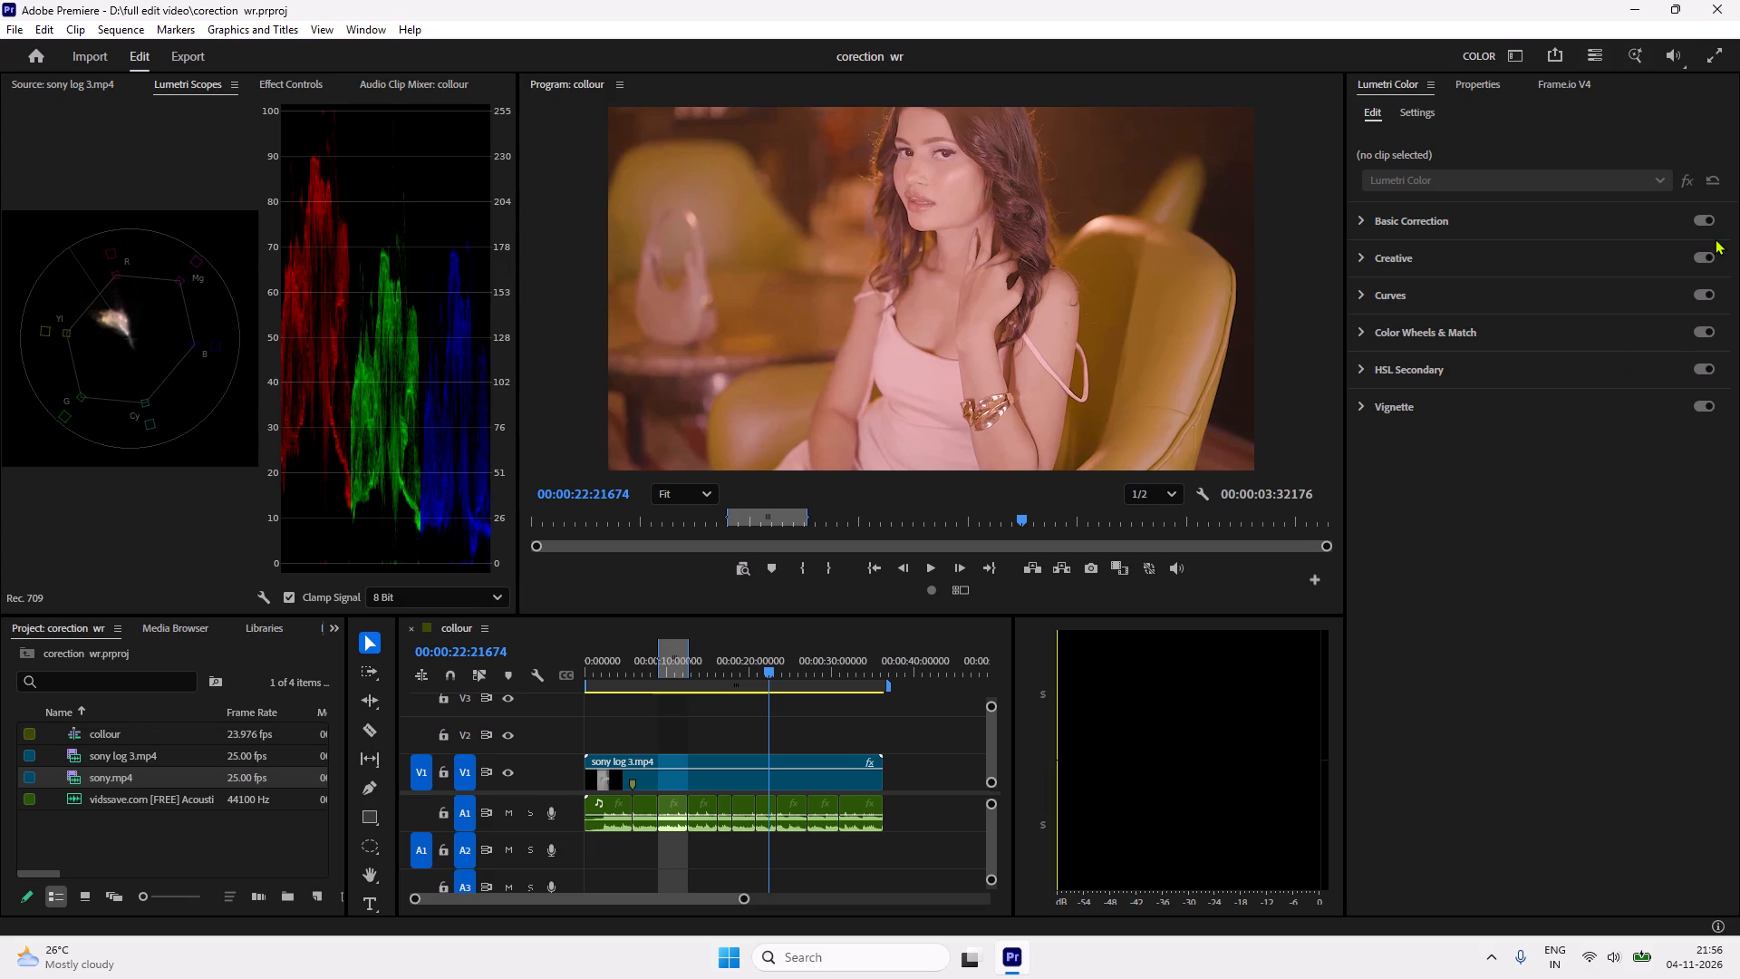
Save the "corection wr" project and close Premiere.
key(ctrl+s)
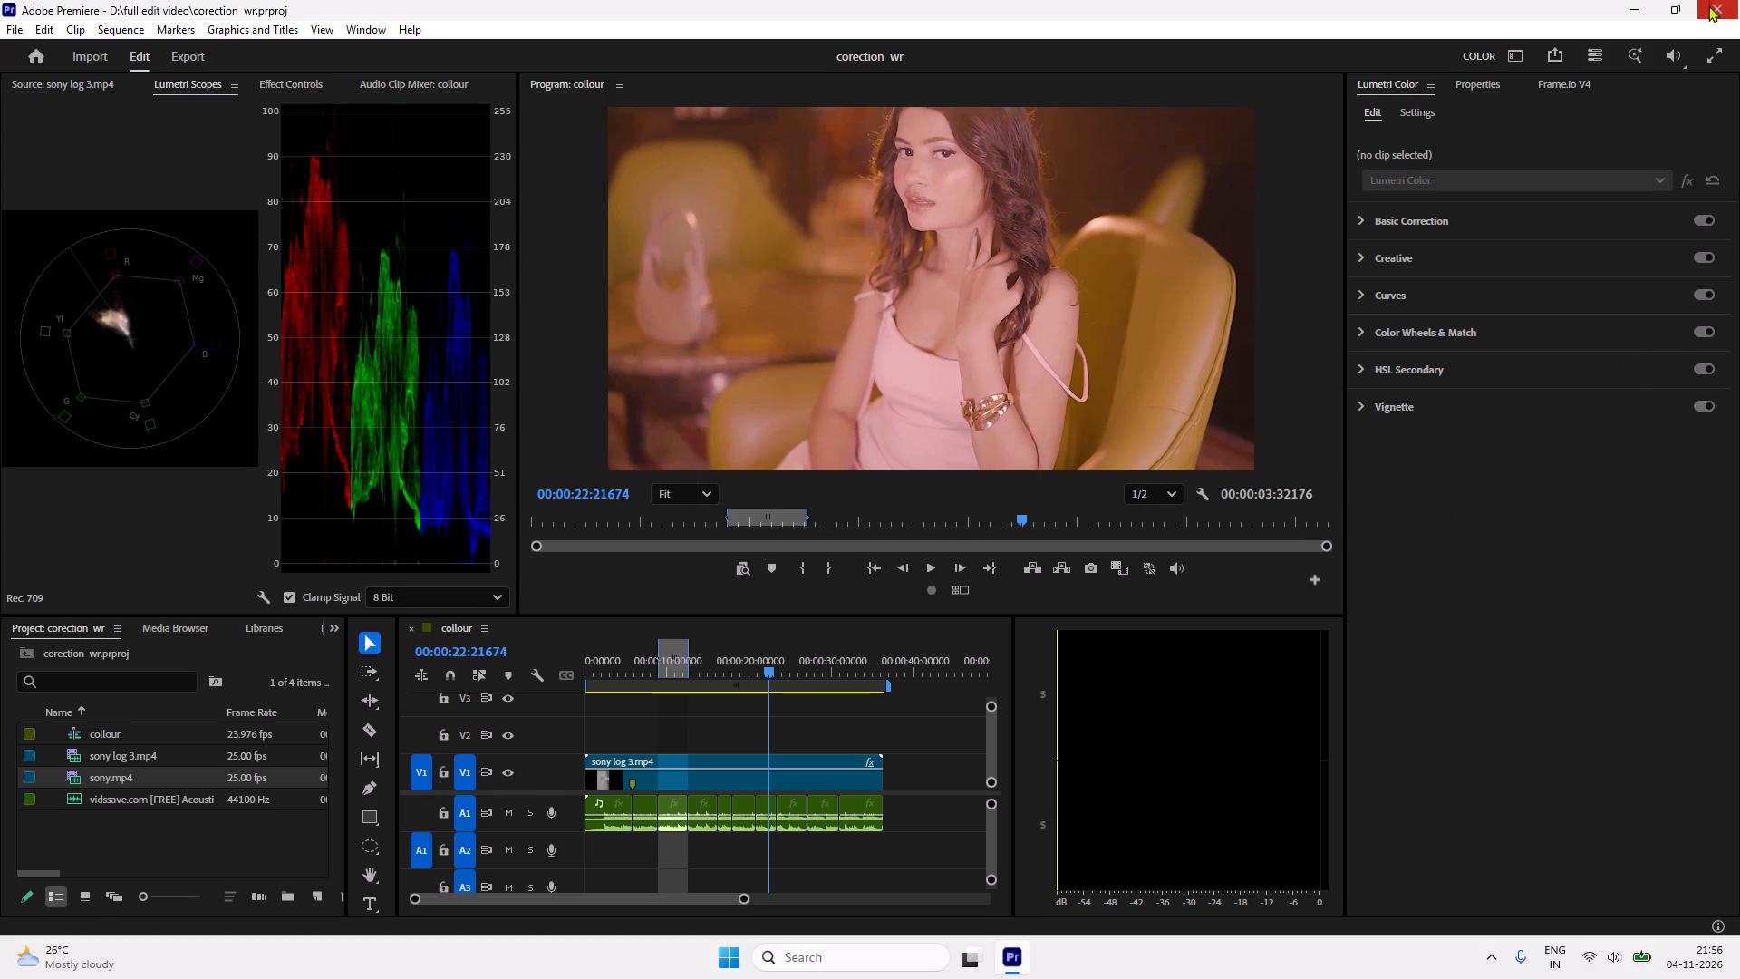
click(1712, 0)
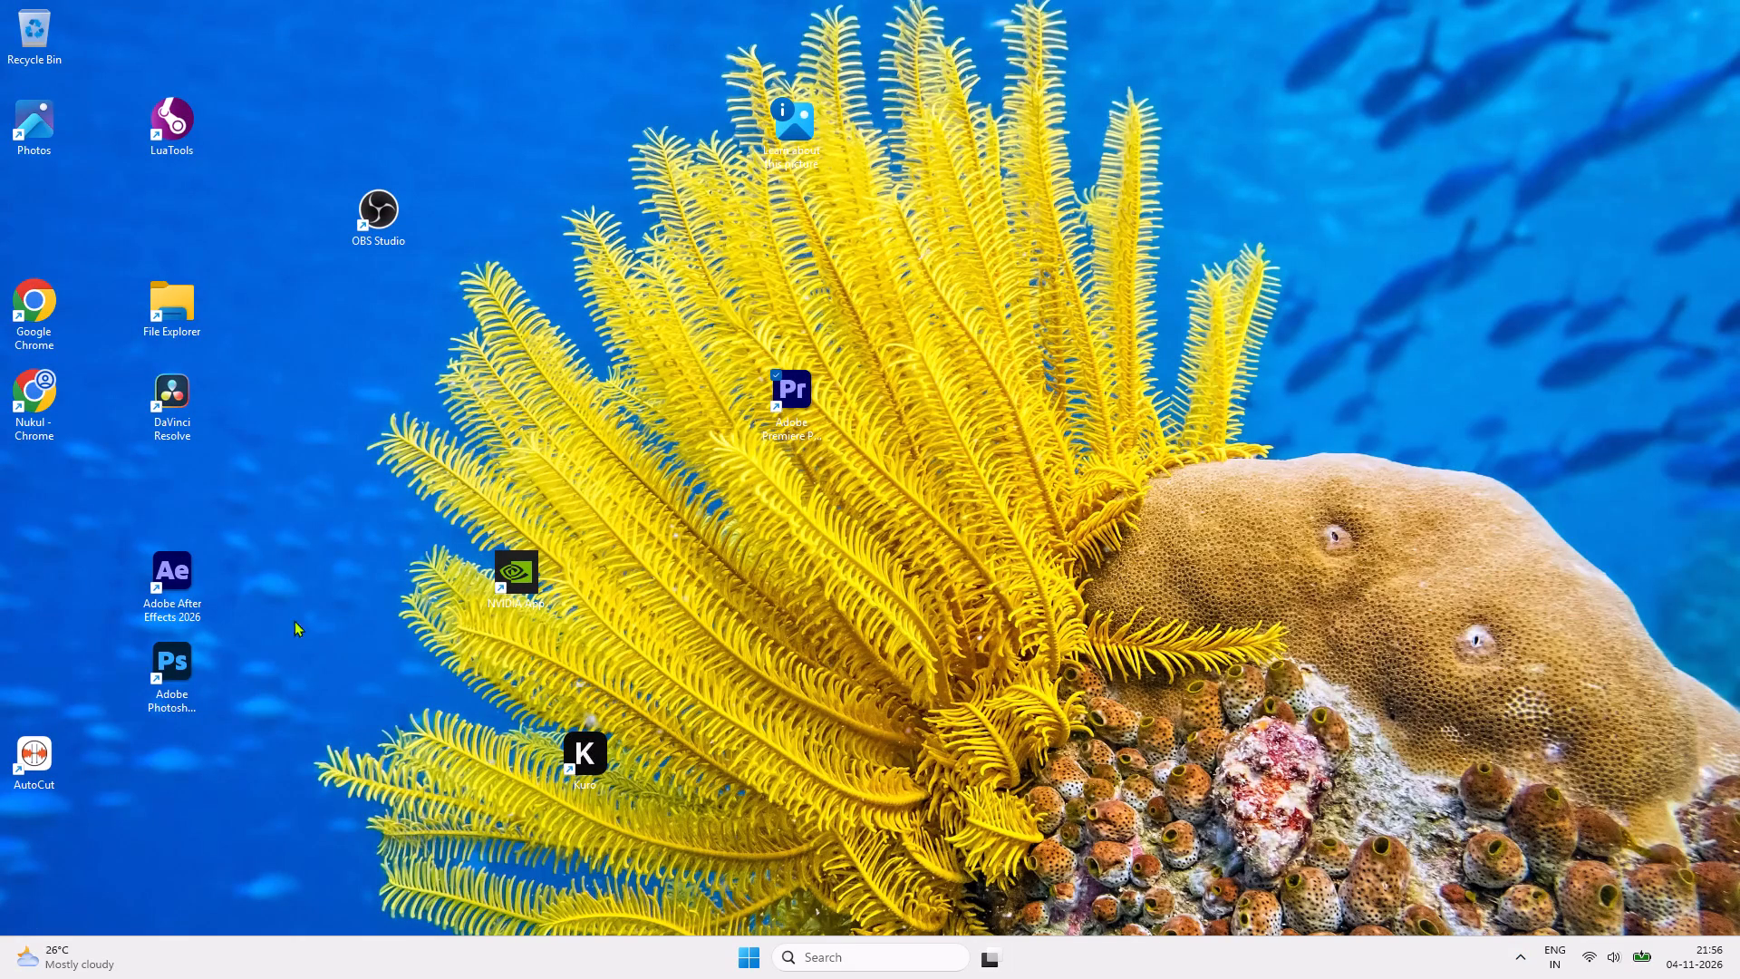
Launch the desktop app with the white K icon.
double_click(594, 751)
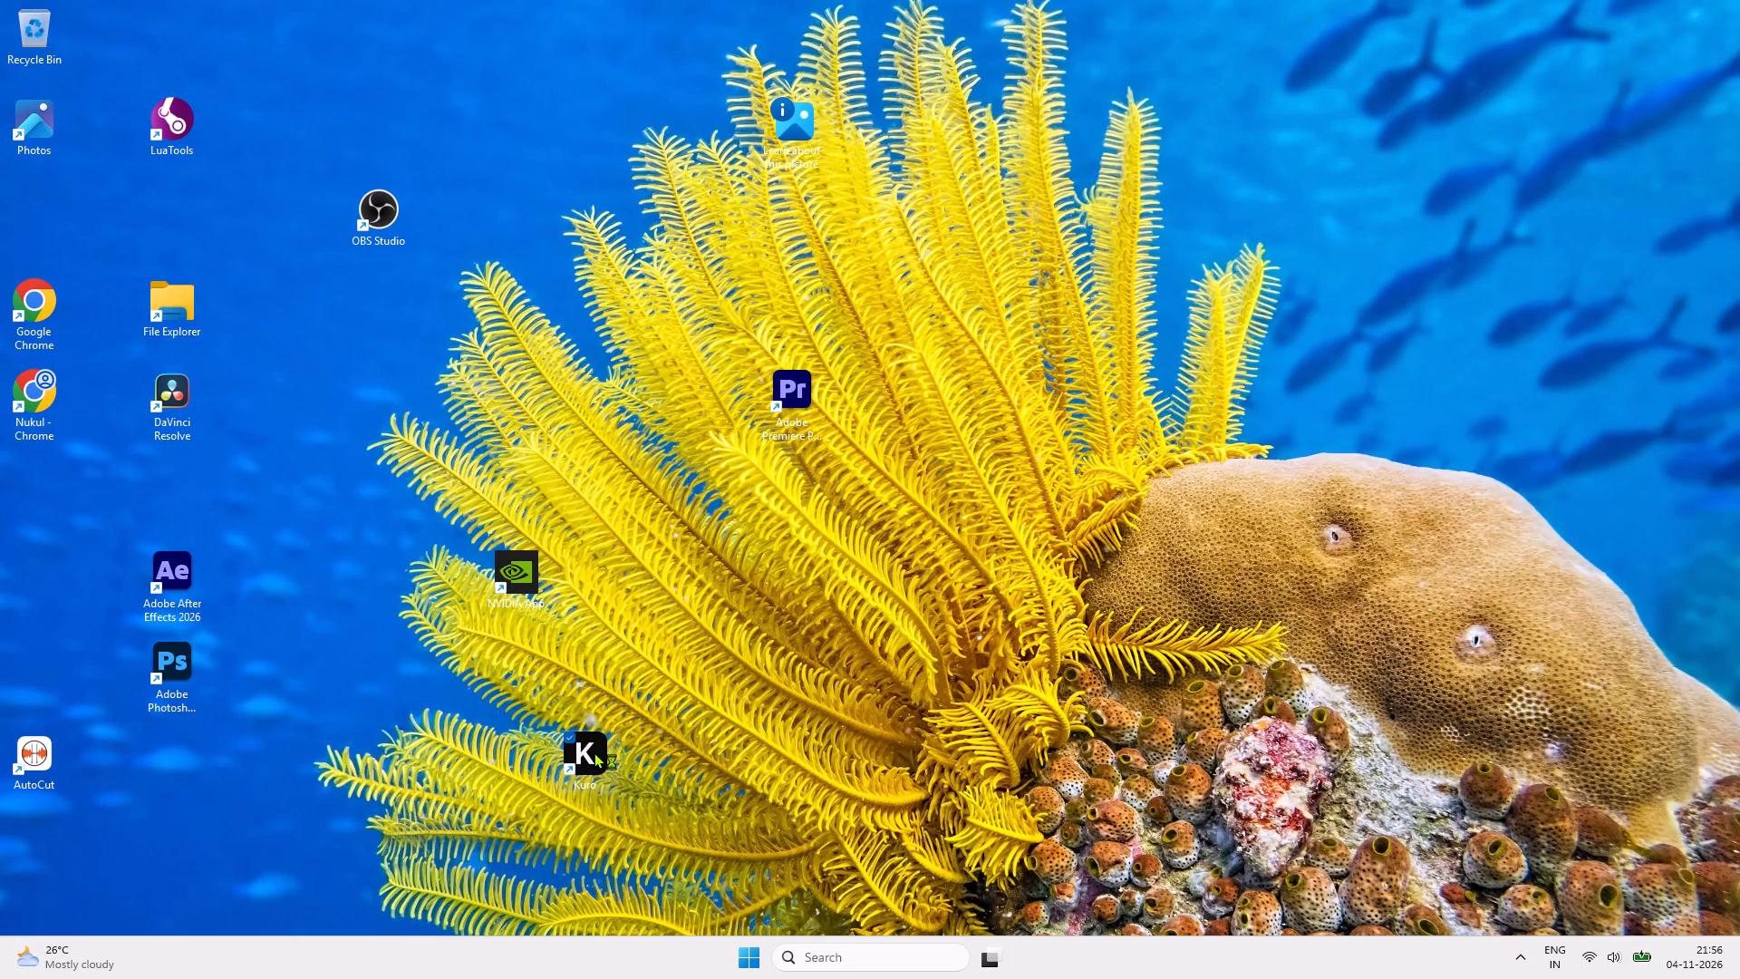
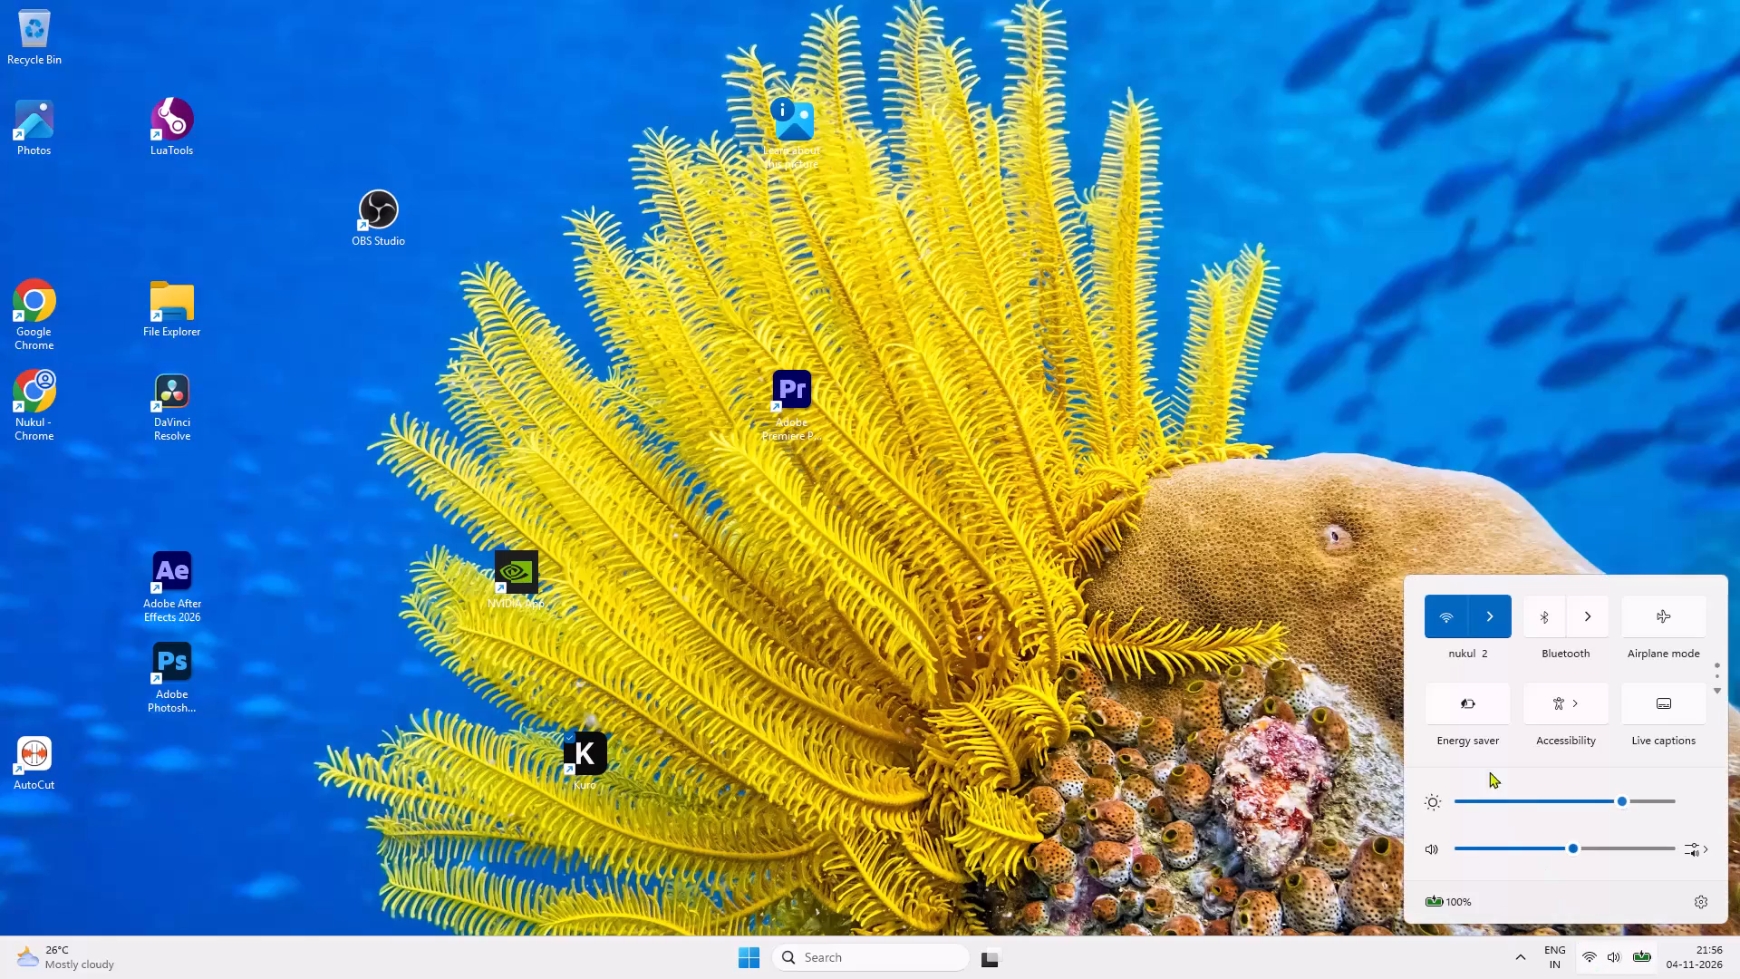
Turn off the Wi-Fi connection.
click(1452, 620)
Refresh the desktop.
click(741, 964)
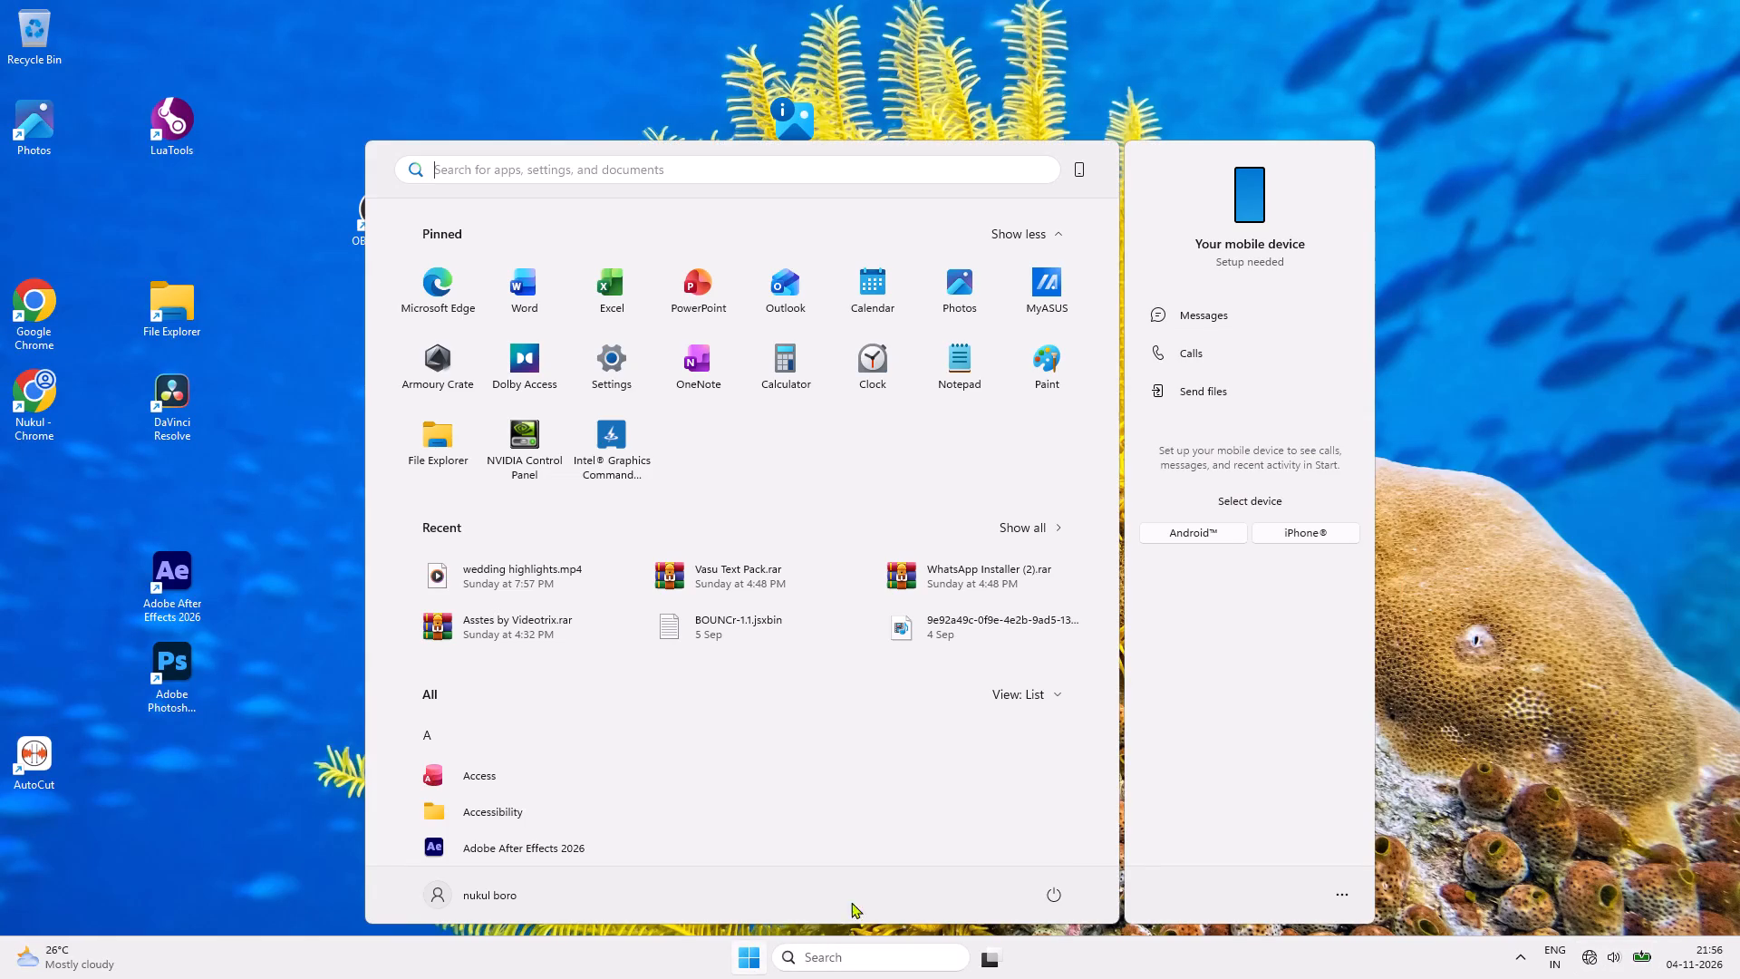
click(1069, 889)
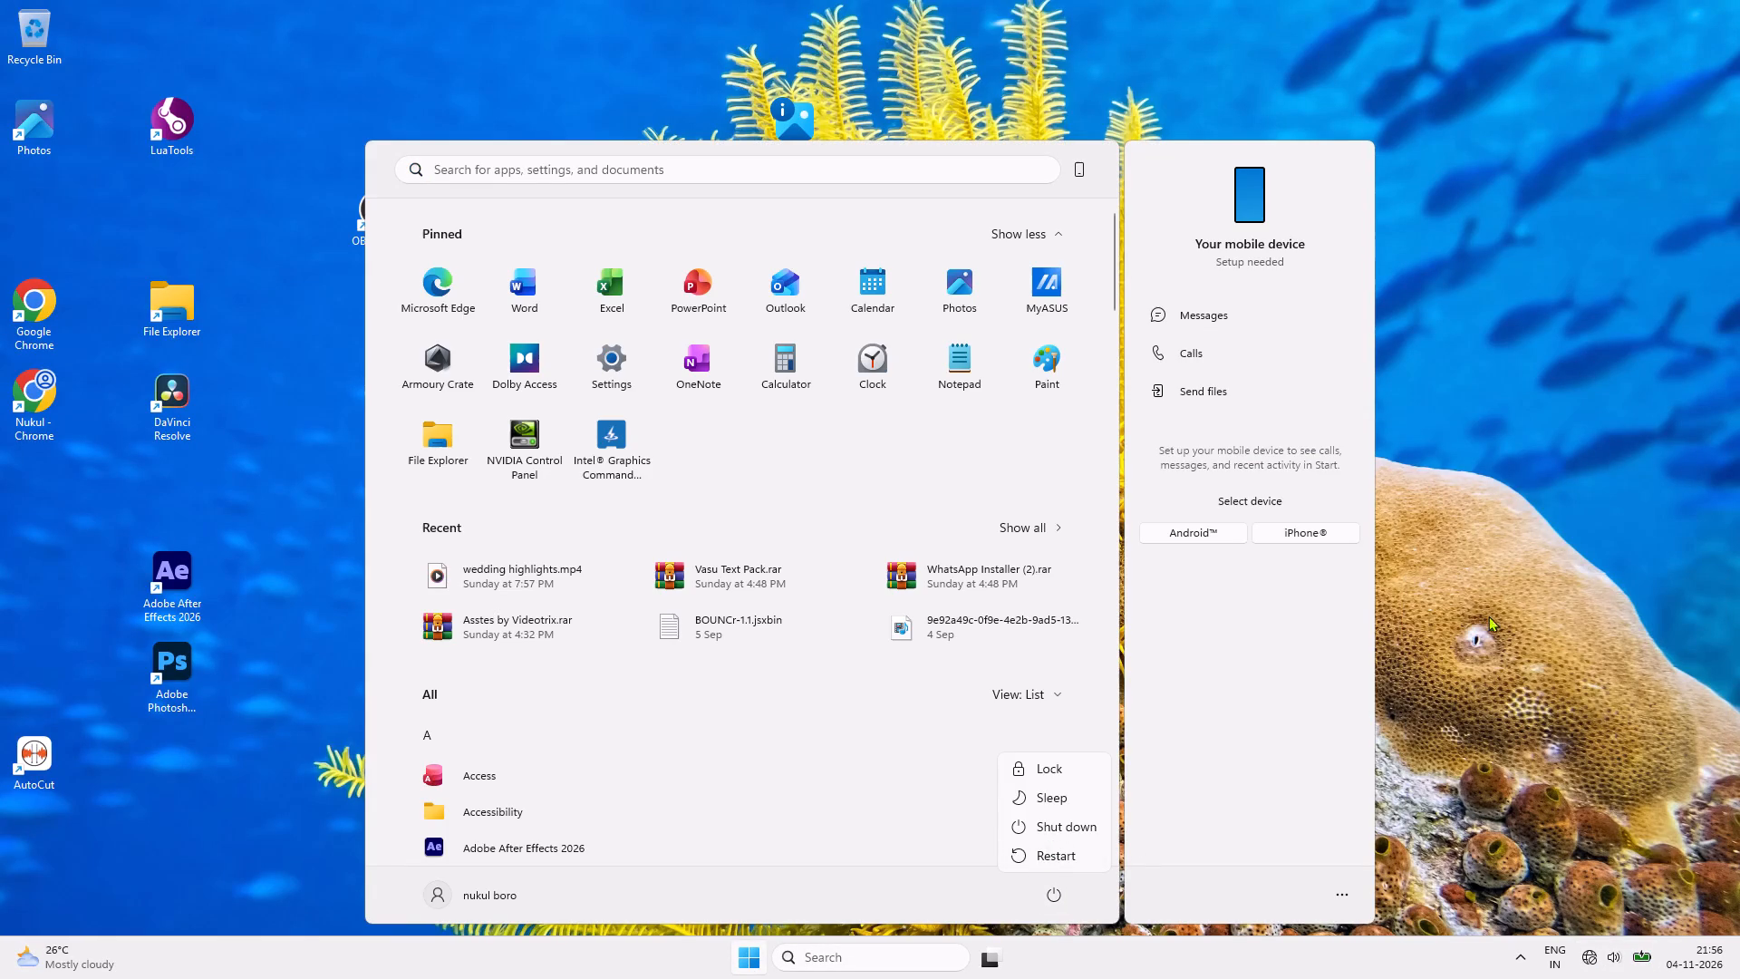
right_click(1494, 575)
click(1550, 296)
right_click(1550, 296)
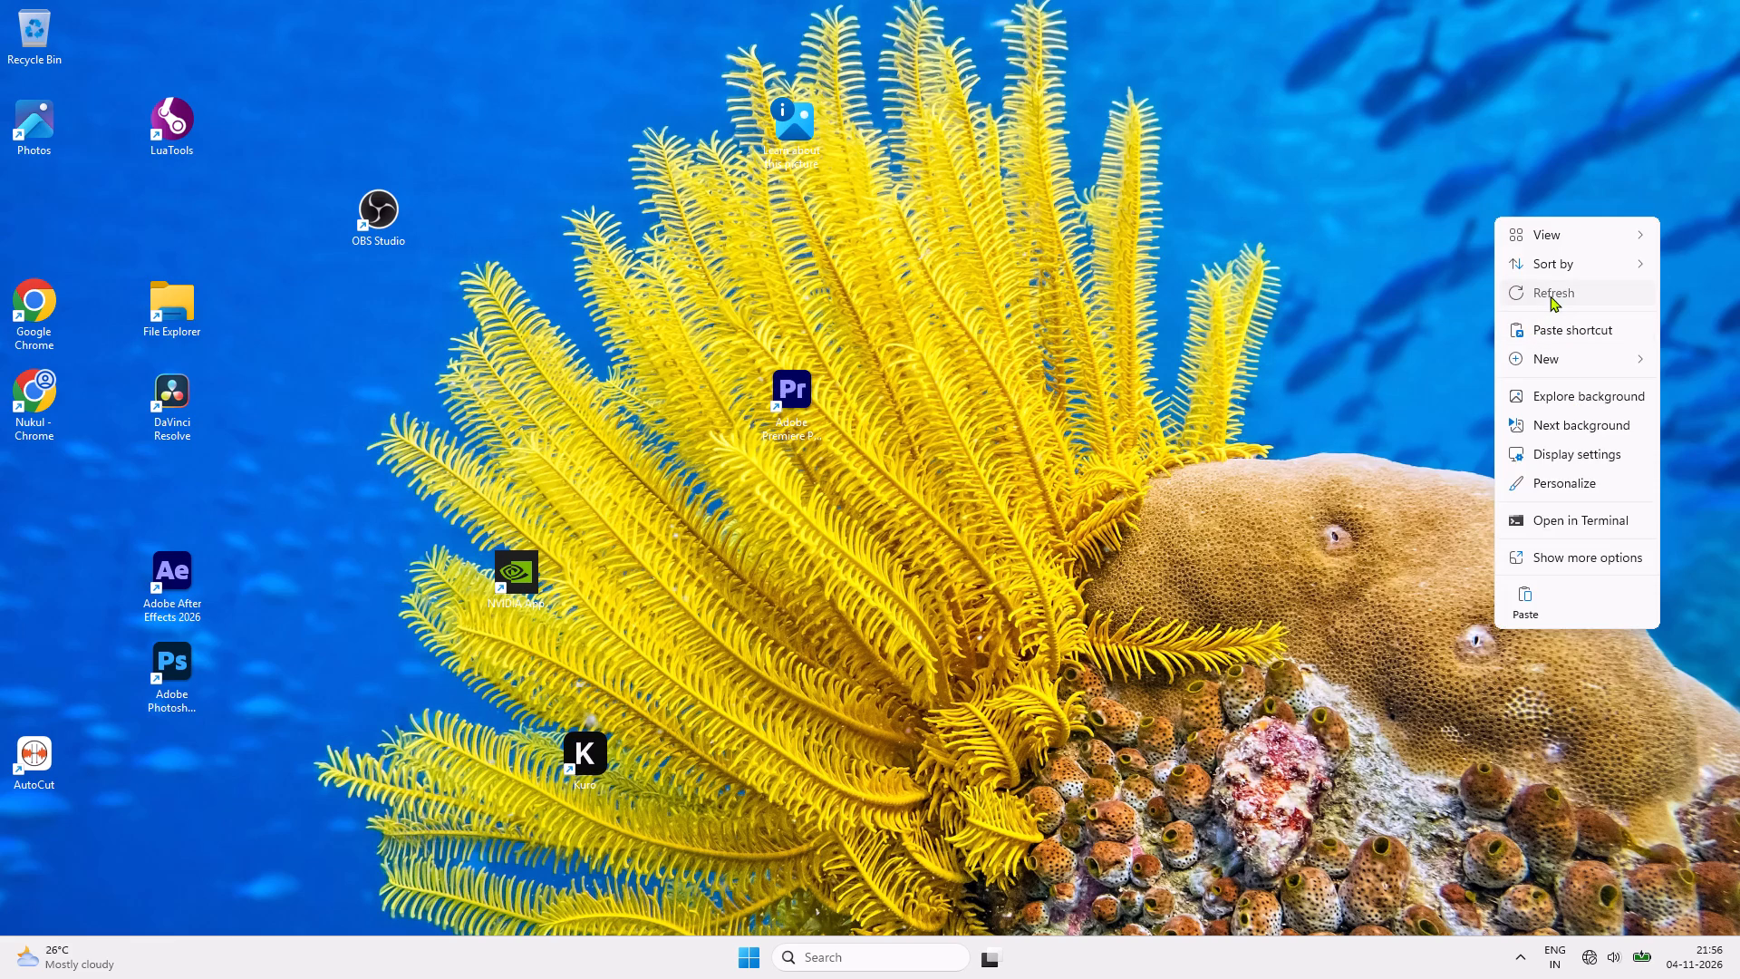
click(1595, 425)
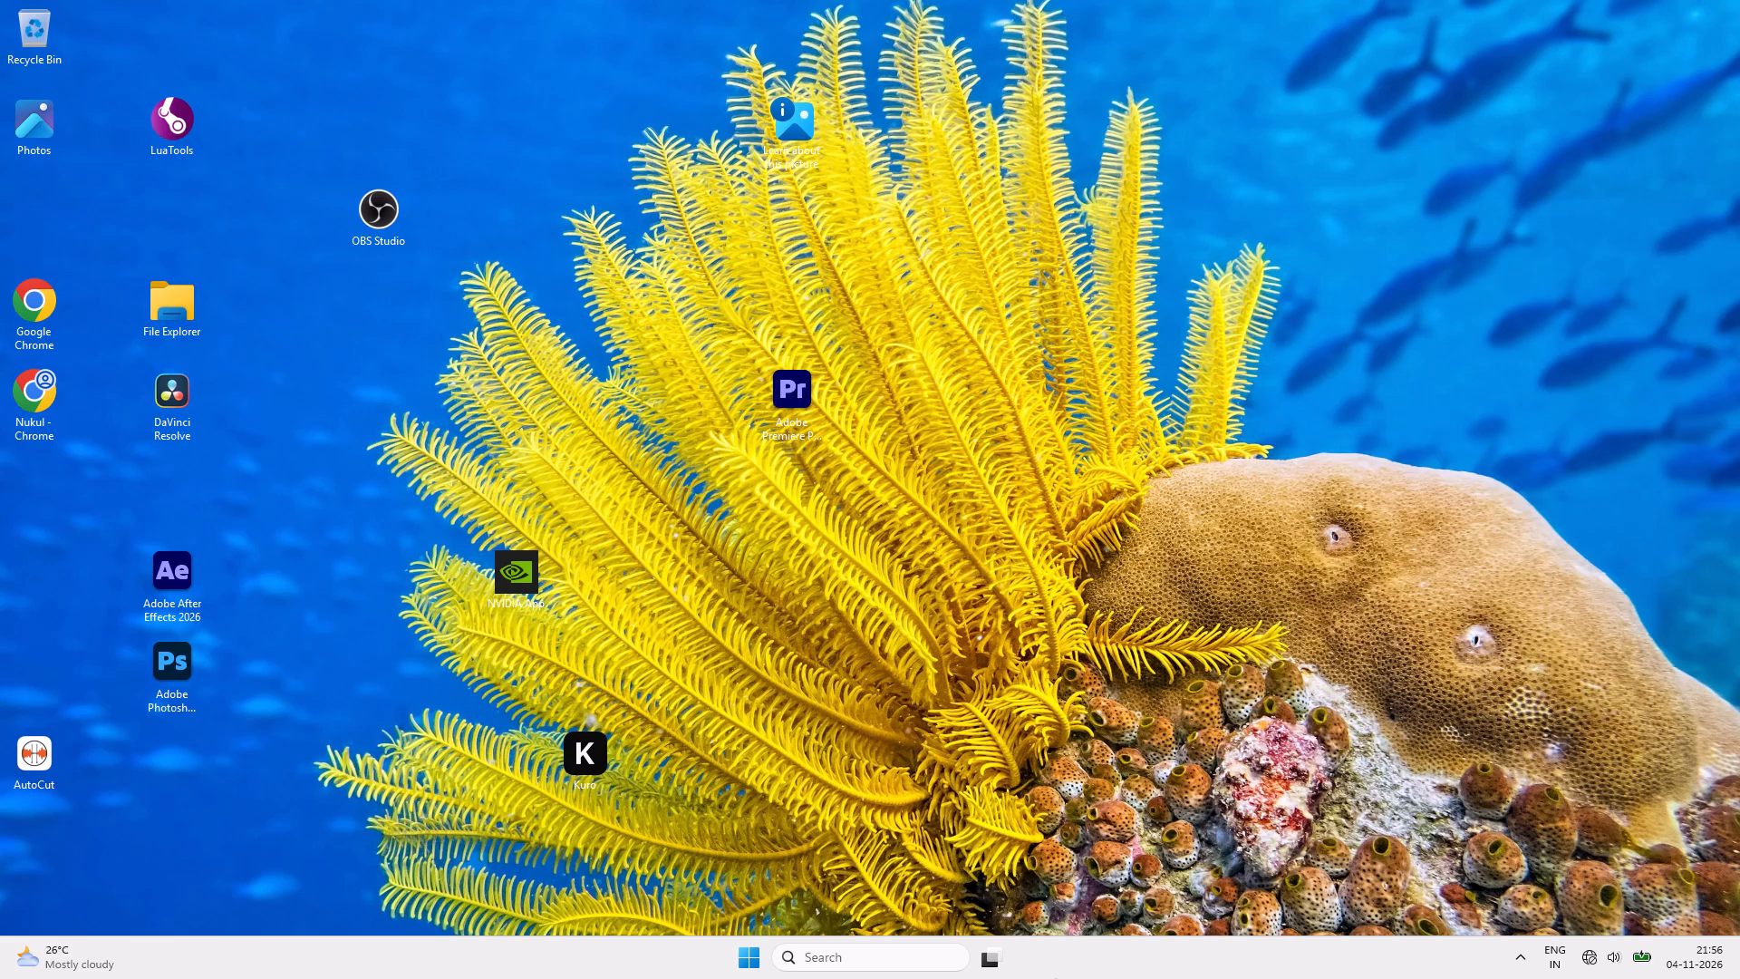
Bring up the power options to shut down the PC.
click(755, 959)
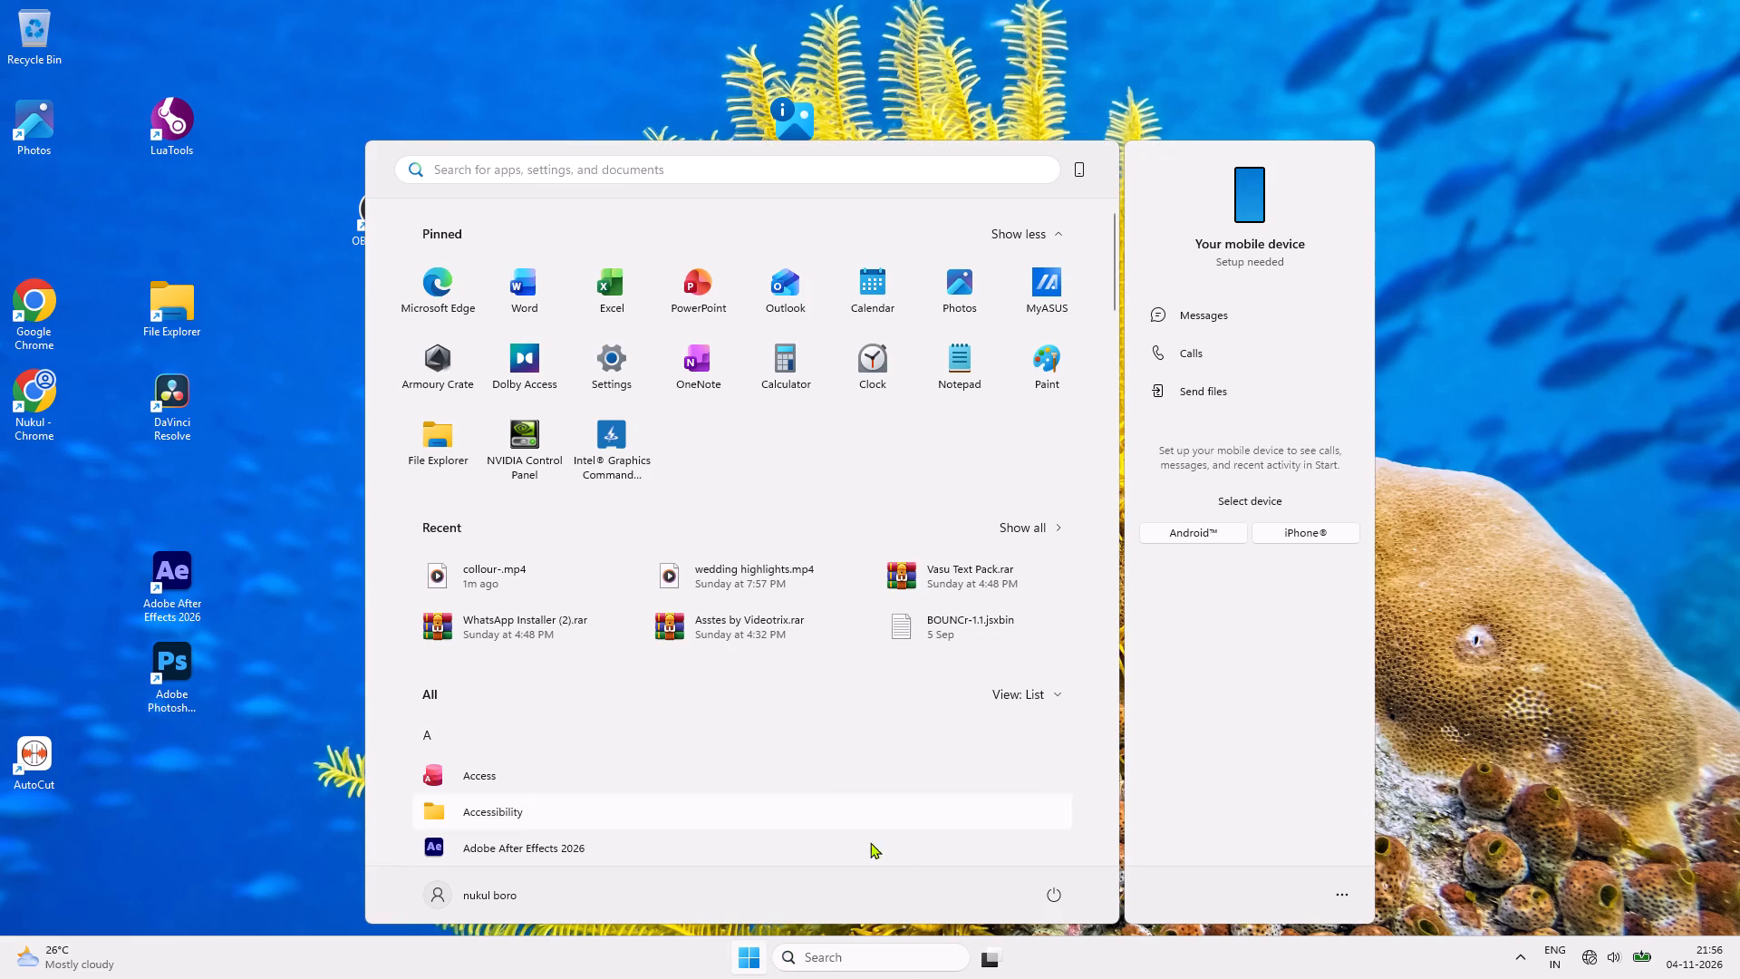
click(1063, 900)
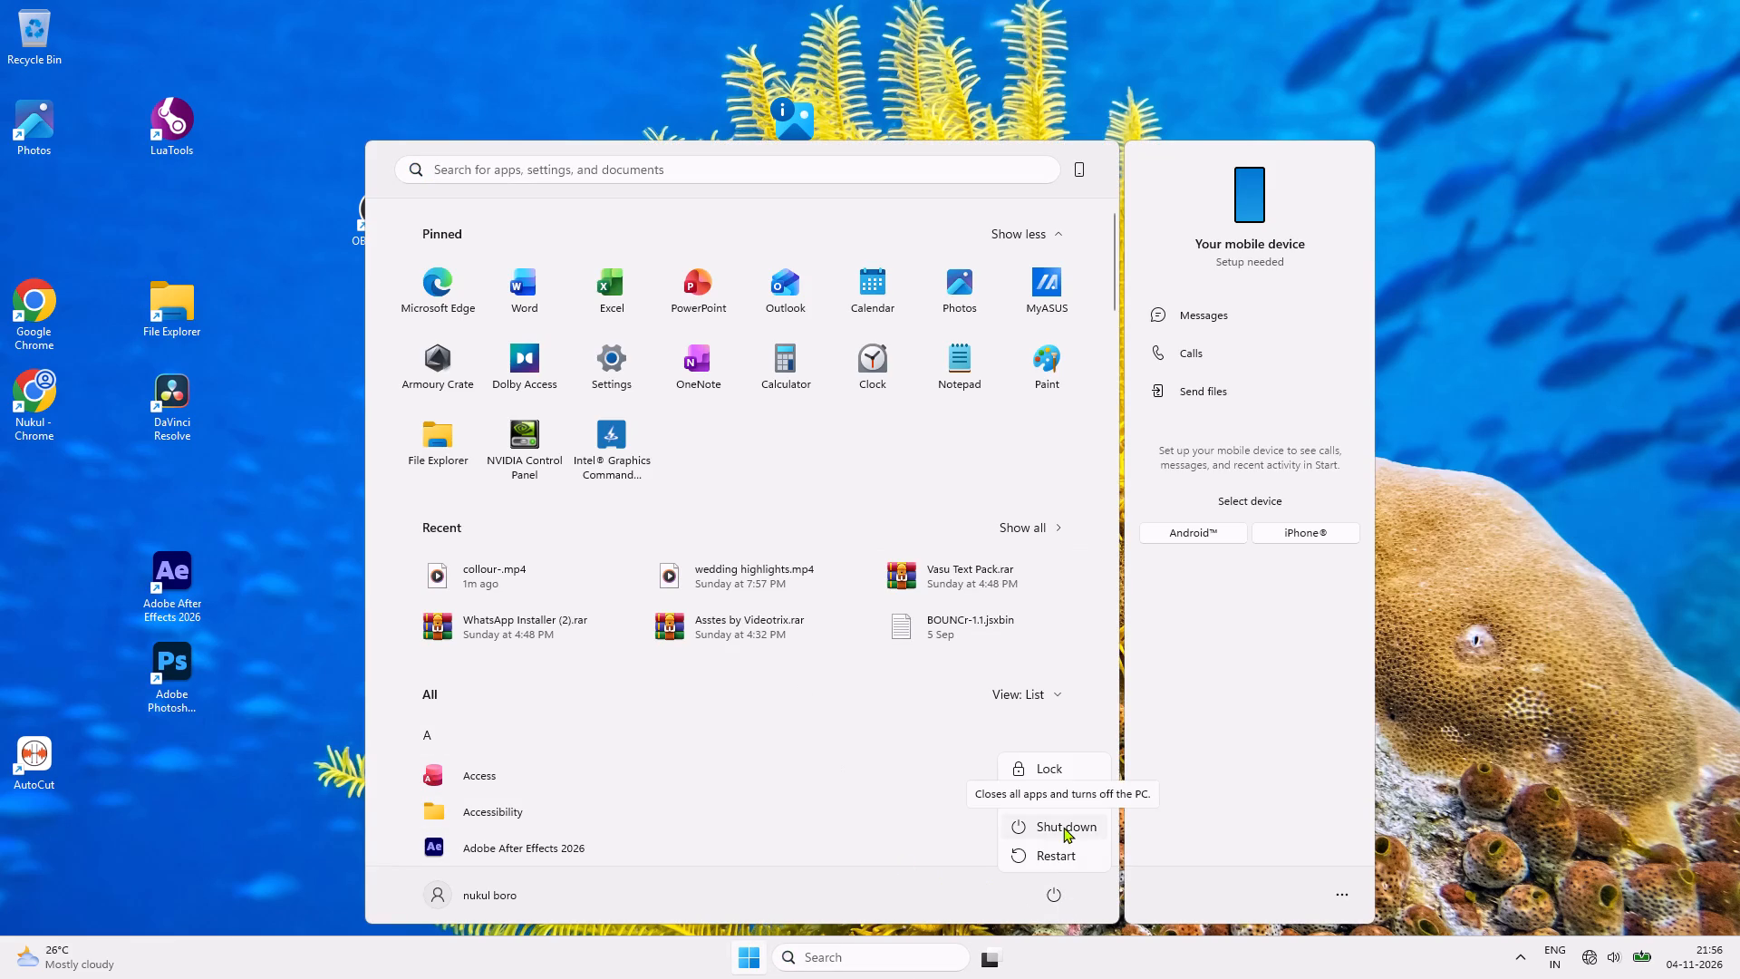